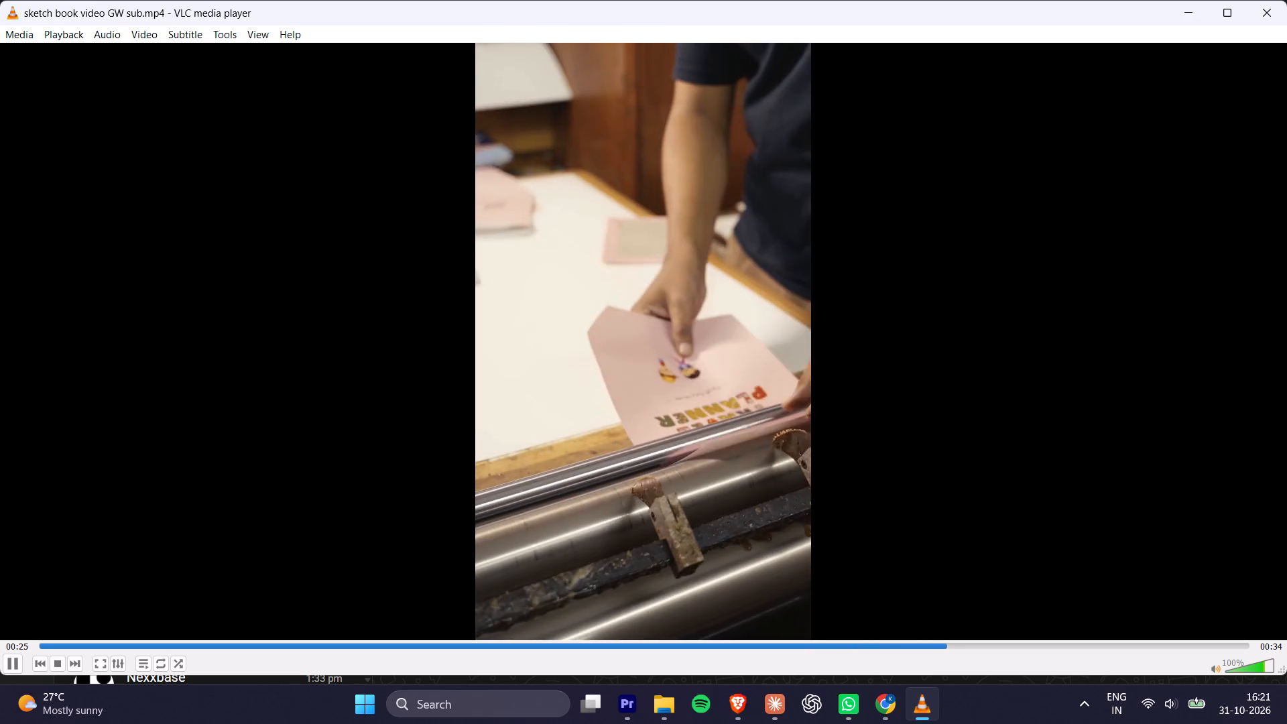
Pause the exported sketch book video and review the planner cover shot around 00:28.
{"action": "key", "text": "space"}
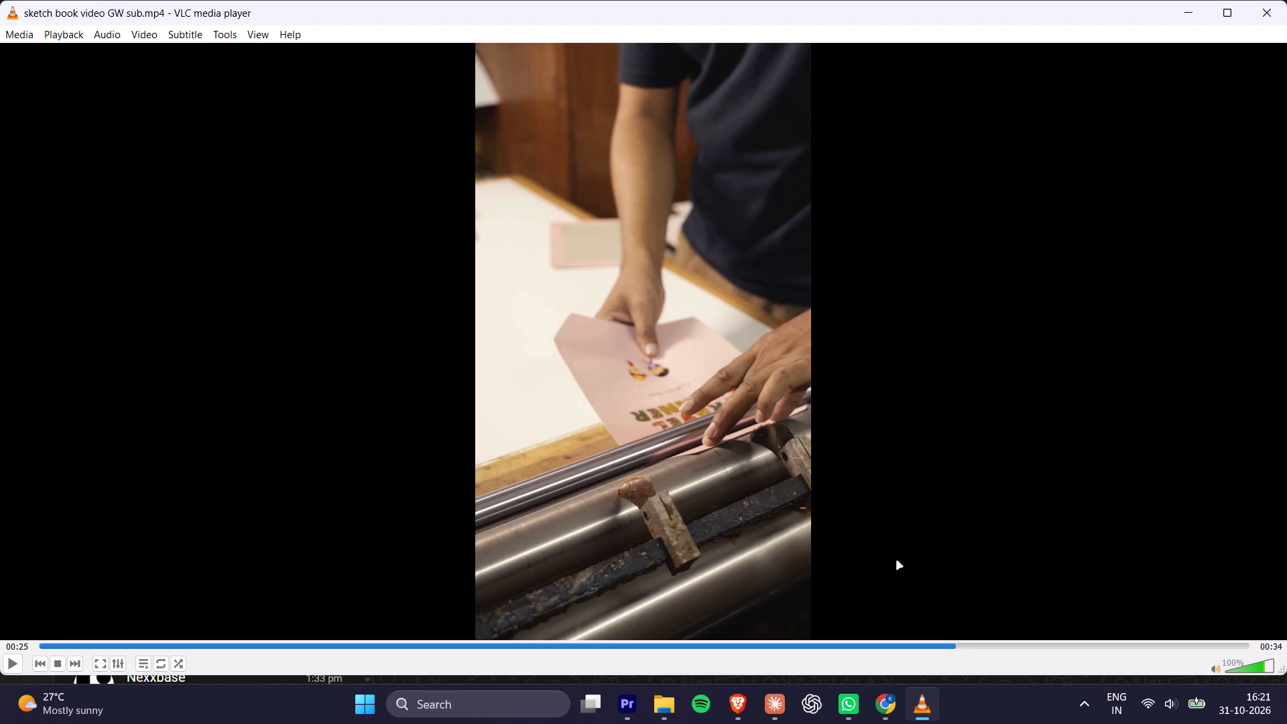
{"action": "left_click_drag", "start_coordinate": [980, 641], "coordinate": [1069, 643]}
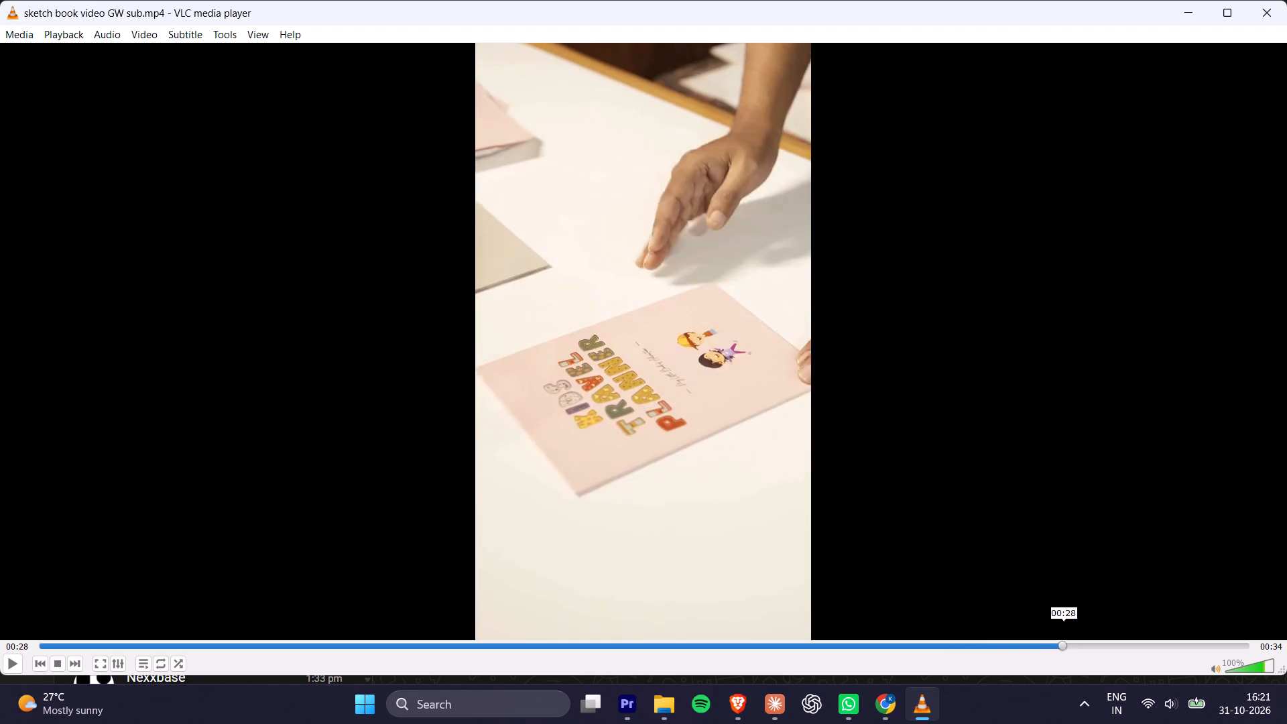
{"action": "left_click_drag", "start_coordinate": [1069, 643], "coordinate": [1053, 672]}
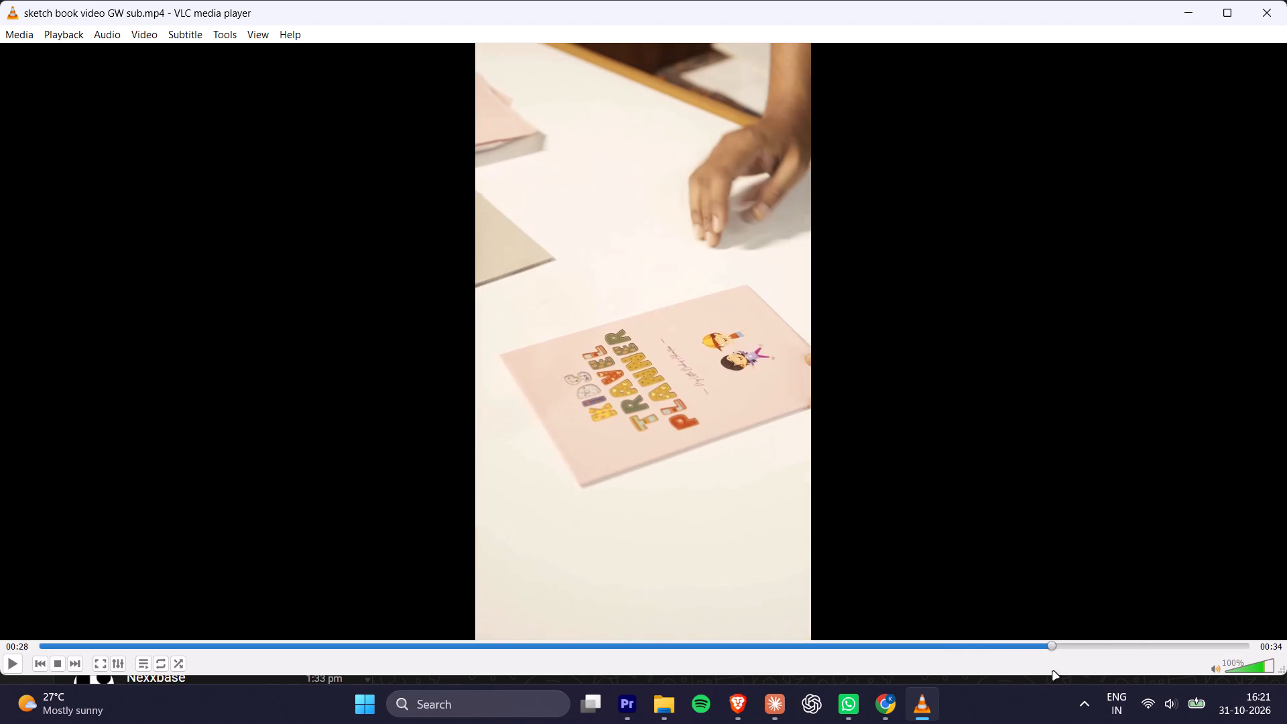
Switch to Adobe Premiere and reduce the scale of the goodwork logo clip at the sequence's end to 18.1.
{"action": "left_click", "coordinate": [624, 705]}
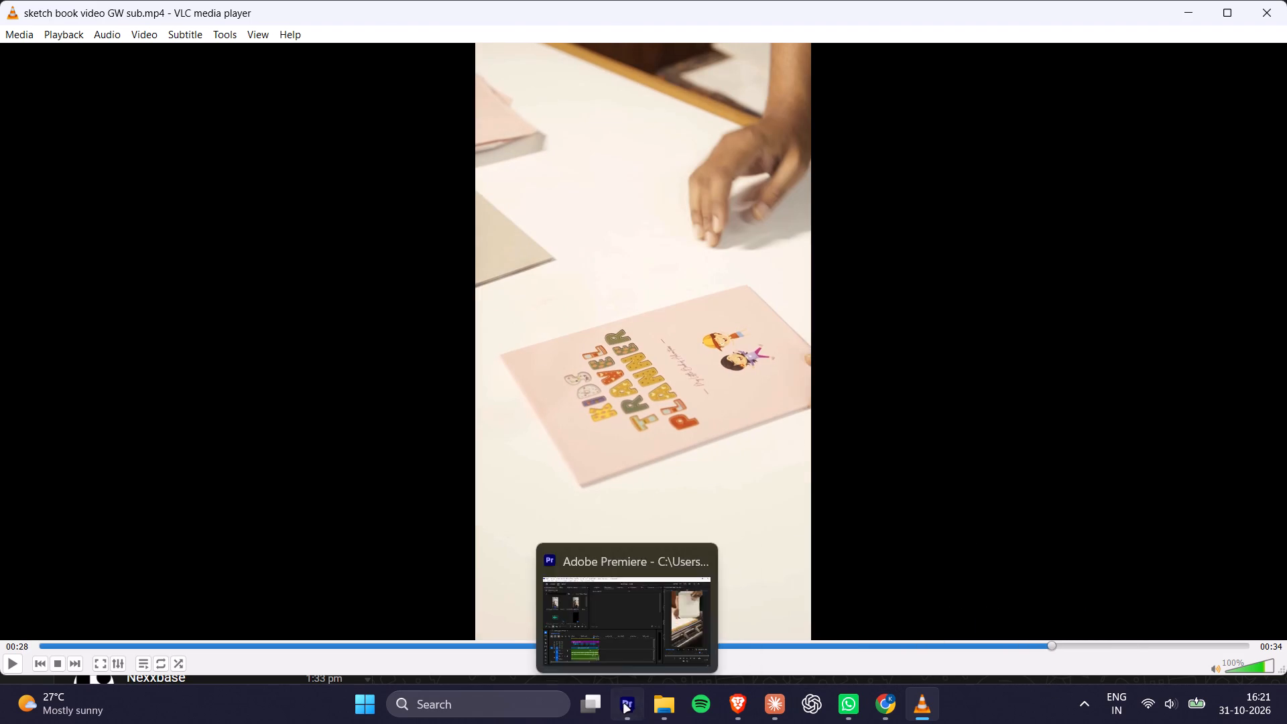
{"action": "left_click_drag", "start_coordinate": [319, 457], "coordinate": [0, 463]}
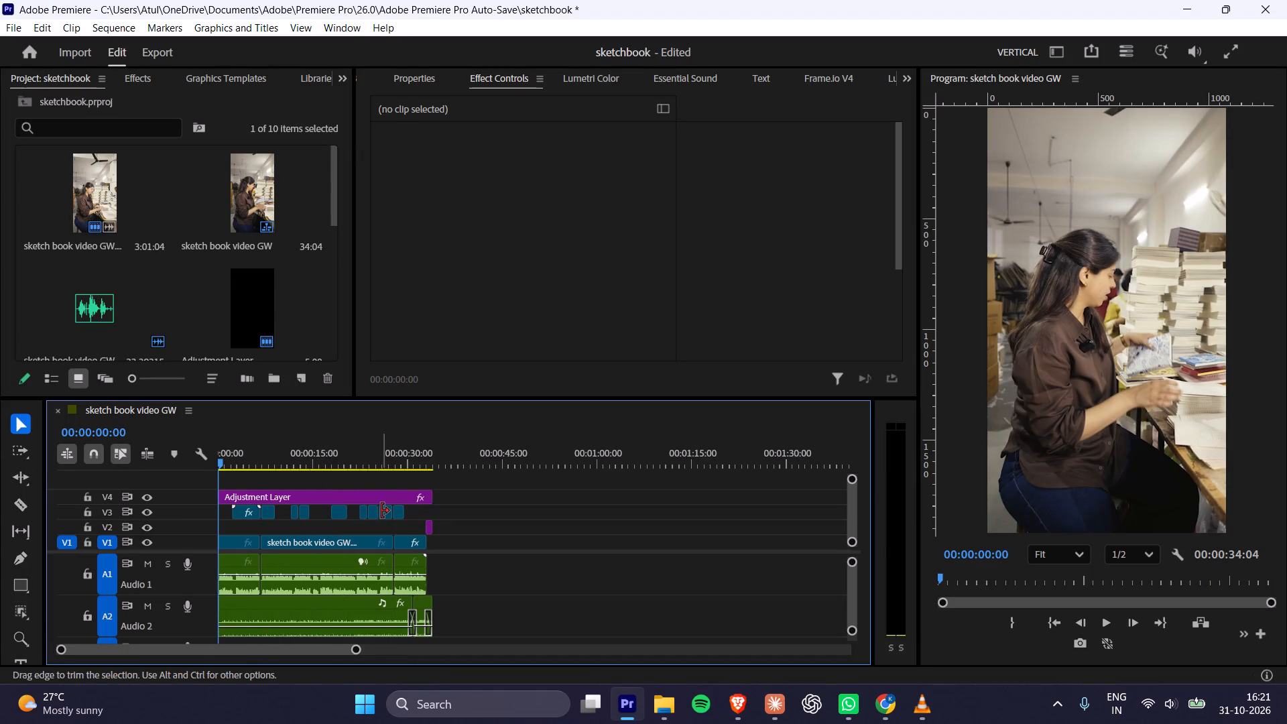
{"action": "left_click_drag", "start_coordinate": [412, 453], "coordinate": [432, 463]}
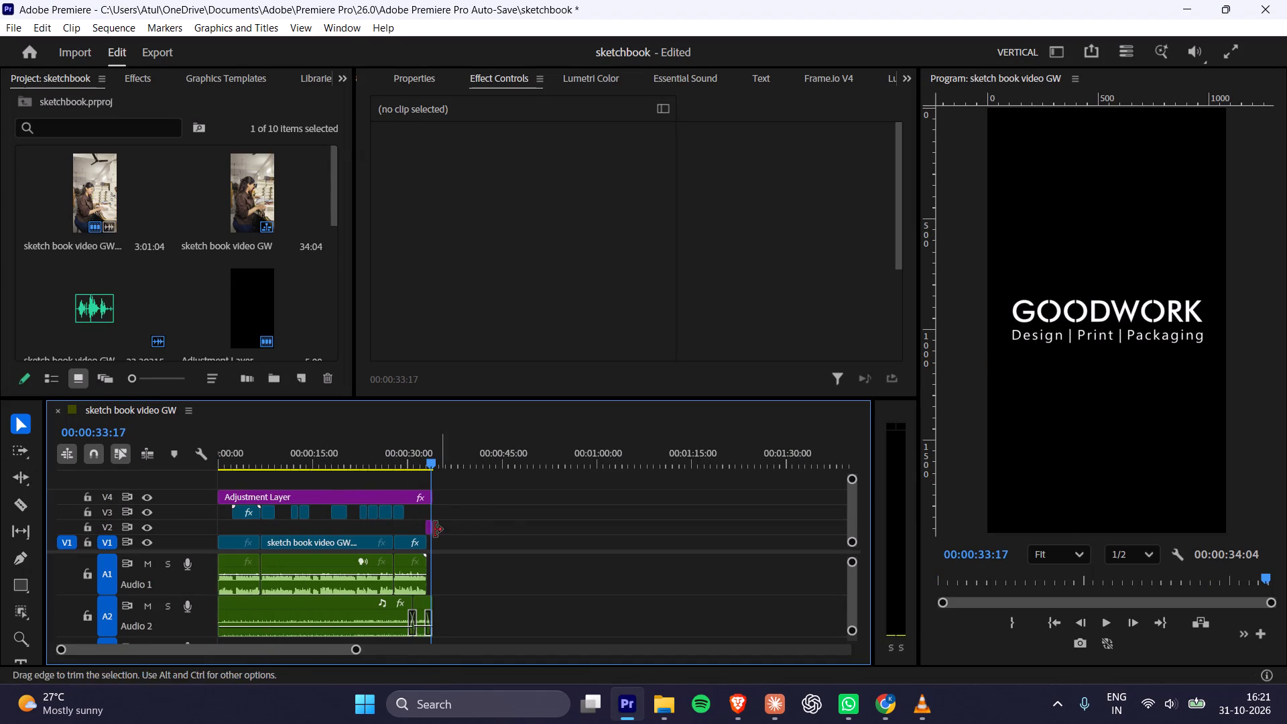
{"action": "left_click", "coordinate": [424, 530]}
{"action": "left_click", "coordinate": [428, 532]}
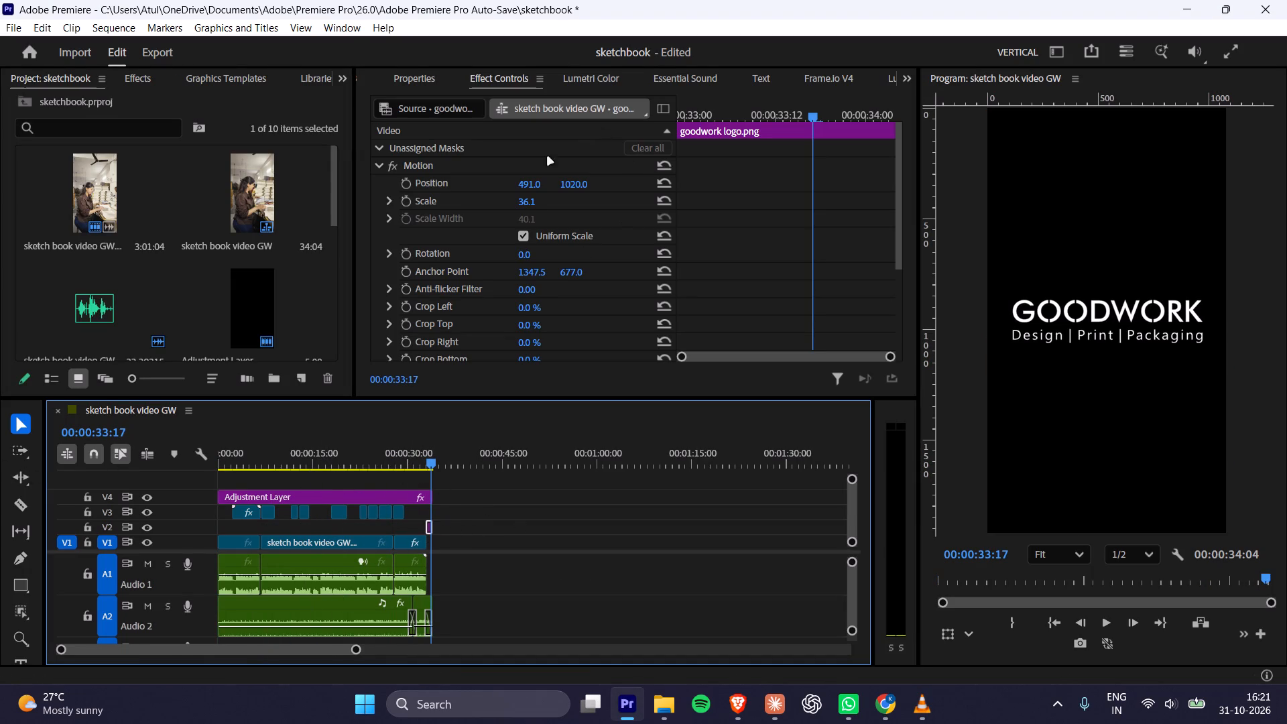
{"action": "left_click_drag", "start_coordinate": [523, 202], "coordinate": [514, 202]}
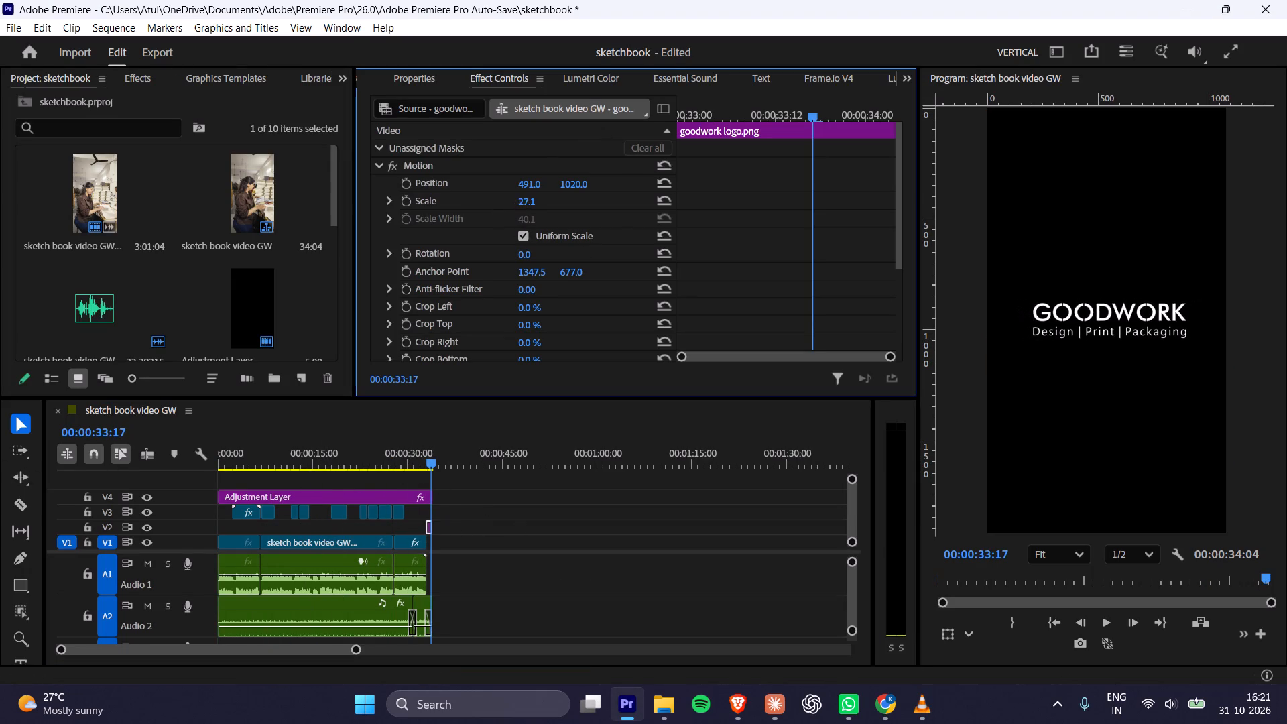
{"action": "left_click_drag", "start_coordinate": [514, 202], "coordinate": [507, 202]}
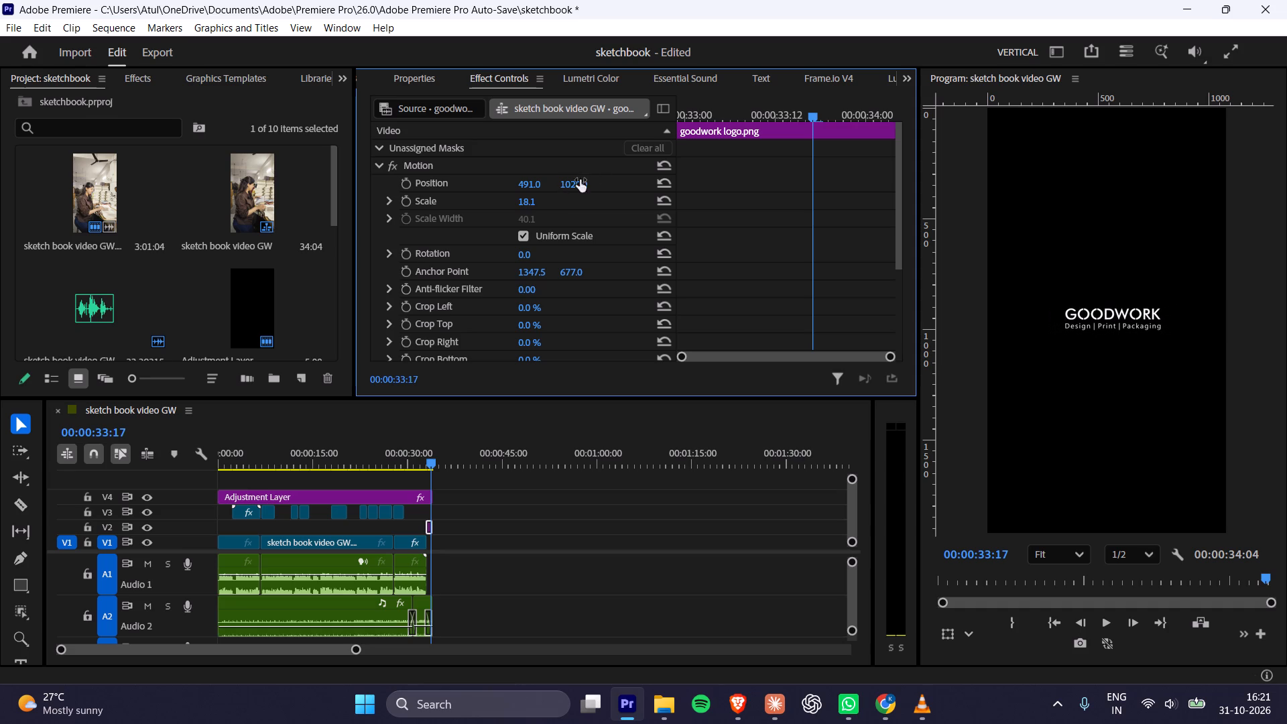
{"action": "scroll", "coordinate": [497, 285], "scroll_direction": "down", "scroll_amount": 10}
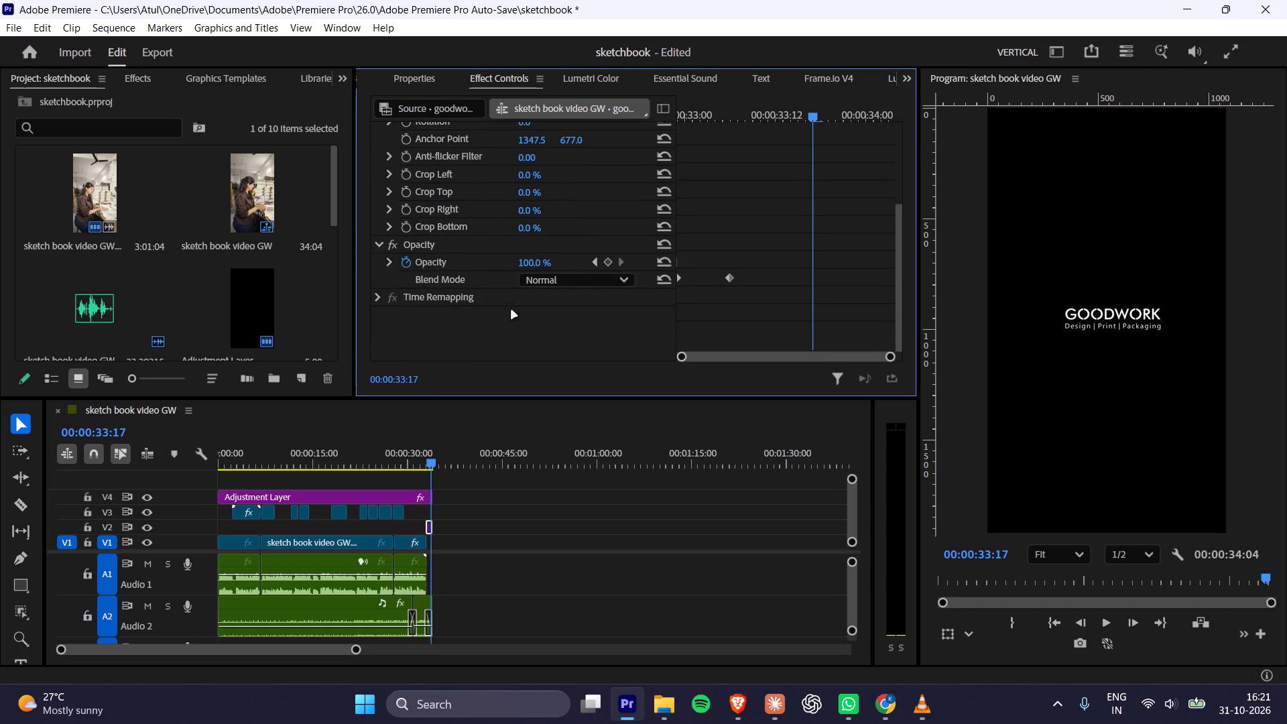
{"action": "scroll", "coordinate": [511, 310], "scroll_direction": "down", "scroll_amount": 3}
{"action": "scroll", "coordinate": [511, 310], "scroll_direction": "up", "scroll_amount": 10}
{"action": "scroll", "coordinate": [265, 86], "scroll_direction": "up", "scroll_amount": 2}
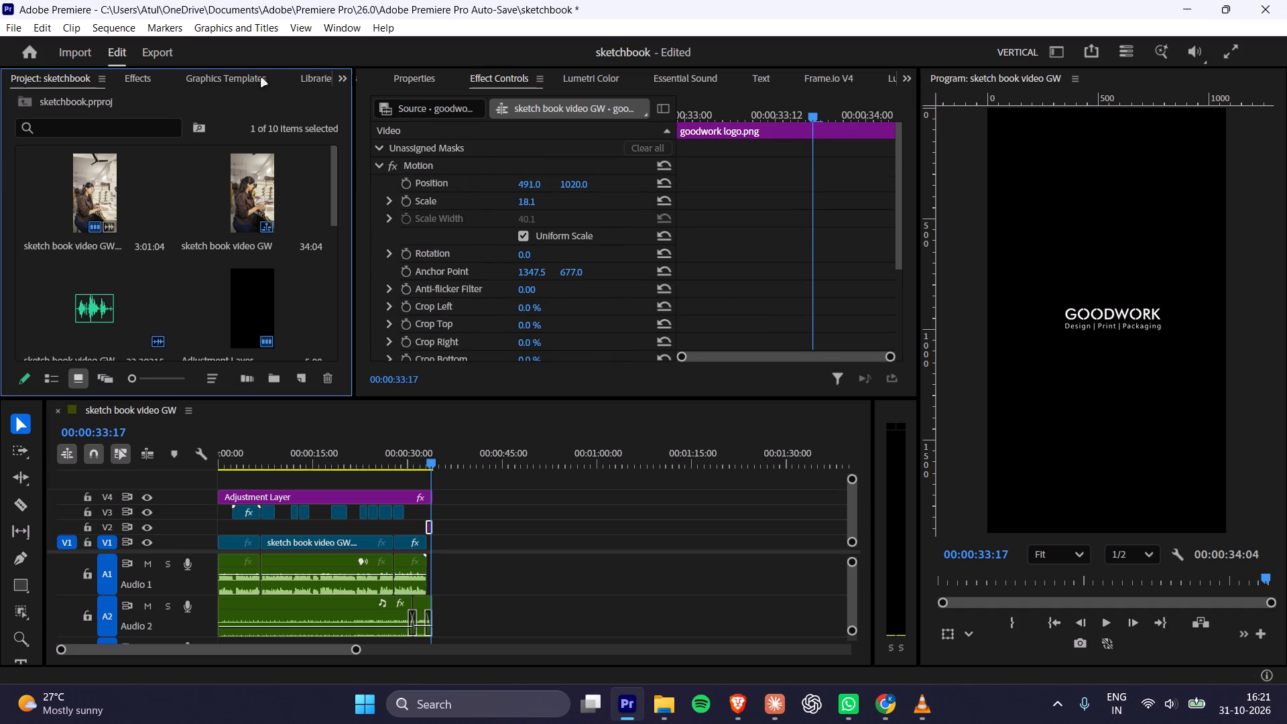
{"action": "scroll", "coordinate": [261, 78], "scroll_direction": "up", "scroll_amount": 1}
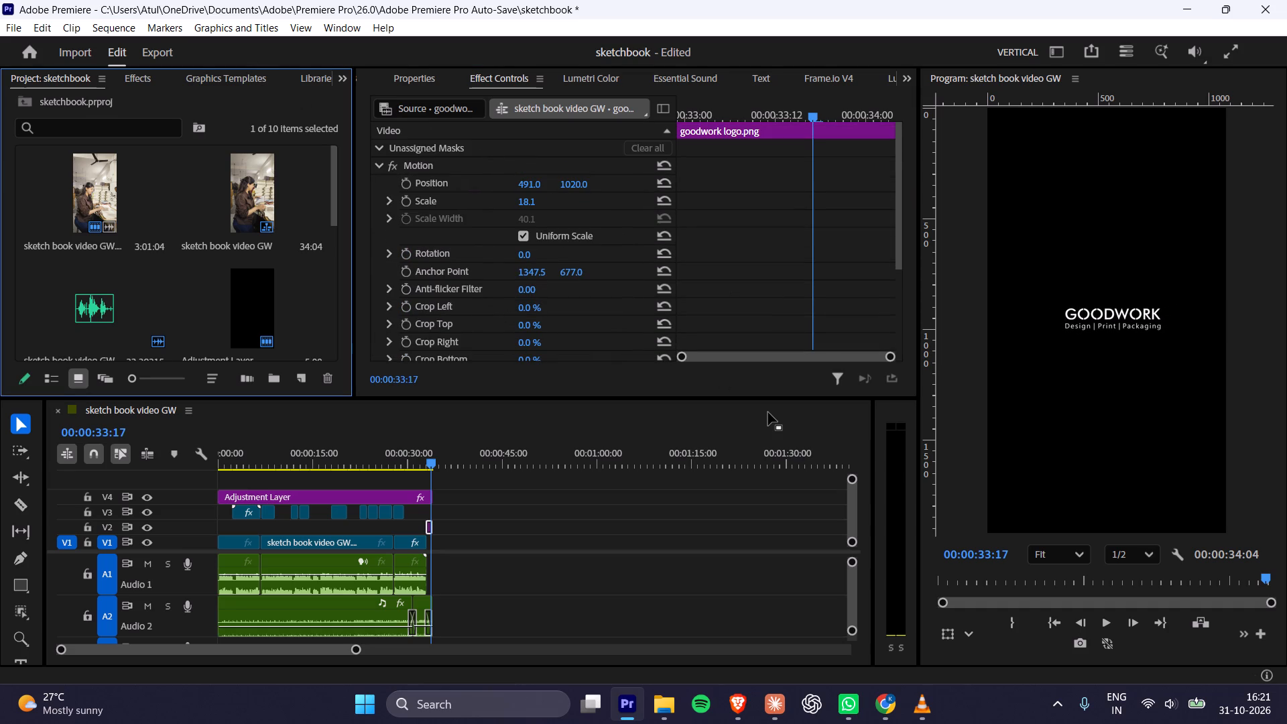
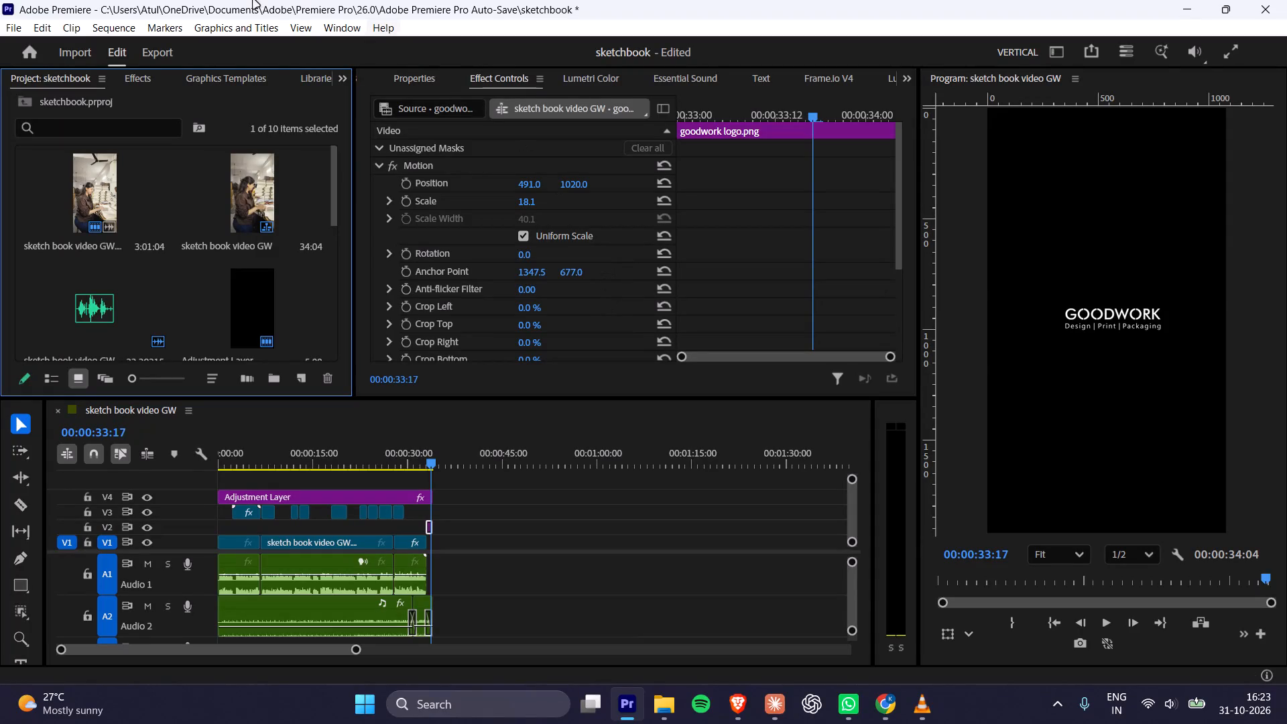
Switch to Brave and search the web in a new tab for "best plugin for premiere pro", refining the query with "free".
{"action": "left_click", "coordinate": [744, 723]}
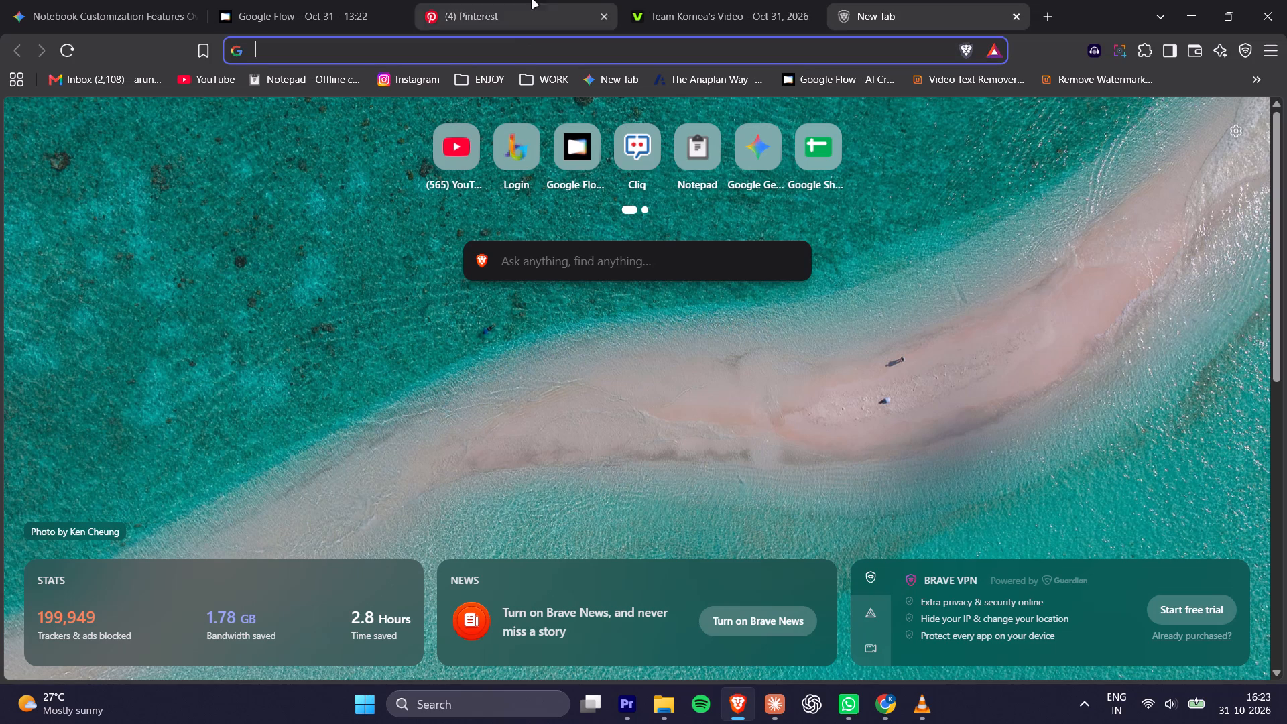
{"action": "left_click", "coordinate": [1046, 17]}
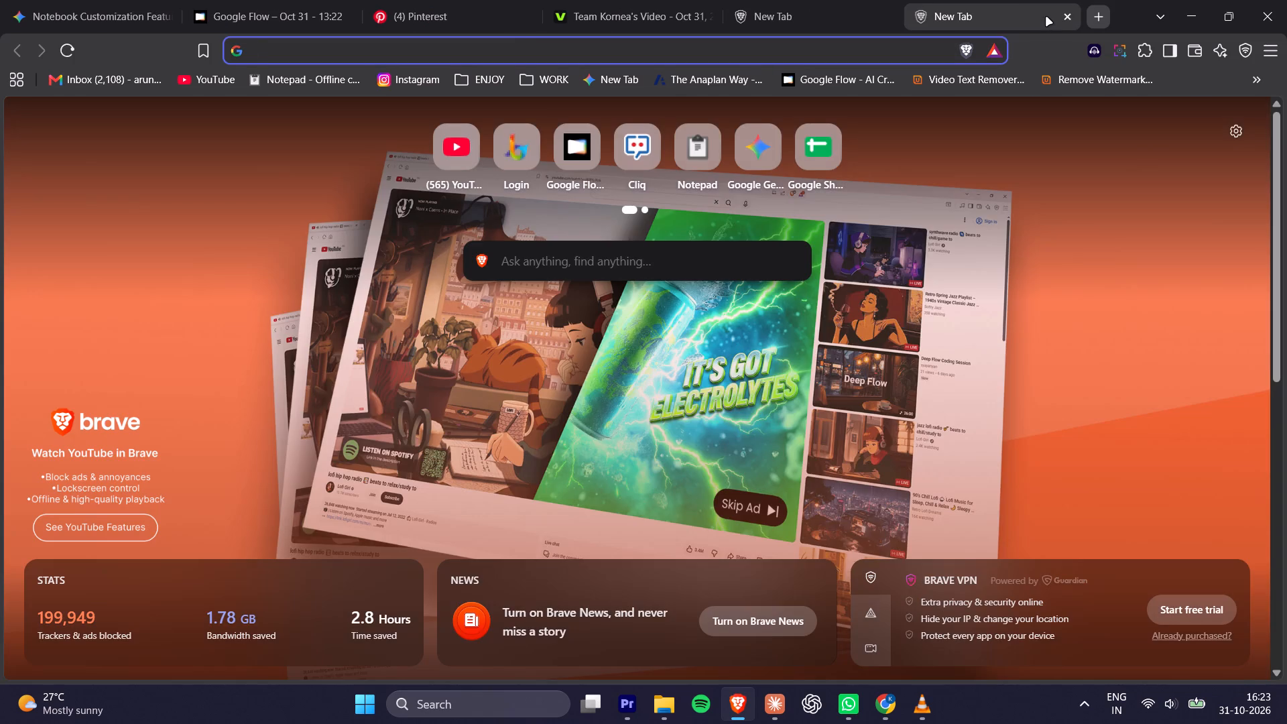
{"action": "type", "text": "best plugin f"}
{"action": "key", "text": "Down"}
{"action": "key", "text": "Return"}
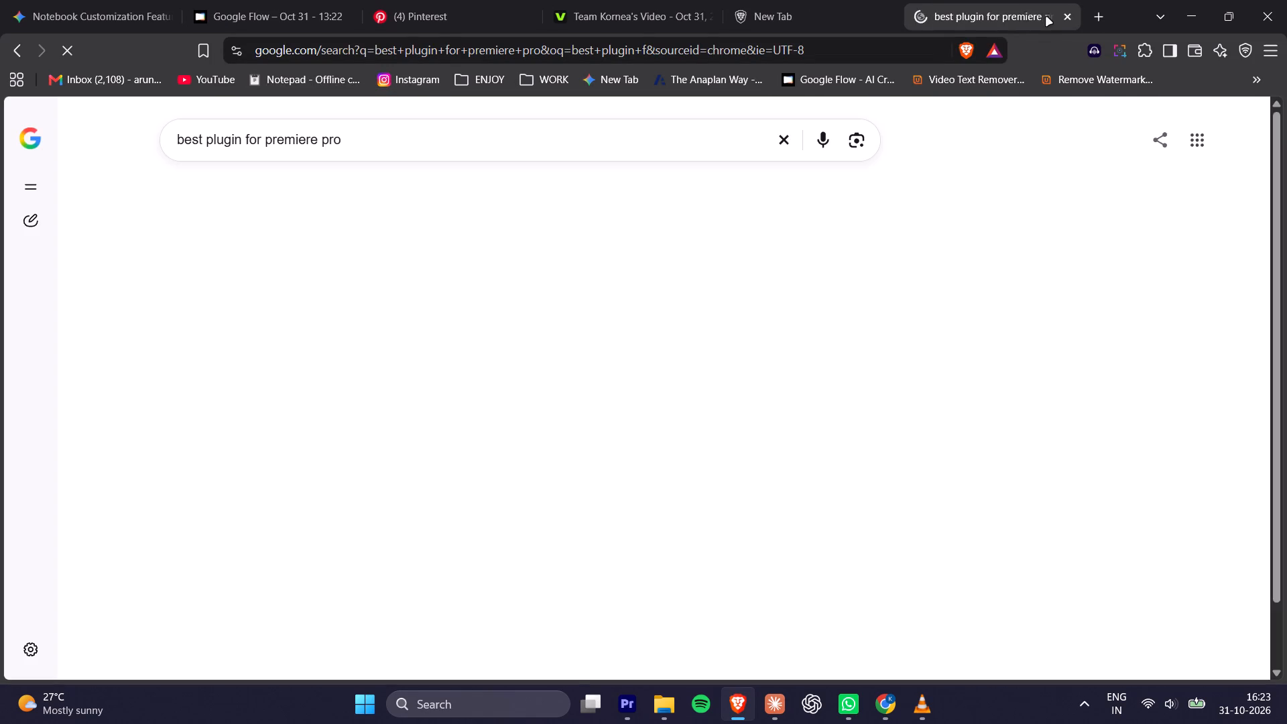
{"action": "left_click", "coordinate": [456, 145]}
{"action": "key", "text": "space"}
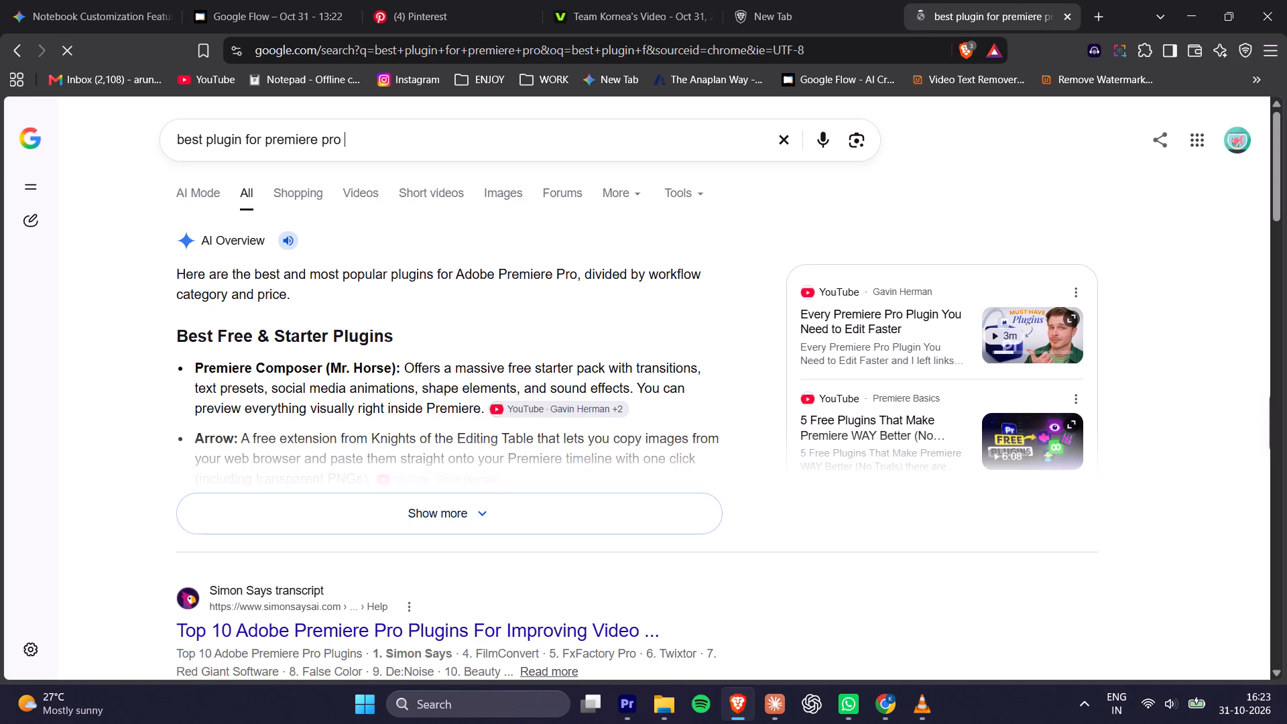
{"action": "type", "text": "free"}
{"action": "key", "text": "Return"}
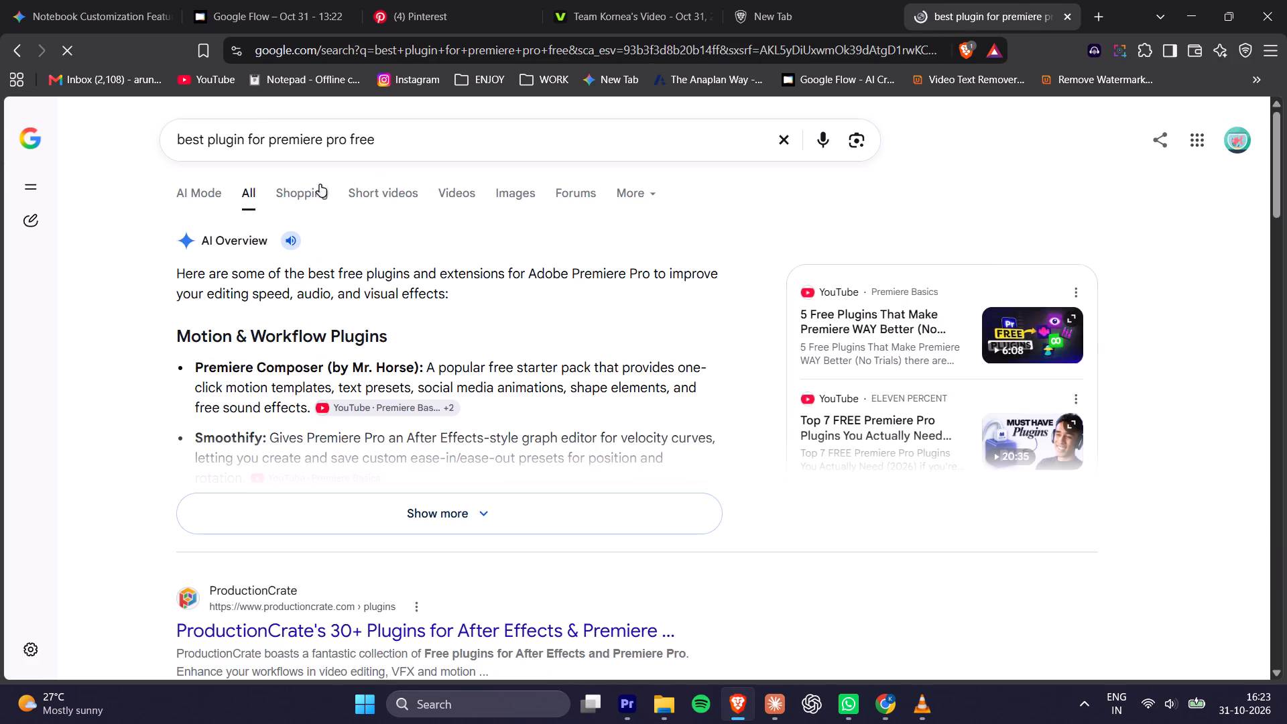
Open the ProductionCrate plugins result in its own tab.
{"action": "scroll", "coordinate": [297, 389], "scroll_direction": "down", "scroll_amount": 3}
{"action": "middle_click", "coordinate": [237, 371]}
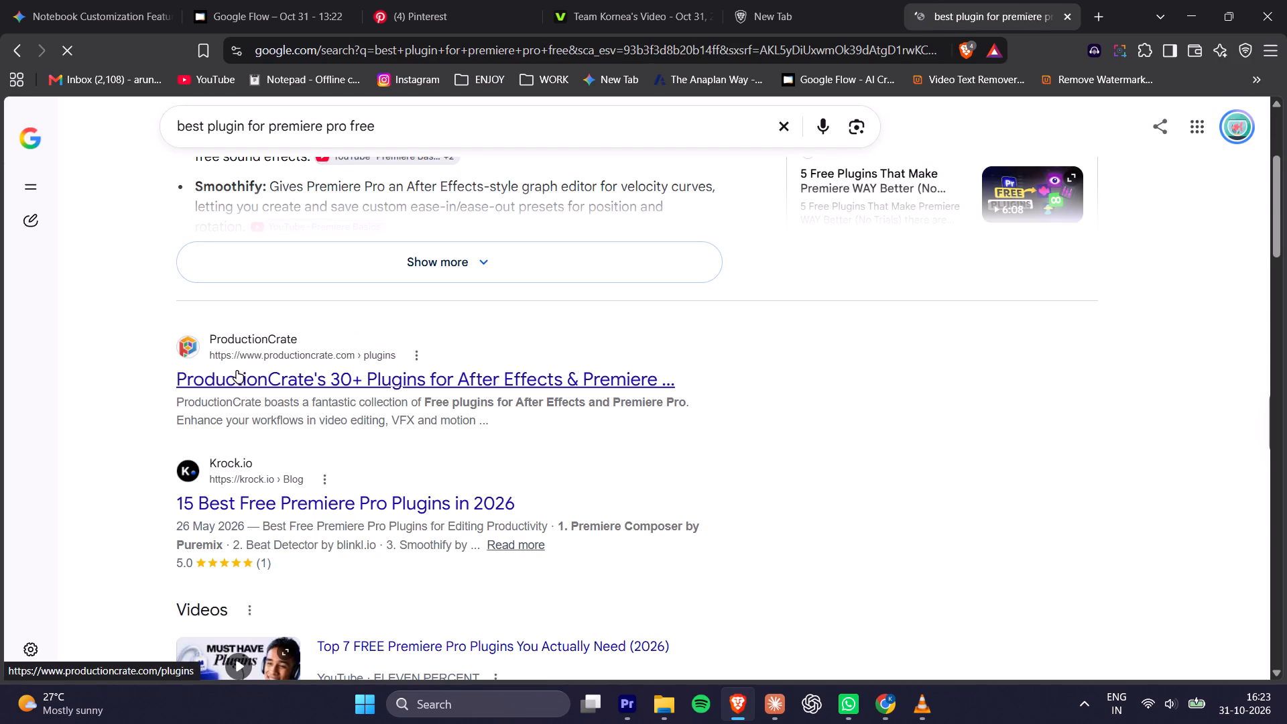
{"action": "left_click", "coordinate": [995, 0]}
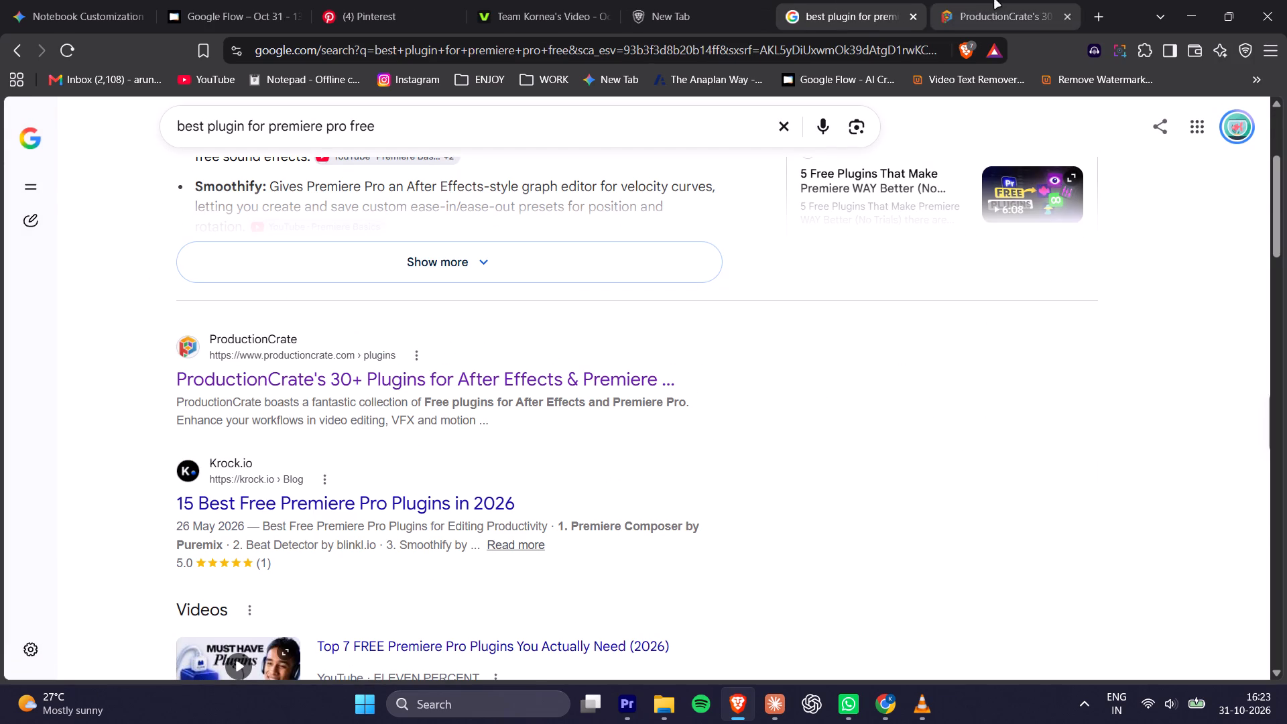
Look through the ProductionCrate catalogue of After Effects and Premiere Pro plugins, checking descriptions, prices and supported programs.
{"action": "scroll", "coordinate": [689, 310], "scroll_direction": "down", "scroll_amount": 4}
{"action": "scroll", "coordinate": [611, 341], "scroll_direction": "up", "scroll_amount": 4}
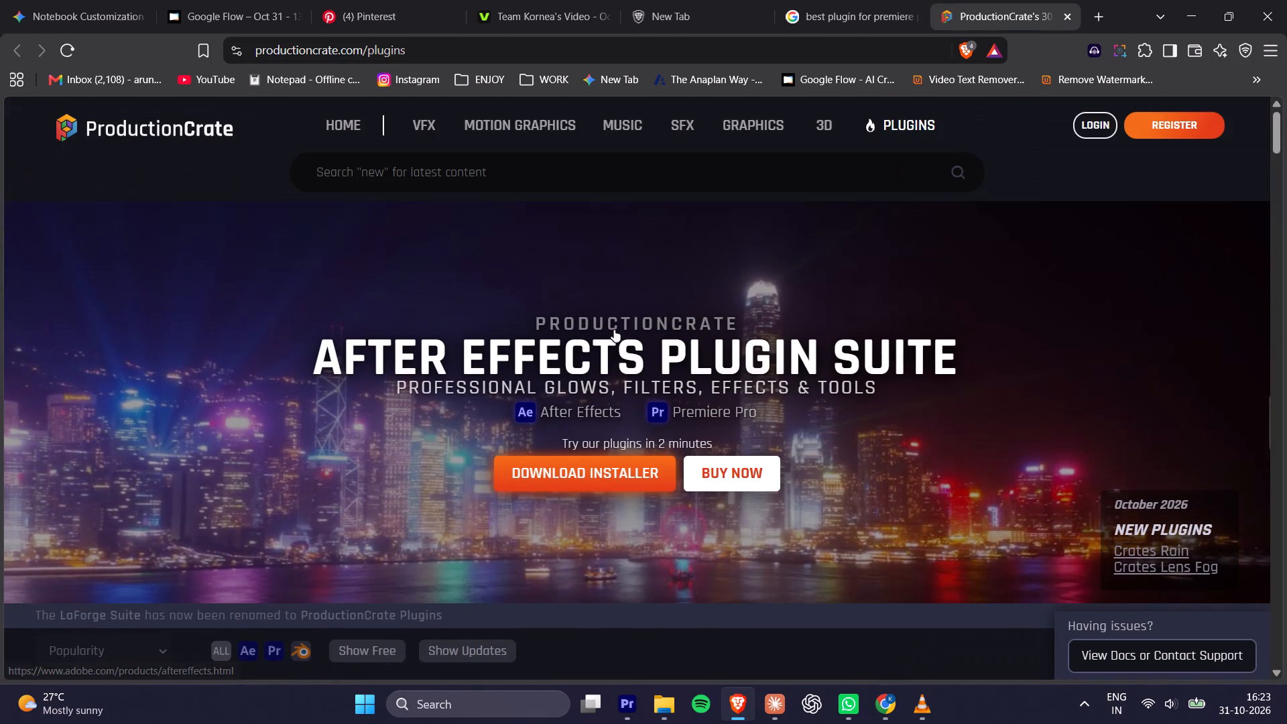
{"action": "scroll", "coordinate": [511, 379], "scroll_direction": "down", "scroll_amount": 2}
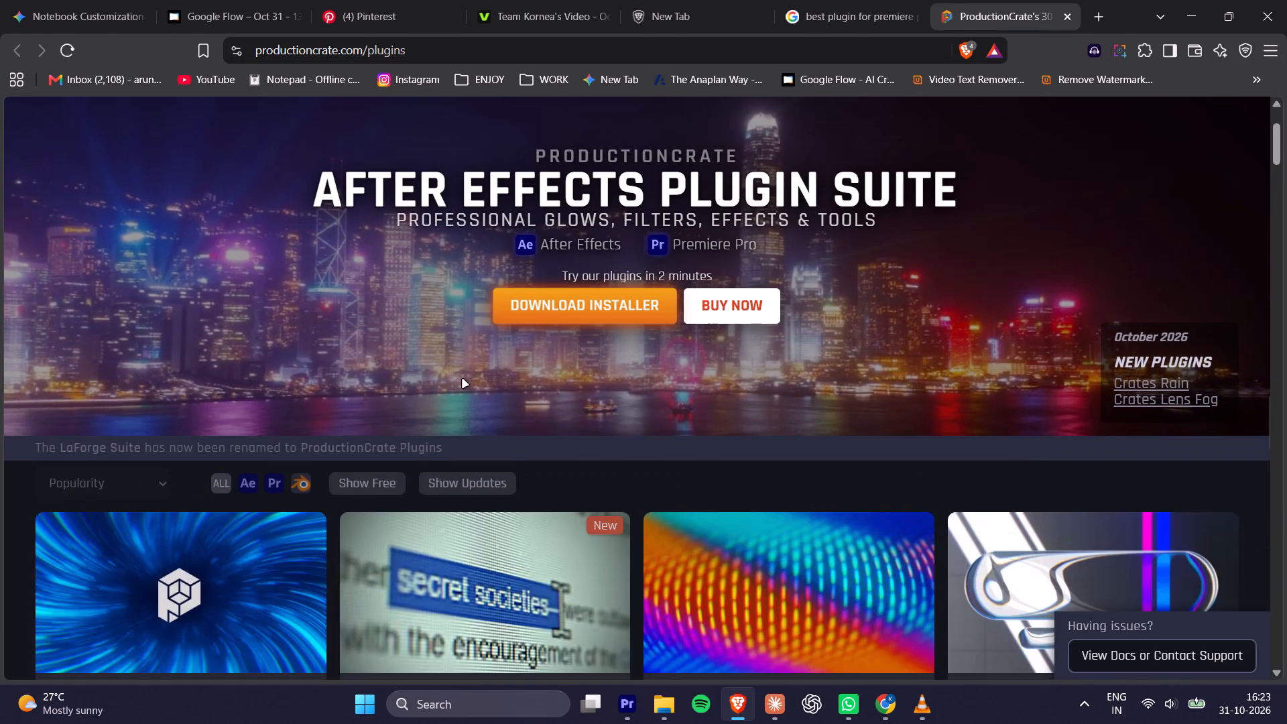
{"action": "scroll", "coordinate": [470, 365], "scroll_direction": "down", "scroll_amount": 2}
{"action": "scroll", "coordinate": [418, 373], "scroll_direction": "up", "scroll_amount": 6}
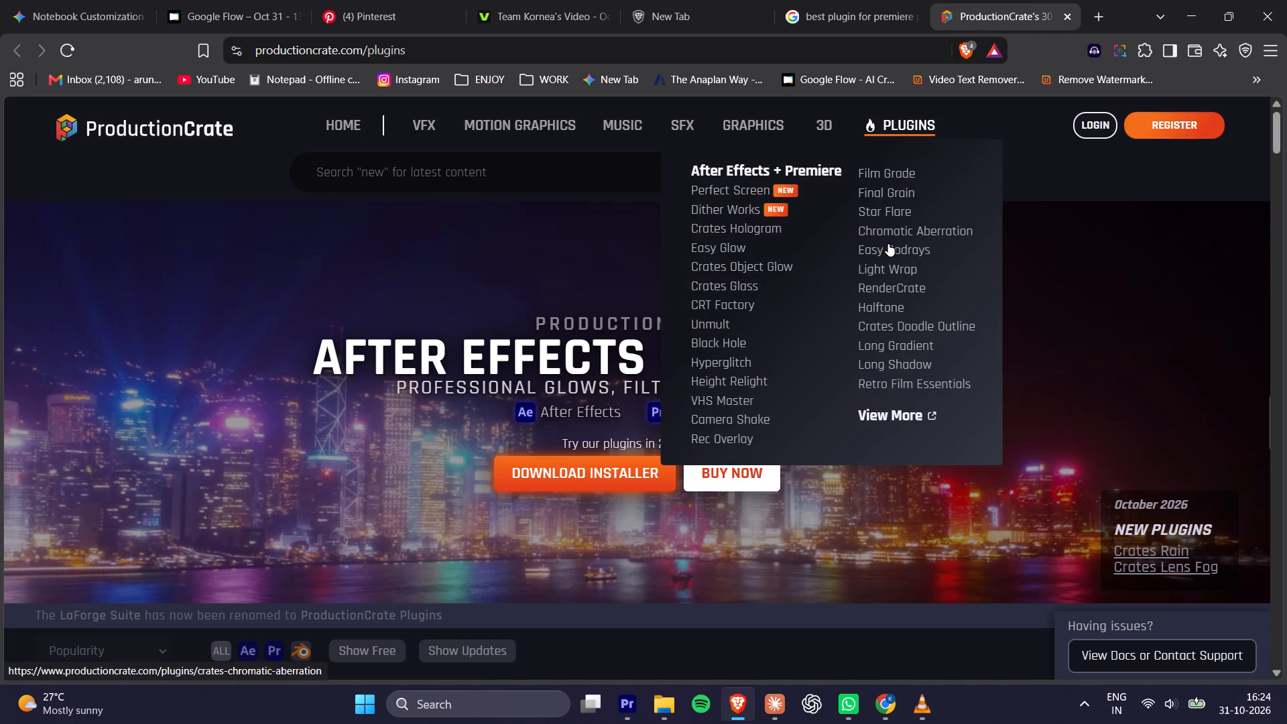
{"action": "left_click", "coordinate": [372, 314]}
{"action": "scroll", "coordinate": [373, 312], "scroll_direction": "down", "scroll_amount": 7}
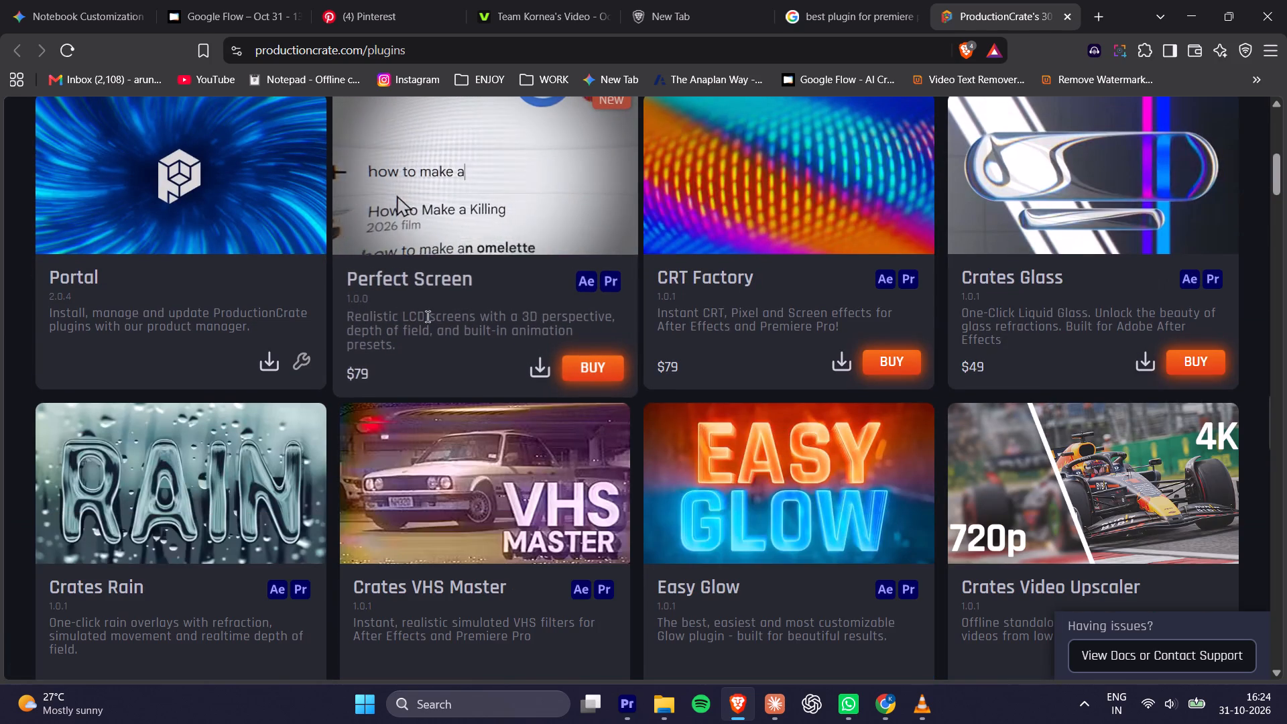
{"action": "scroll", "coordinate": [435, 315], "scroll_direction": "up", "scroll_amount": 1}
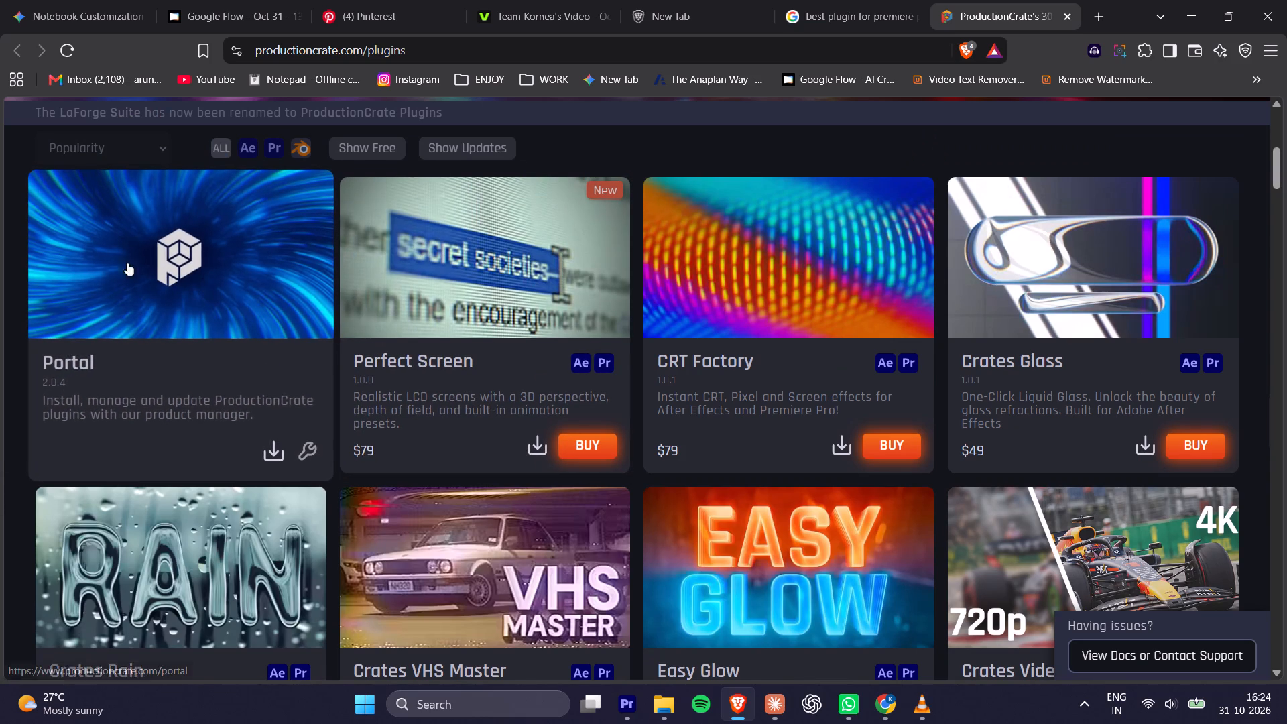
{"action": "scroll", "coordinate": [81, 280], "scroll_direction": "down", "scroll_amount": 2}
{"action": "scroll", "coordinate": [0, 308], "scroll_direction": "down", "scroll_amount": 2}
{"action": "scroll", "coordinate": [408, 407], "scroll_direction": "down", "scroll_amount": 2}
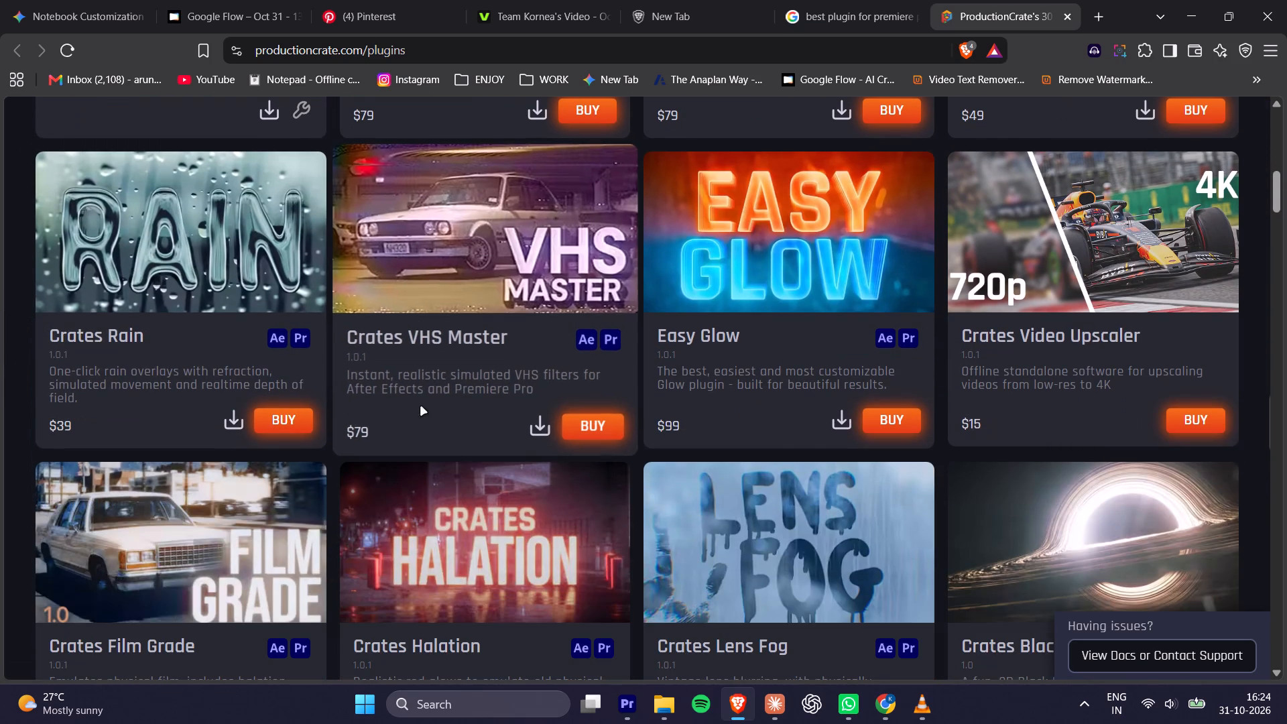
{"action": "scroll", "coordinate": [408, 353], "scroll_direction": "down", "scroll_amount": 2}
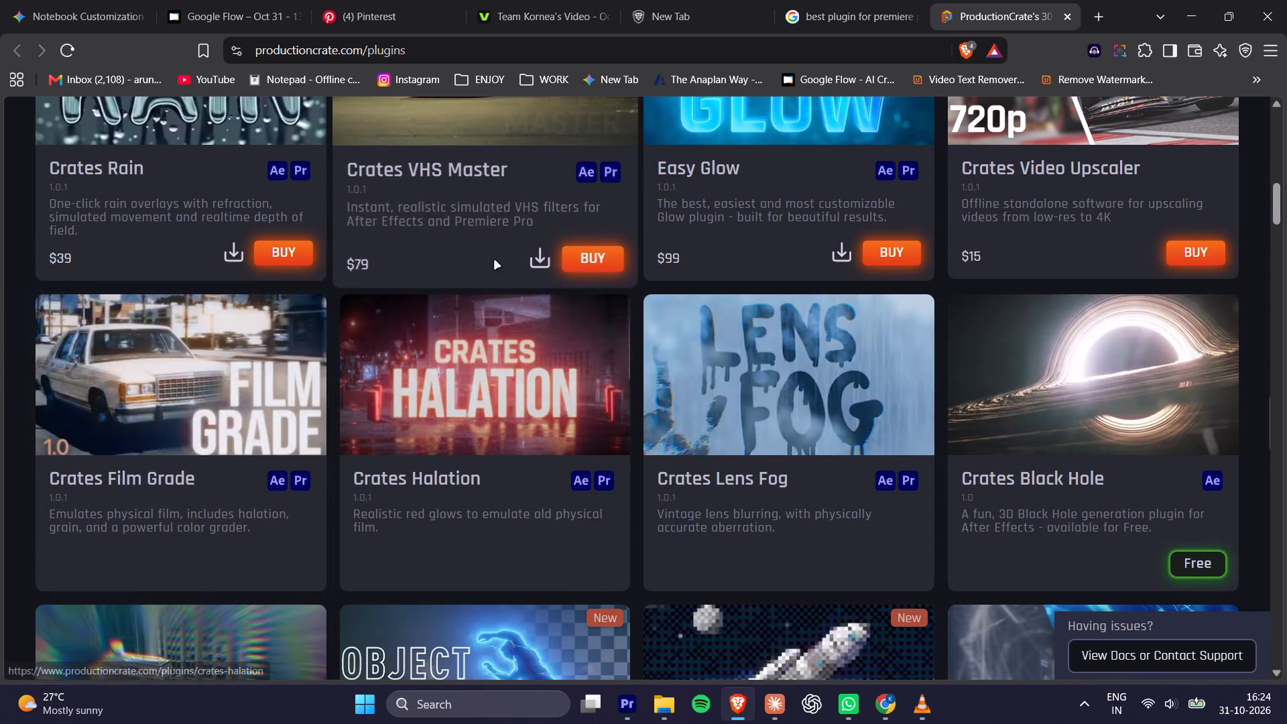
{"action": "scroll", "coordinate": [351, 264], "scroll_direction": "down", "scroll_amount": 3}
{"action": "scroll", "coordinate": [14, 359], "scroll_direction": "up", "scroll_amount": 14}
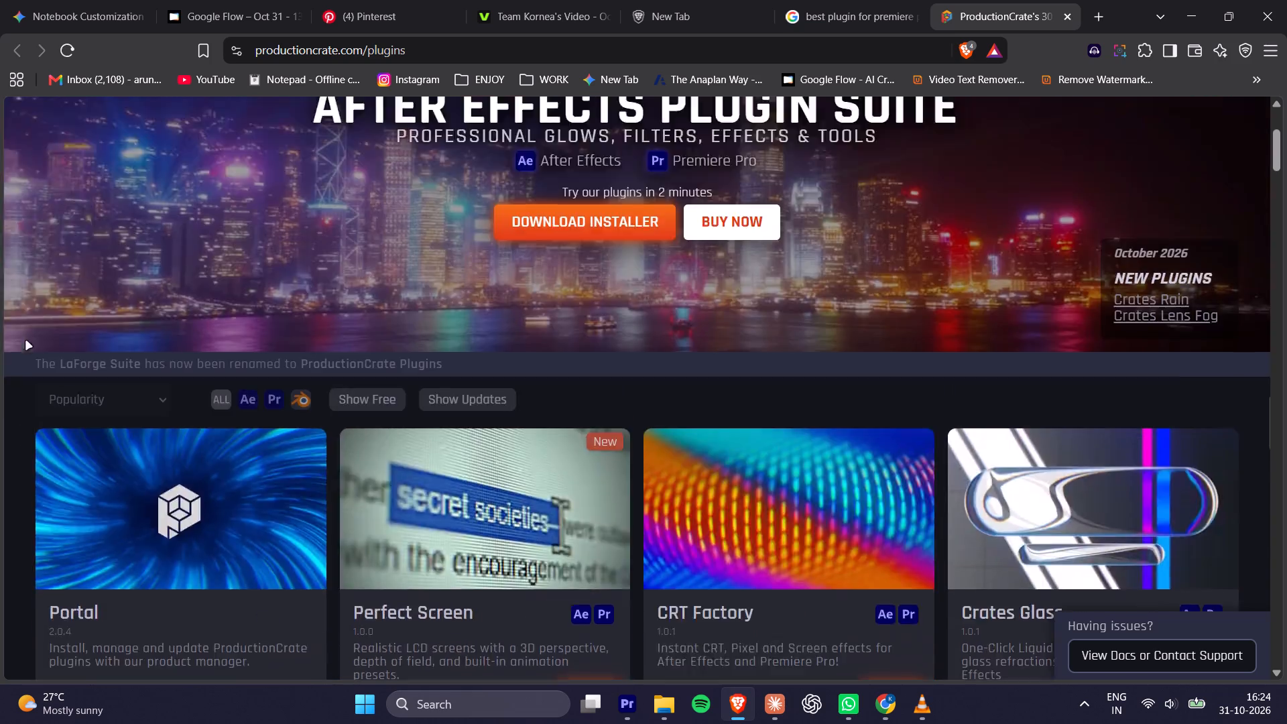
Filter the ProductionCrate catalogue to free plugins and examine which ones support Premiere Pro.
{"action": "left_click", "coordinate": [366, 566]}
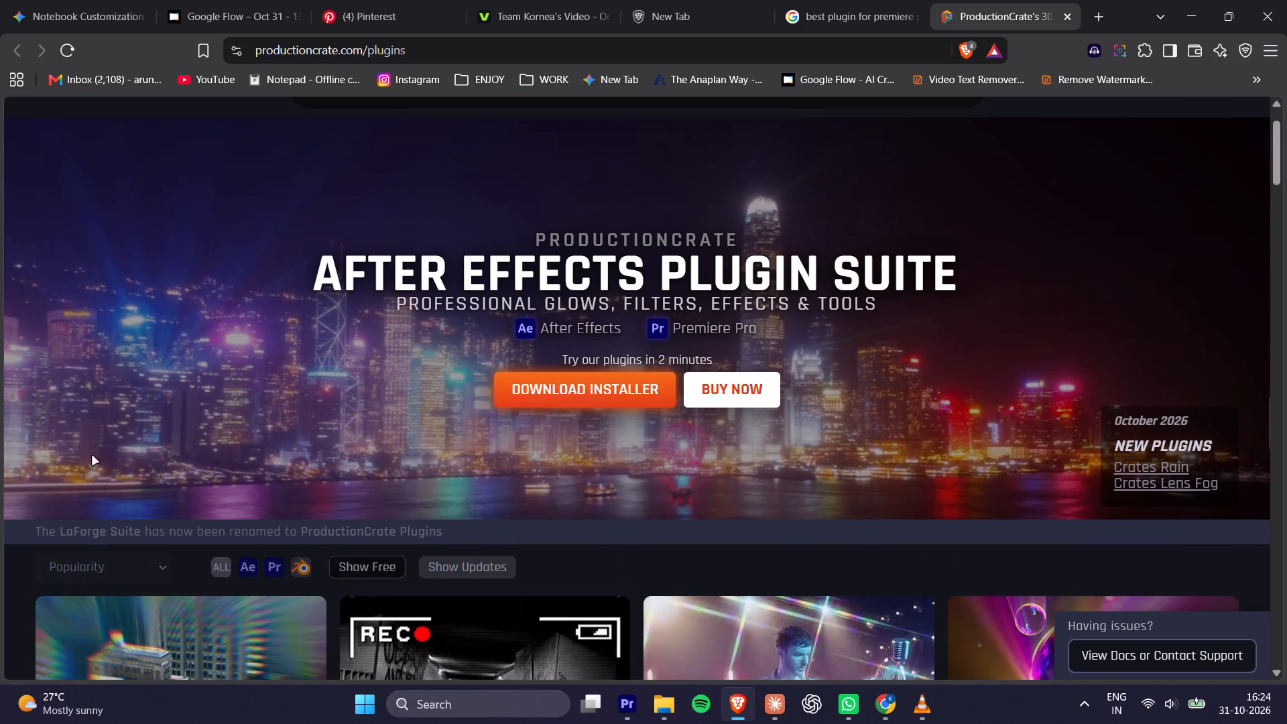
{"action": "scroll", "coordinate": [54, 452], "scroll_direction": "down", "scroll_amount": 4}
{"action": "scroll", "coordinate": [0, 292], "scroll_direction": "down", "scroll_amount": 2}
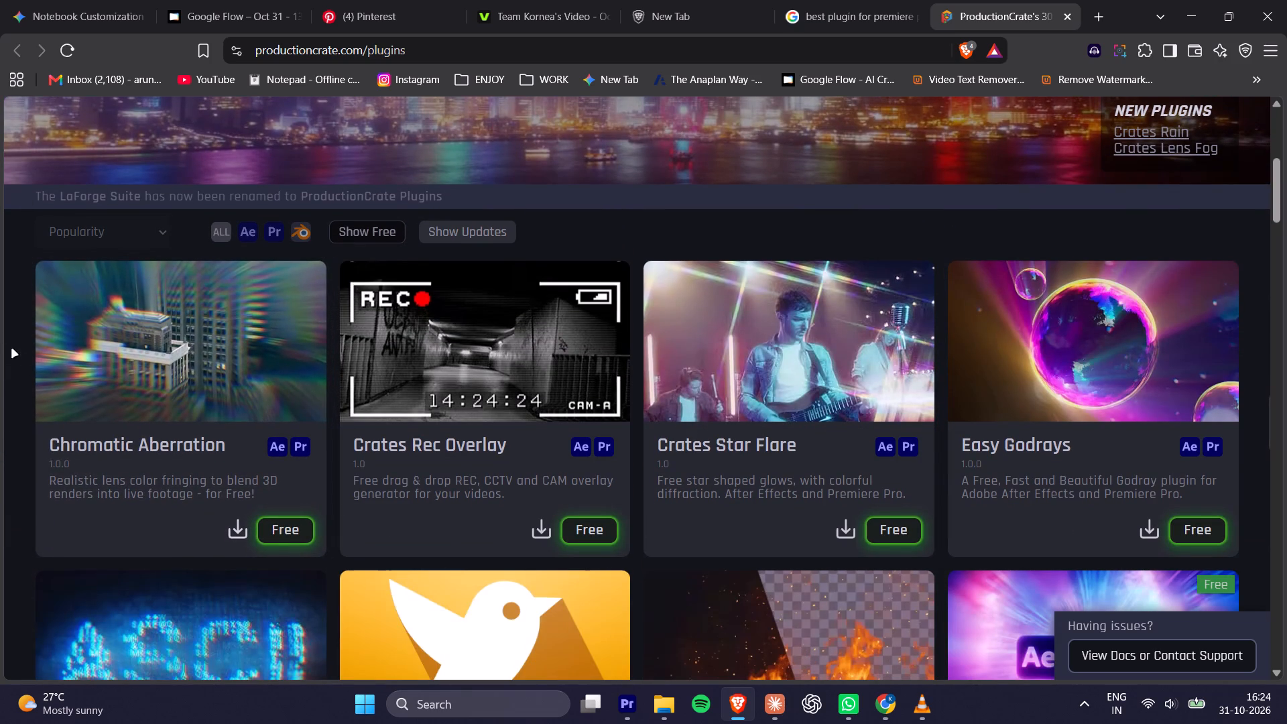
{"action": "scroll", "coordinate": [313, 367], "scroll_direction": "down", "scroll_amount": 2}
{"action": "scroll", "coordinate": [1012, 145], "scroll_direction": "down", "scroll_amount": 1}
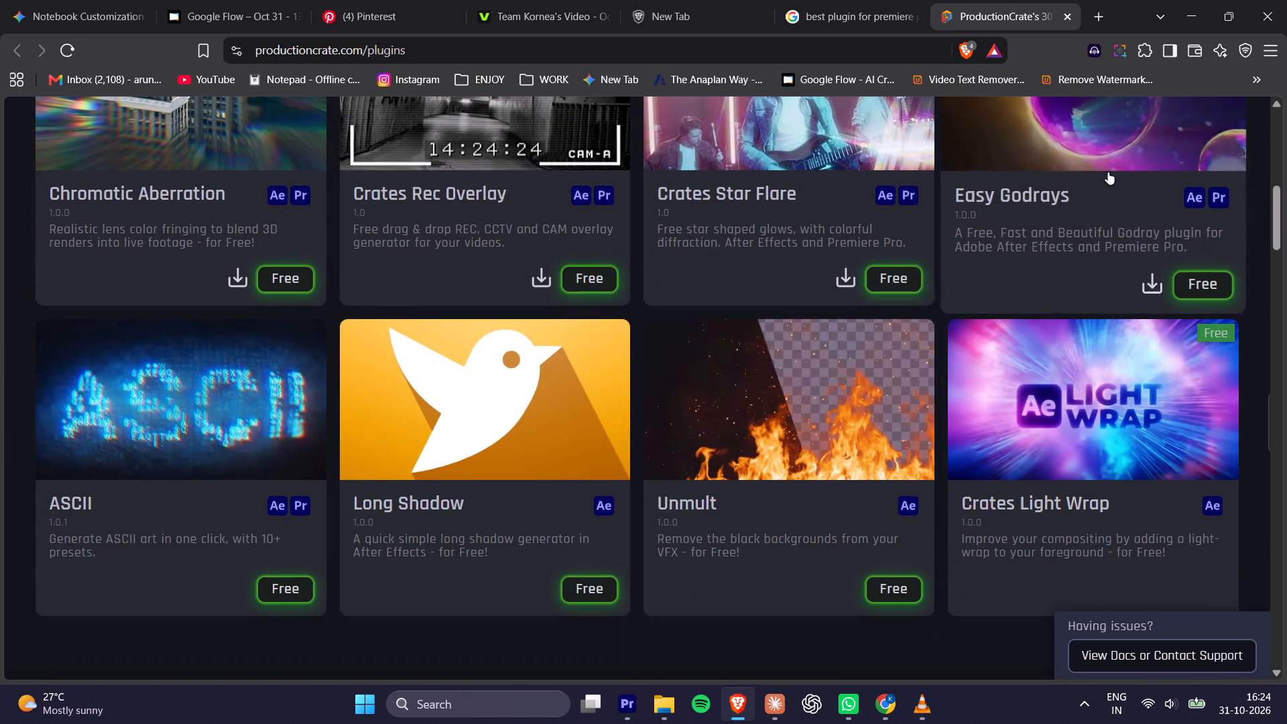
{"action": "scroll", "coordinate": [1125, 180], "scroll_direction": "down", "scroll_amount": 3}
{"action": "scroll", "coordinate": [1106, 323], "scroll_direction": "up", "scroll_amount": 2}
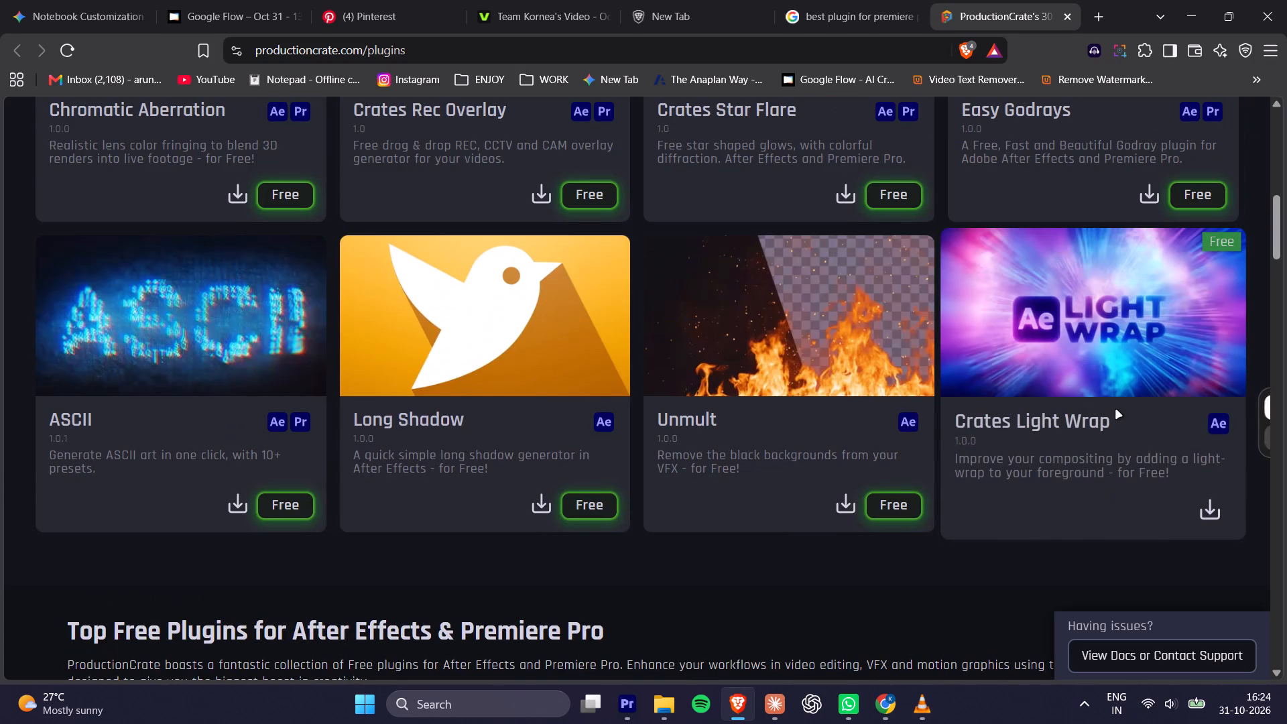
{"action": "scroll", "coordinate": [1054, 414], "scroll_direction": "down", "scroll_amount": 2}
{"action": "scroll", "coordinate": [1014, 461], "scroll_direction": "up", "scroll_amount": 9}
{"action": "scroll", "coordinate": [891, 491], "scroll_direction": "down", "scroll_amount": 2}
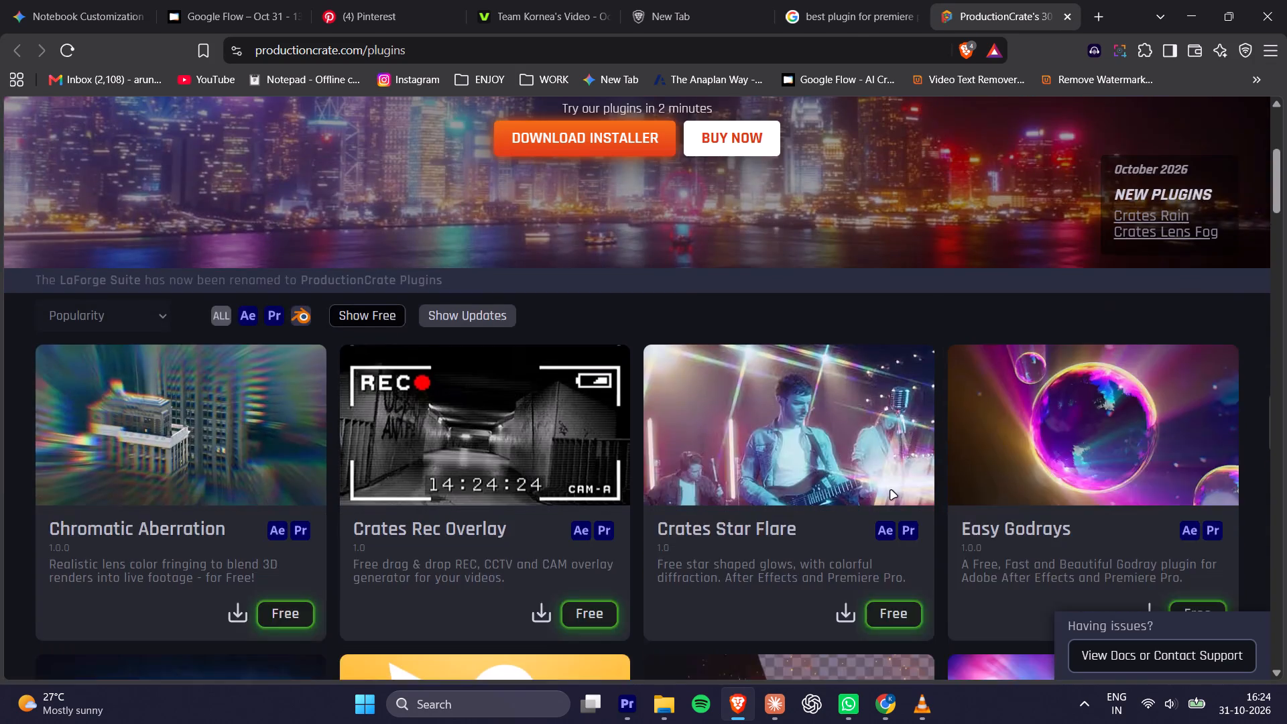
{"action": "scroll", "coordinate": [891, 491], "scroll_direction": "down", "scroll_amount": 5}
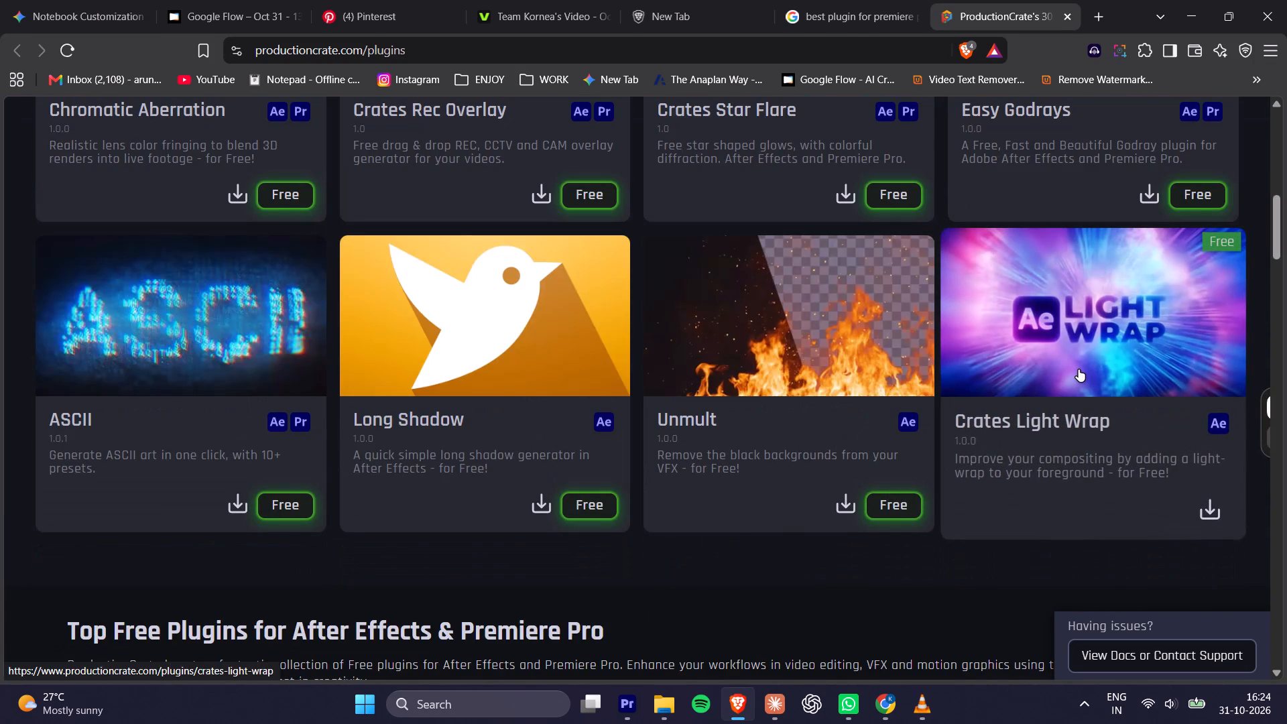
{"action": "scroll", "coordinate": [1028, 468], "scroll_direction": "up", "scroll_amount": 4}
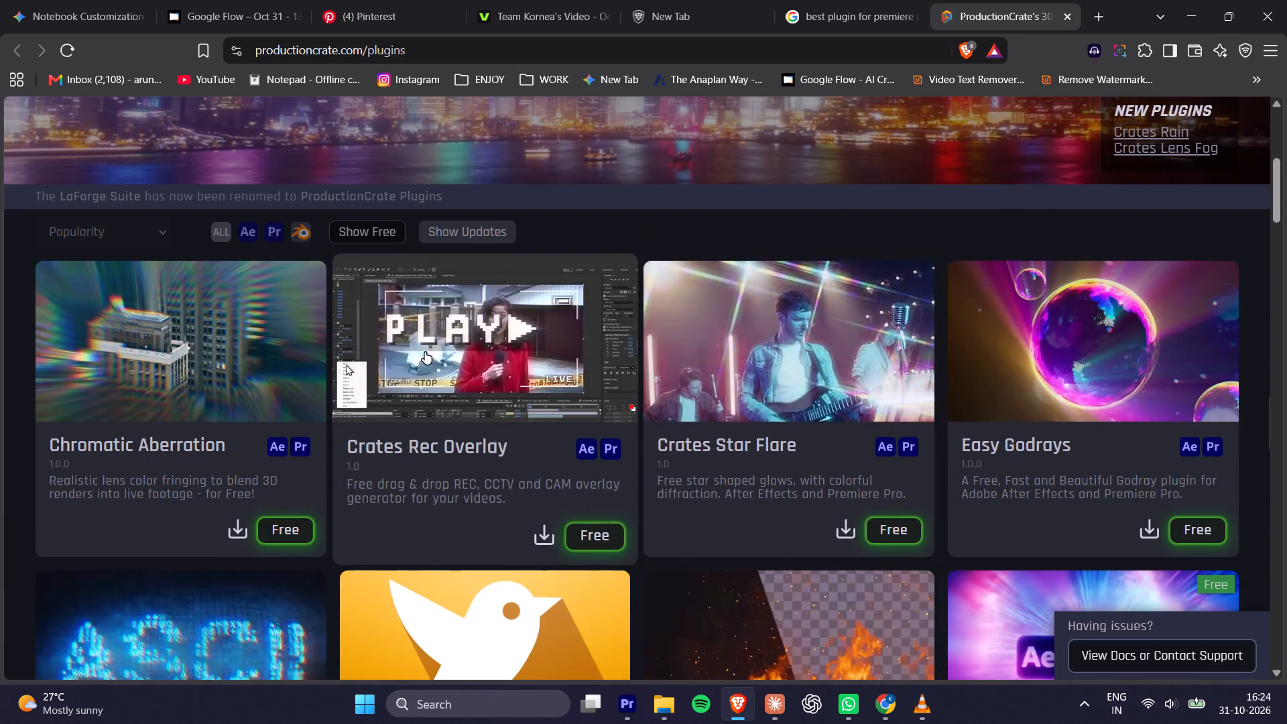
{"action": "scroll", "coordinate": [425, 352], "scroll_direction": "up", "scroll_amount": 2}
{"action": "left_click_drag", "start_coordinate": [427, 353], "coordinate": [434, 357]}
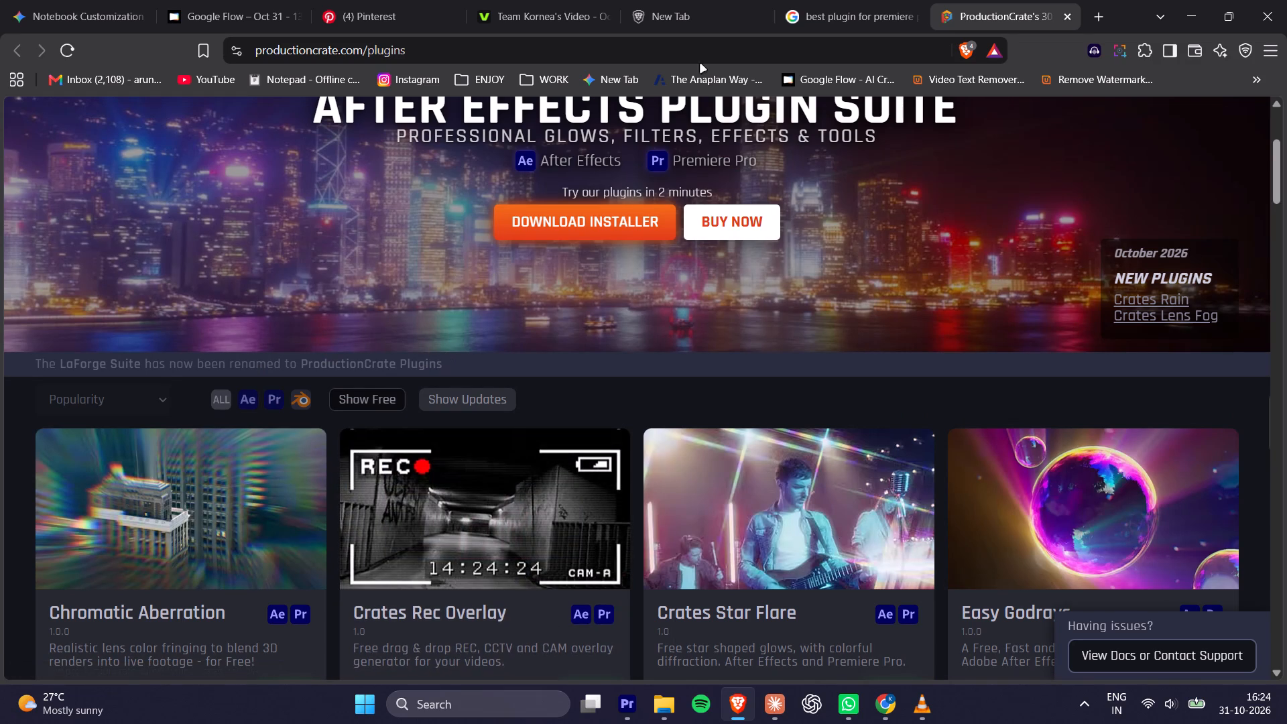
Open the Krock.io article "15 Best Free Premiere Pro Plugins in 2026" from the search results and close the ProductionCrate page.
{"action": "left_click", "coordinate": [802, 0]}
{"action": "scroll", "coordinate": [483, 327], "scroll_direction": "down", "scroll_amount": 1}
{"action": "middle_click", "coordinate": [248, 414]}
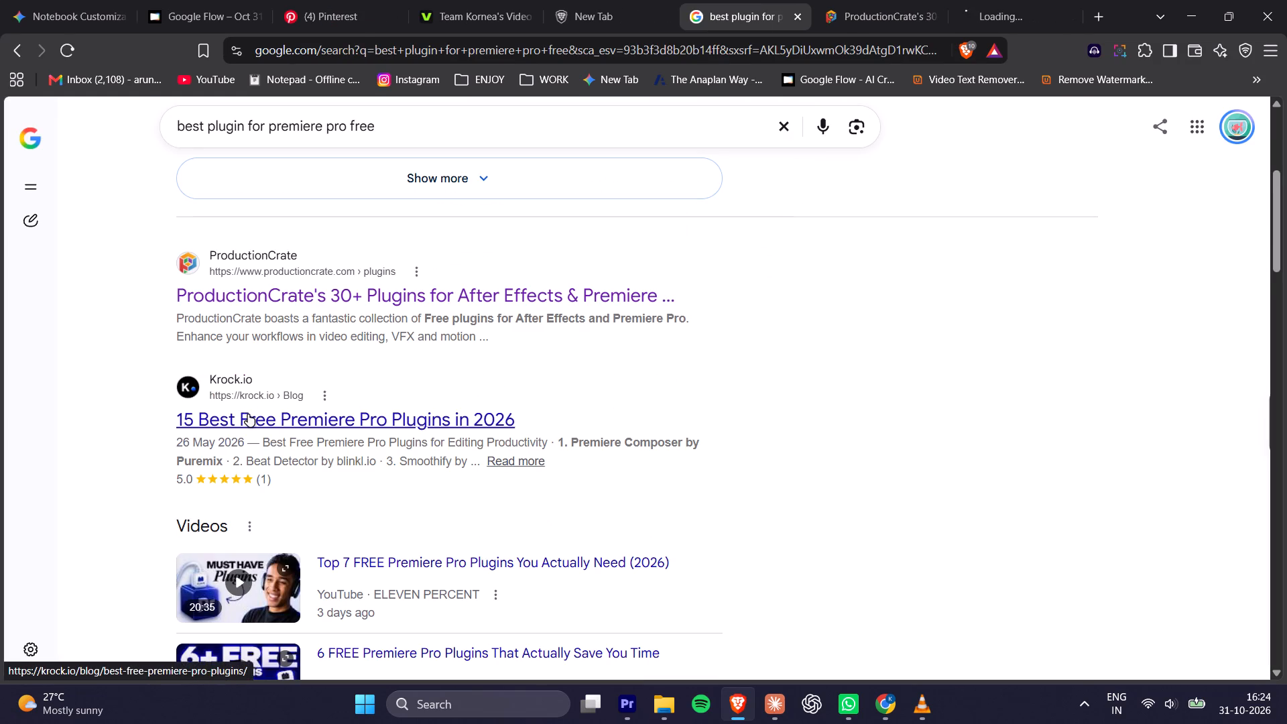
{"action": "left_click", "coordinate": [855, 0]}
{"action": "left_click", "coordinate": [930, 22]}
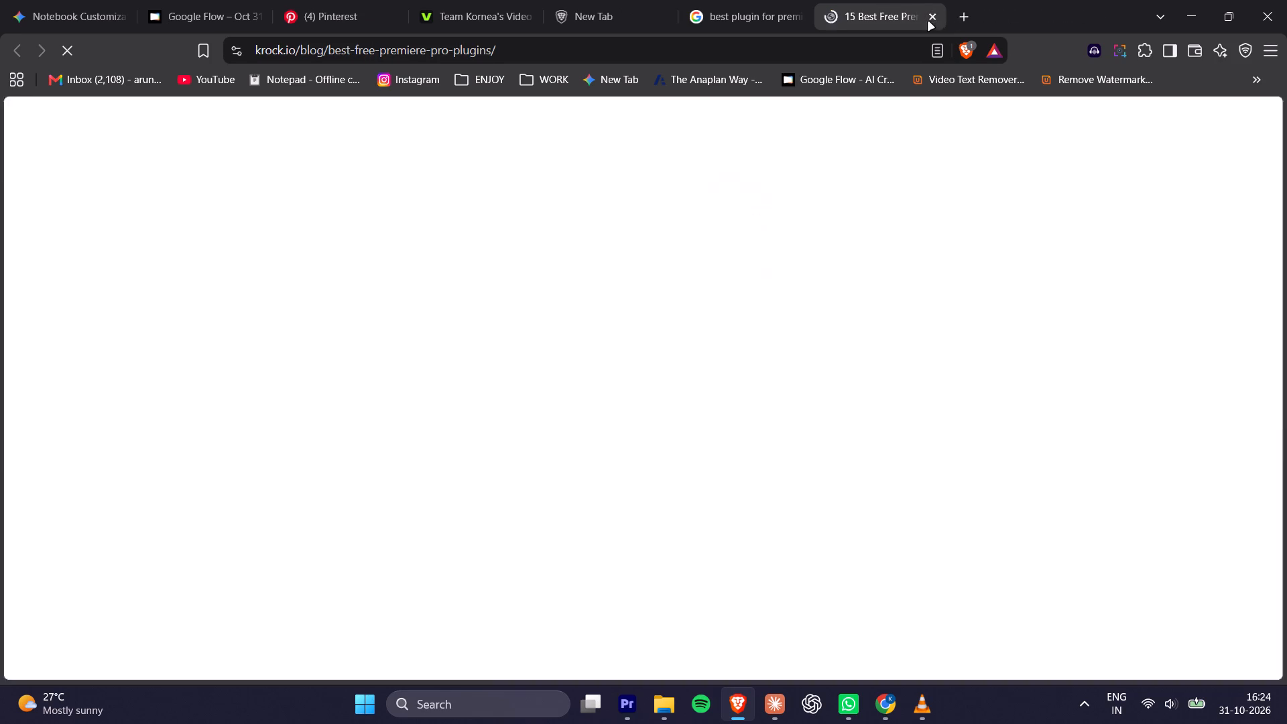
{"action": "left_click", "coordinate": [877, 0]}
Read the Krock.io article's introduction and its quick reference table of free plugins, categories and best uses.
{"action": "scroll", "coordinate": [757, 237], "scroll_direction": "down", "scroll_amount": 5}
{"action": "scroll", "coordinate": [743, 312], "scroll_direction": "down", "scroll_amount": 2}
{"action": "scroll", "coordinate": [753, 337], "scroll_direction": "up", "scroll_amount": 2}
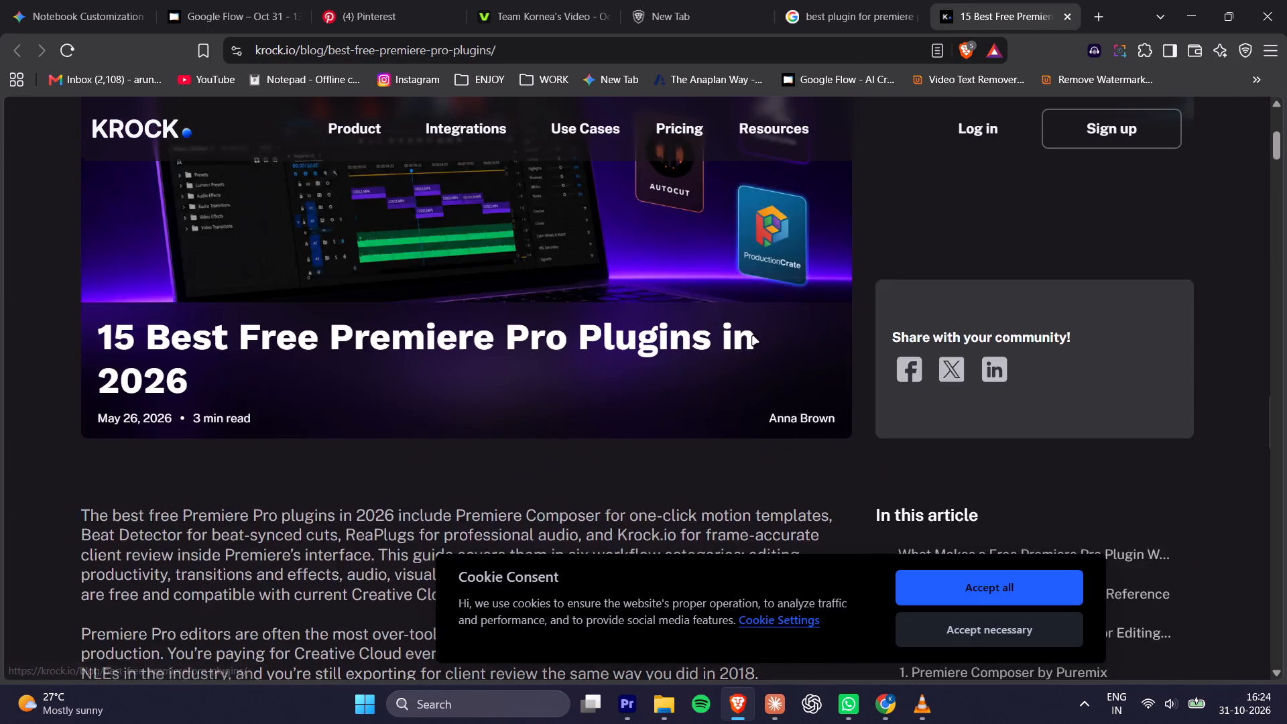
{"action": "scroll", "coordinate": [753, 337], "scroll_direction": "down", "scroll_amount": 14}
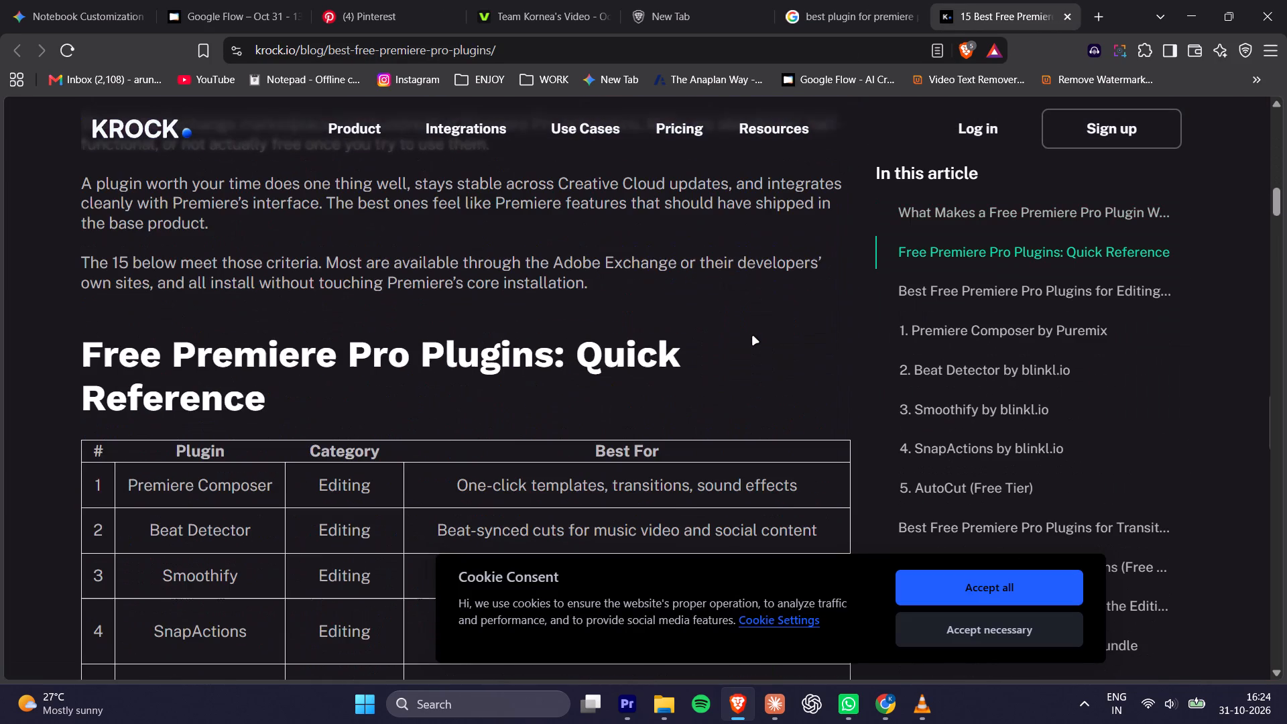
{"action": "scroll", "coordinate": [753, 337], "scroll_direction": "down", "scroll_amount": 6}
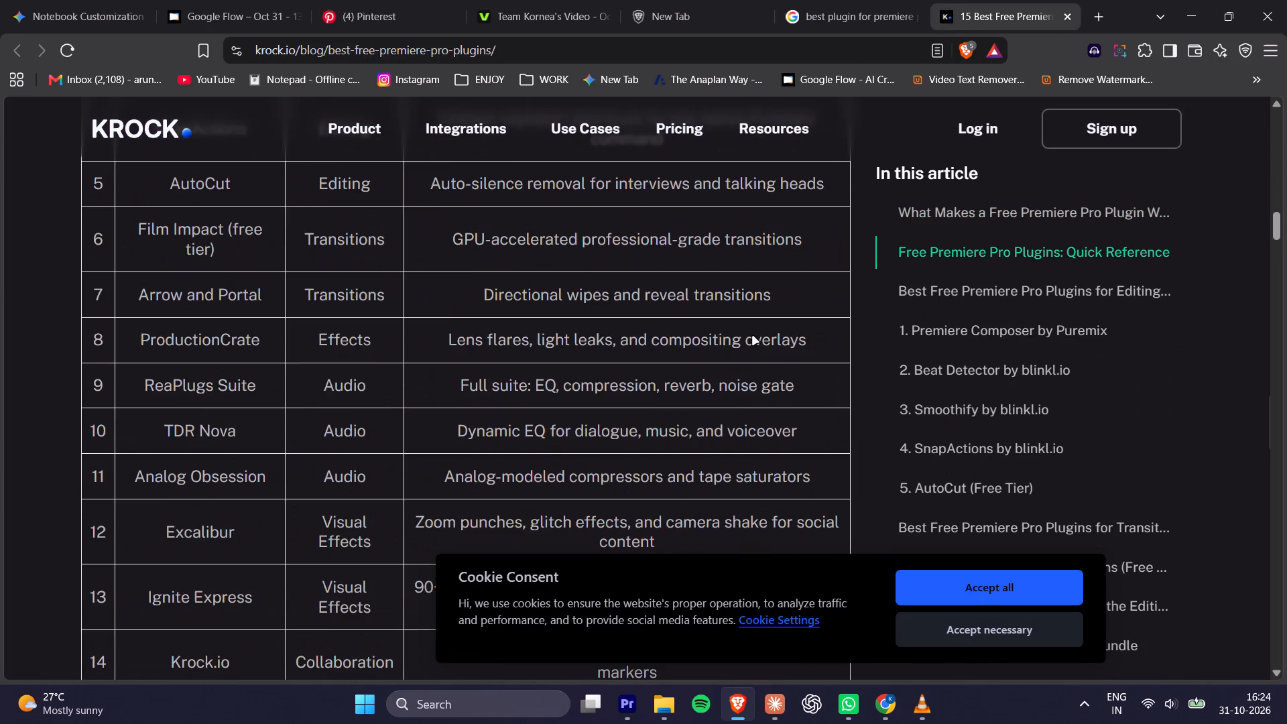
{"action": "scroll", "coordinate": [753, 337], "scroll_direction": "up", "scroll_amount": 2}
{"action": "scroll", "coordinate": [685, 335], "scroll_direction": "up", "scroll_amount": 1}
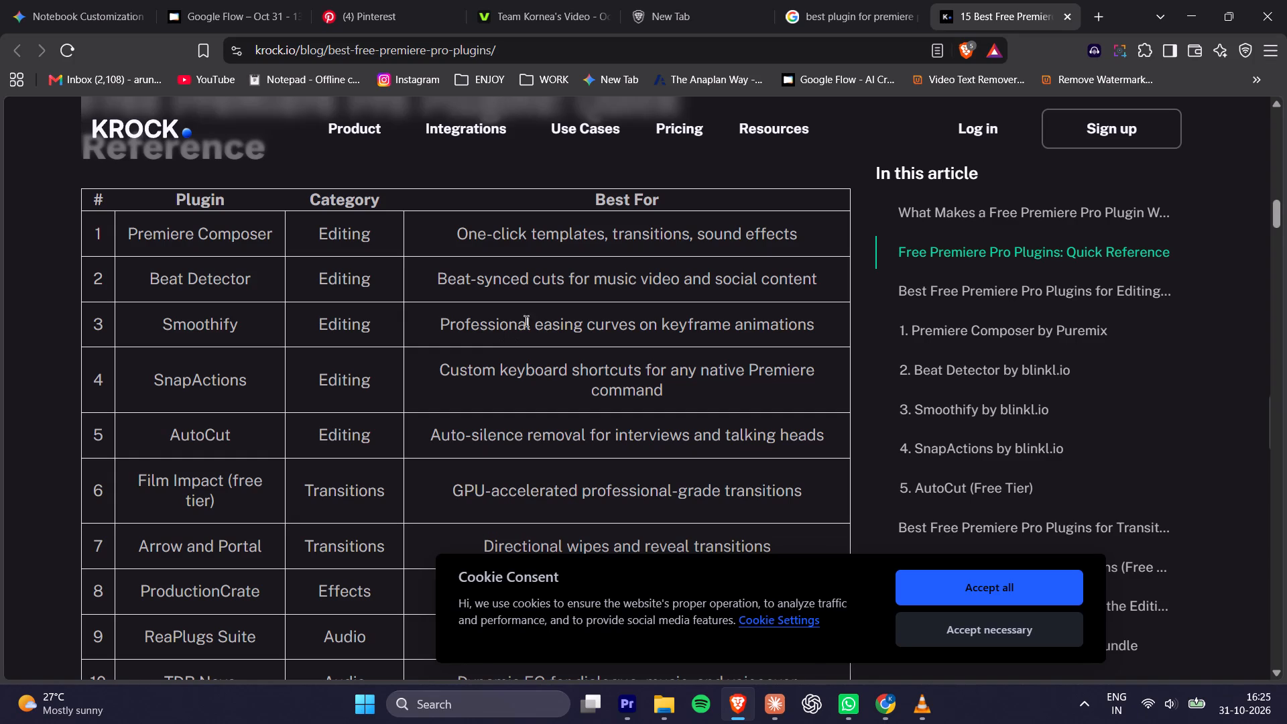
{"action": "scroll", "coordinate": [420, 334], "scroll_direction": "down", "scroll_amount": 2}
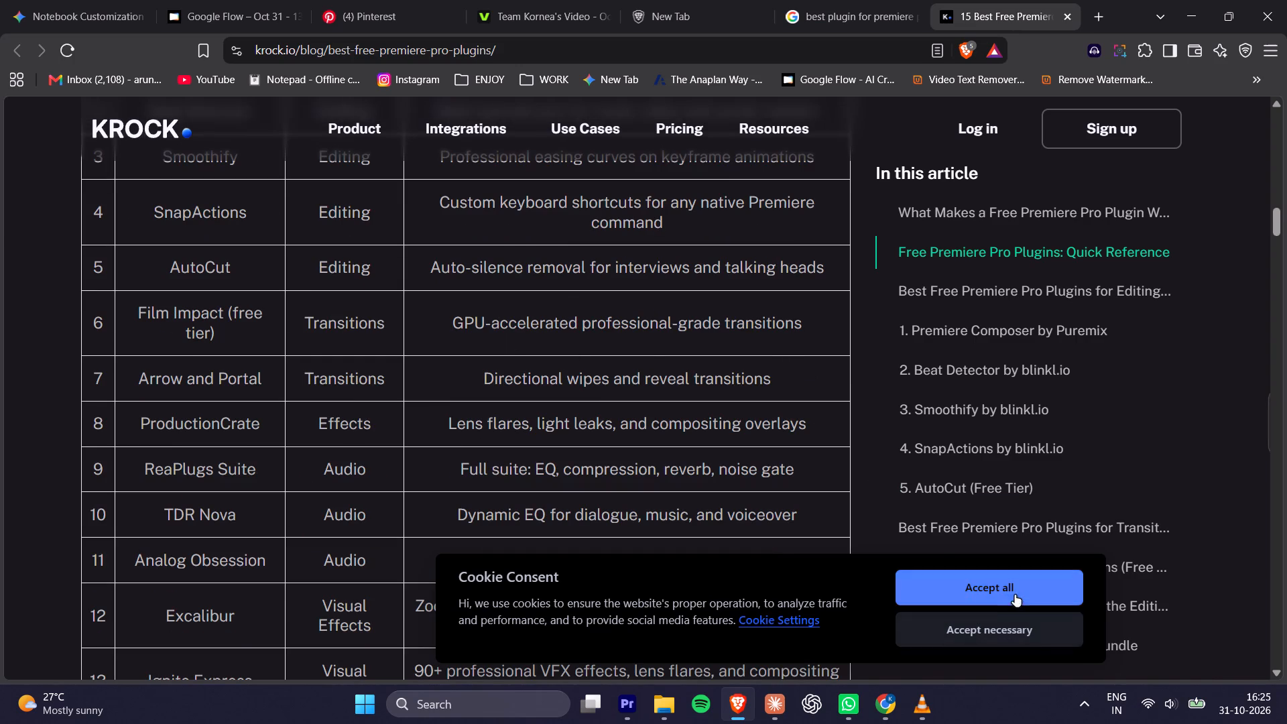
Accept all cookies on the Krock.io page and examine the full quick reference table for useful editing, transition and effects plugins.
{"action": "left_click", "coordinate": [1018, 591]}
{"action": "scroll", "coordinate": [358, 379], "scroll_direction": "down", "scroll_amount": 1}
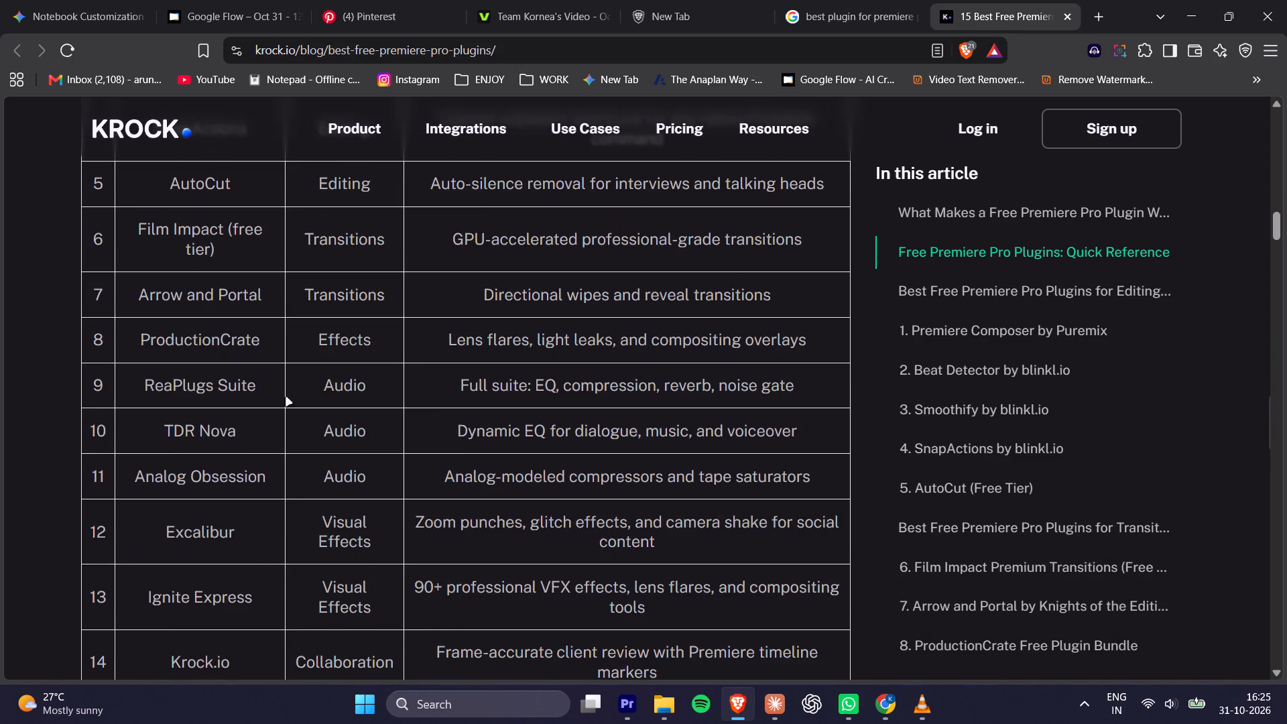
{"action": "scroll", "coordinate": [278, 398], "scroll_direction": "down", "scroll_amount": 3}
{"action": "scroll", "coordinate": [288, 389], "scroll_direction": "up", "scroll_amount": 6}
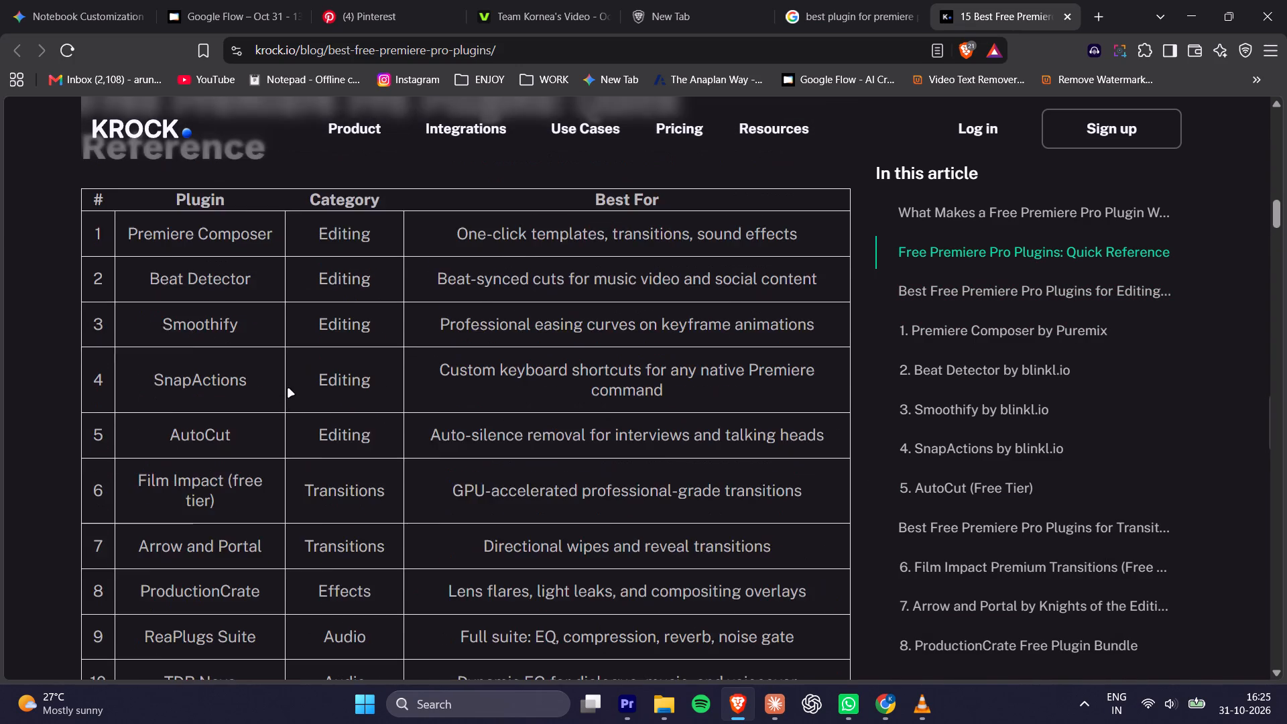
{"action": "scroll", "coordinate": [288, 389], "scroll_direction": "up", "scroll_amount": 1}
{"action": "scroll", "coordinate": [288, 389], "scroll_direction": "down", "scroll_amount": 1}
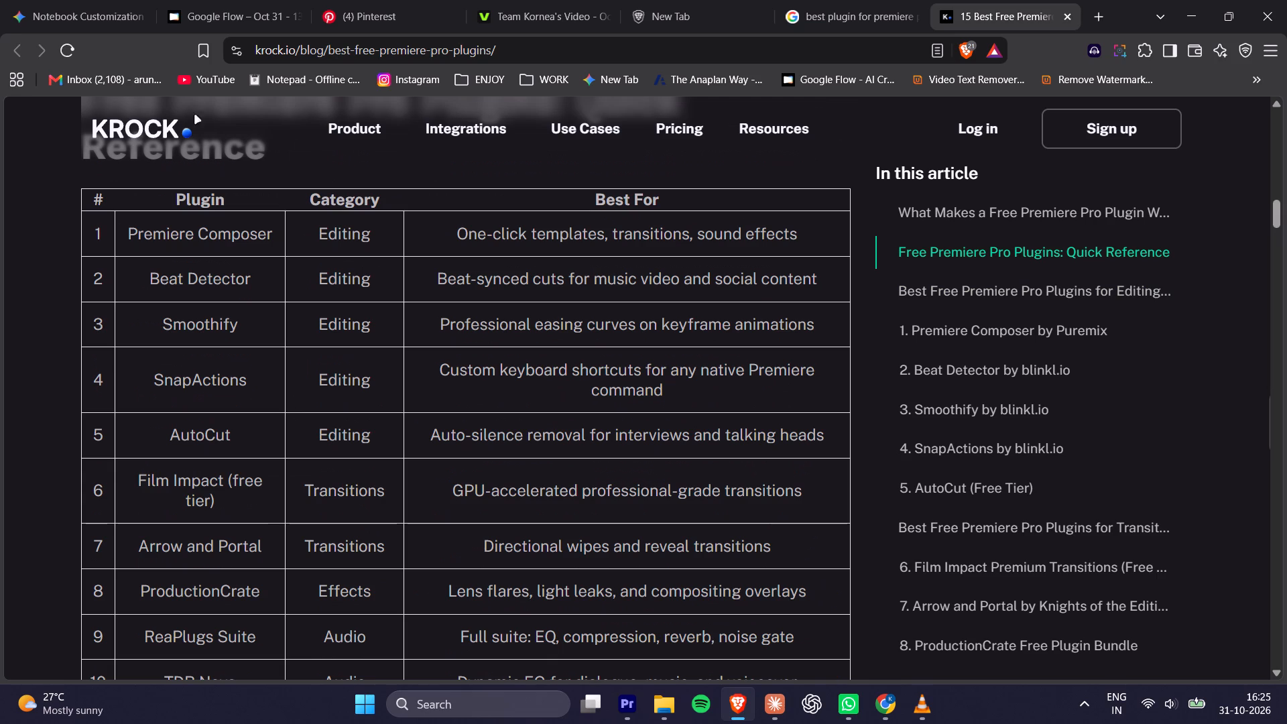
{"action": "scroll", "coordinate": [334, 367], "scroll_direction": "down", "scroll_amount": 2}
{"action": "scroll", "coordinate": [273, 344], "scroll_direction": "up", "scroll_amount": 1}
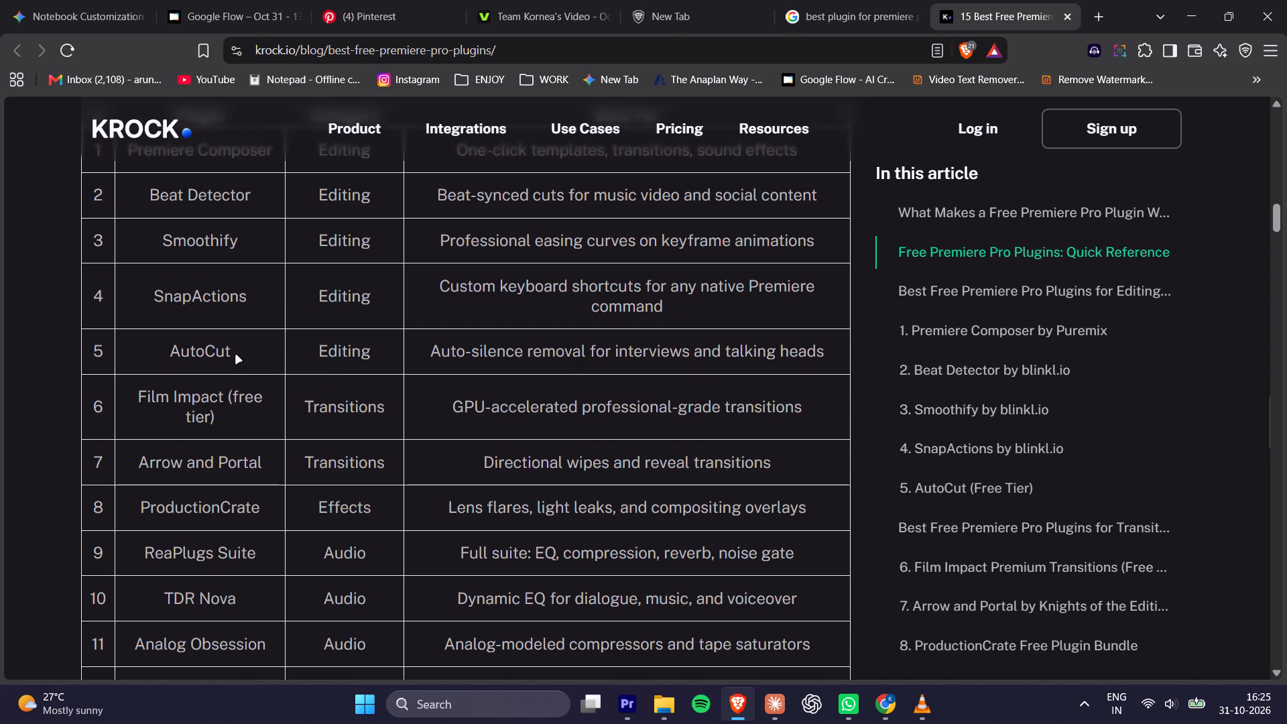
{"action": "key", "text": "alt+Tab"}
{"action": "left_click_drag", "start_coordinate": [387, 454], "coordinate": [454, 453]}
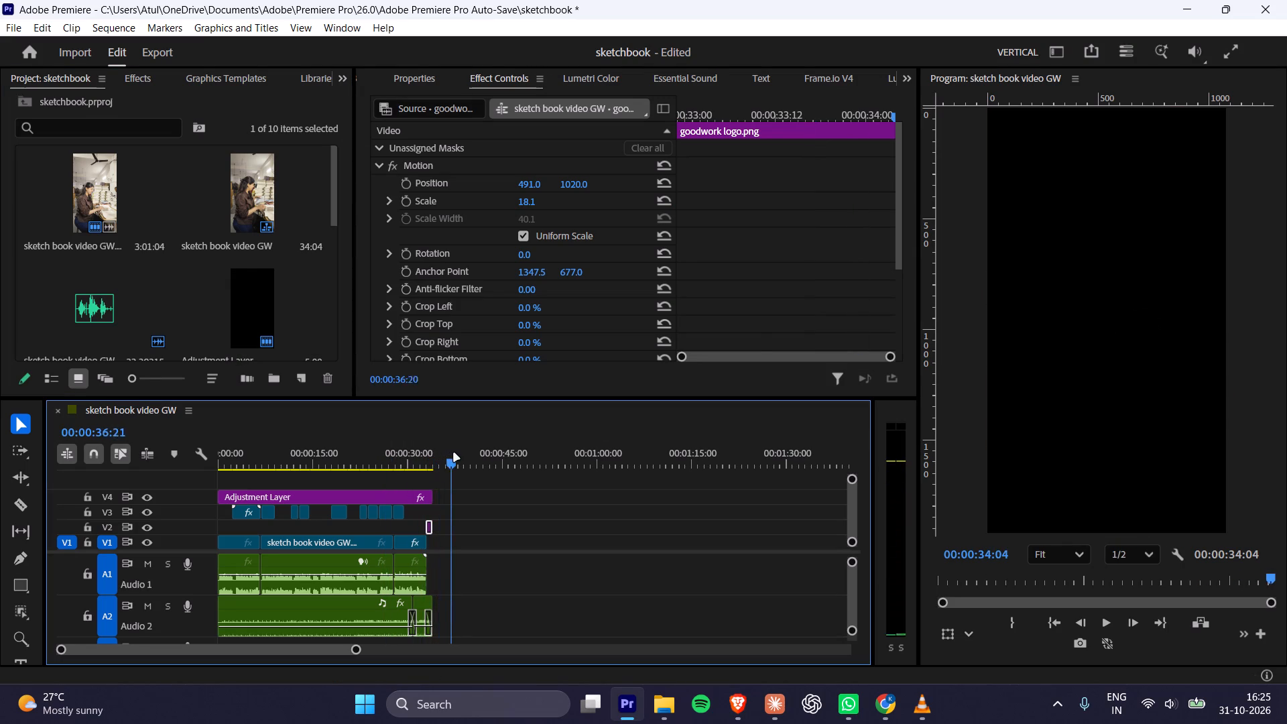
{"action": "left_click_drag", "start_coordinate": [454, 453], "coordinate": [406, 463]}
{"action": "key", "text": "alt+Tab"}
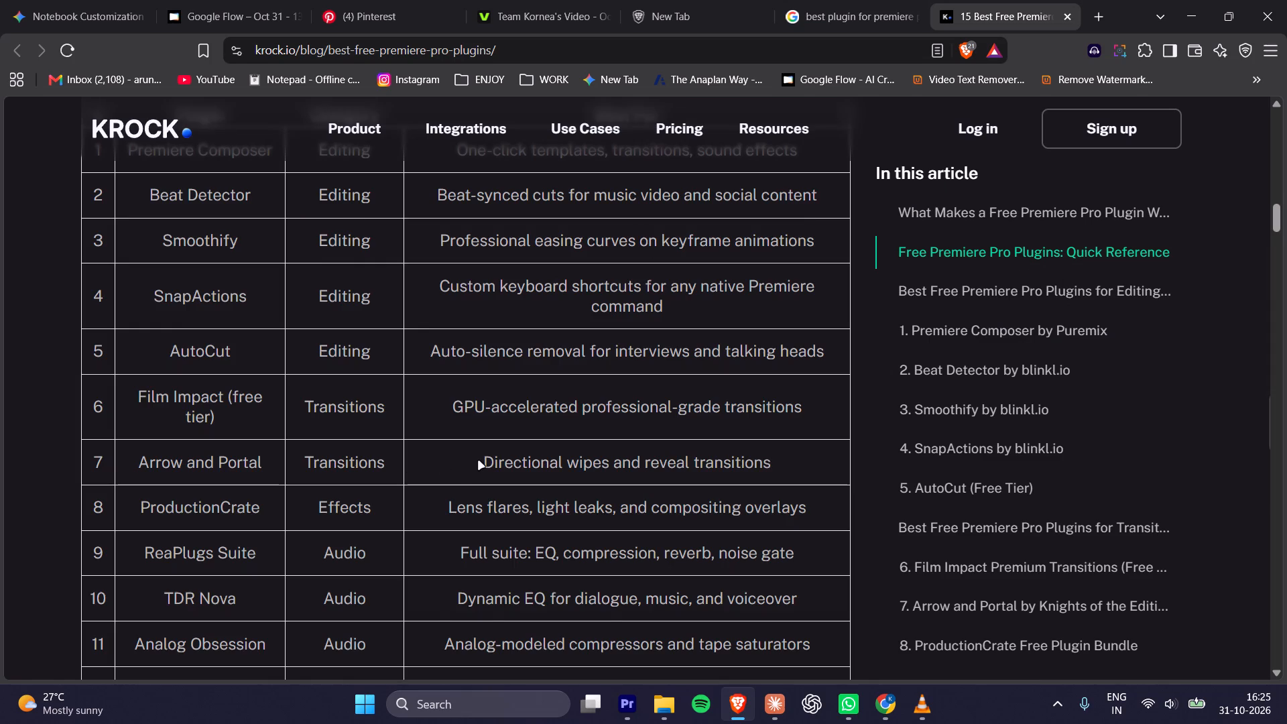
Skim the rest of the Krock.io plugin table and the Premiere Composer and Beat Detector entries, and close the article.
{"action": "scroll", "coordinate": [479, 461], "scroll_direction": "down", "scroll_amount": 3}
{"action": "scroll", "coordinate": [379, 475], "scroll_direction": "down", "scroll_amount": 2}
{"action": "scroll", "coordinate": [259, 469], "scroll_direction": "down", "scroll_amount": 2}
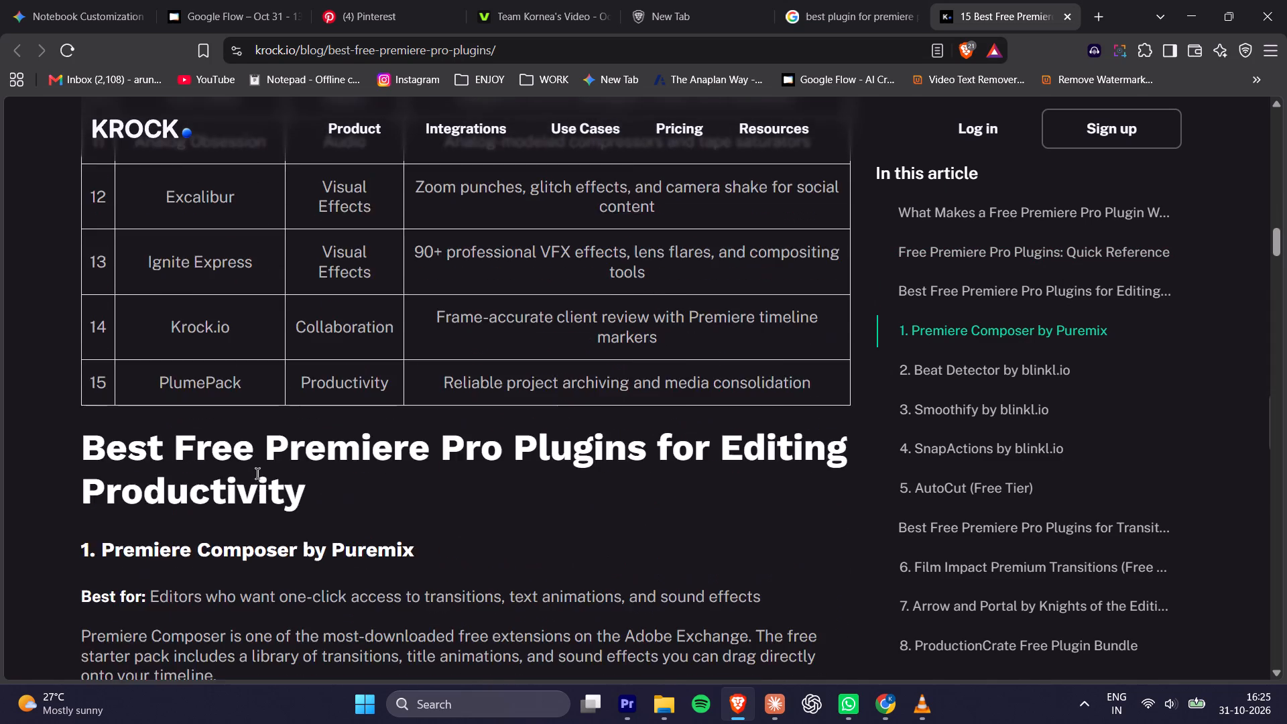
{"action": "scroll", "coordinate": [257, 473], "scroll_direction": "down", "scroll_amount": 3}
{"action": "scroll", "coordinate": [212, 394], "scroll_direction": "down", "scroll_amount": 4}
{"action": "left_click_drag", "start_coordinate": [219, 396], "coordinate": [222, 406]}
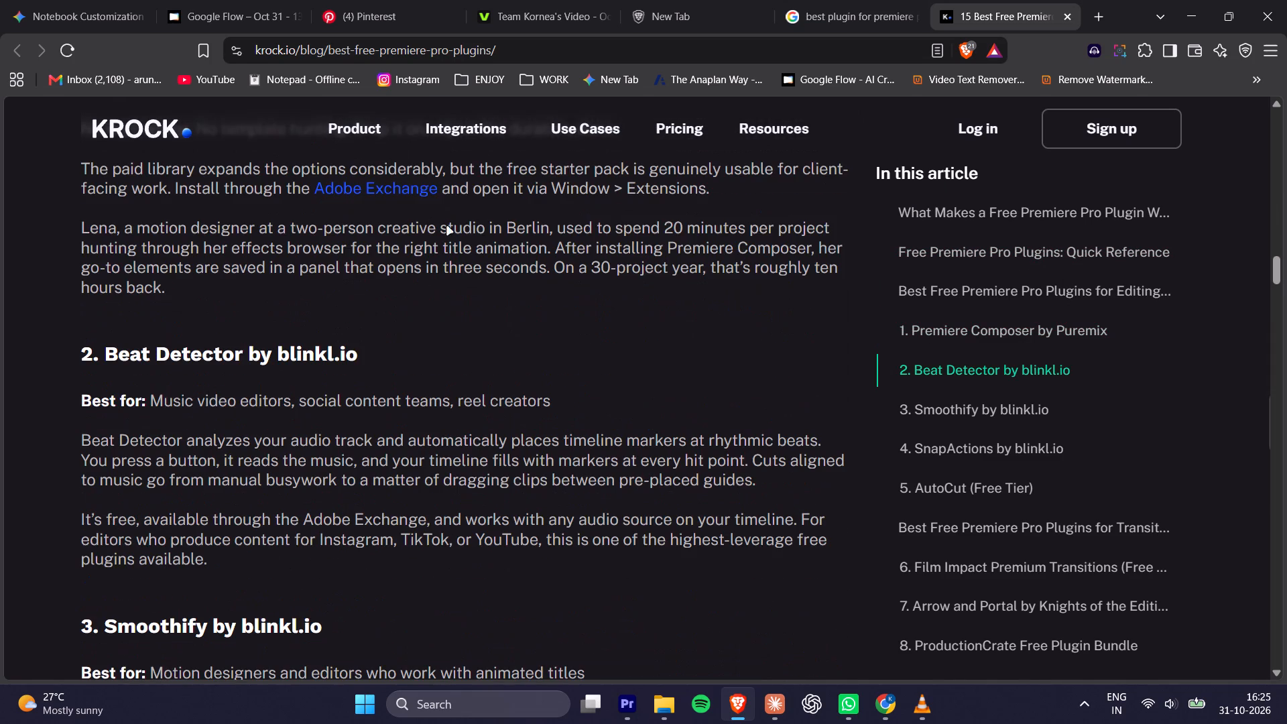
{"action": "left_click", "coordinate": [1065, 14]}
{"action": "scroll", "coordinate": [744, 277], "scroll_direction": "down", "scroll_amount": 4}
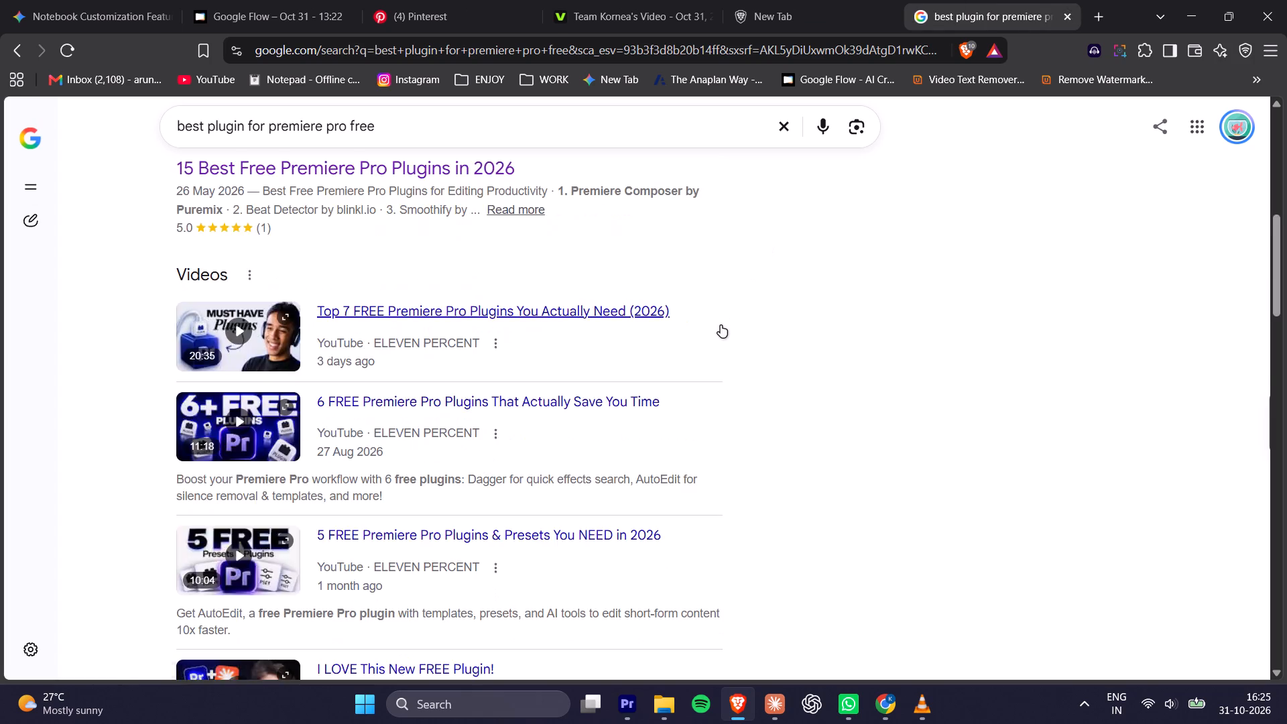
{"action": "scroll", "coordinate": [721, 325], "scroll_direction": "down", "scroll_amount": 3}
{"action": "scroll", "coordinate": [721, 340], "scroll_direction": "up", "scroll_amount": 3}
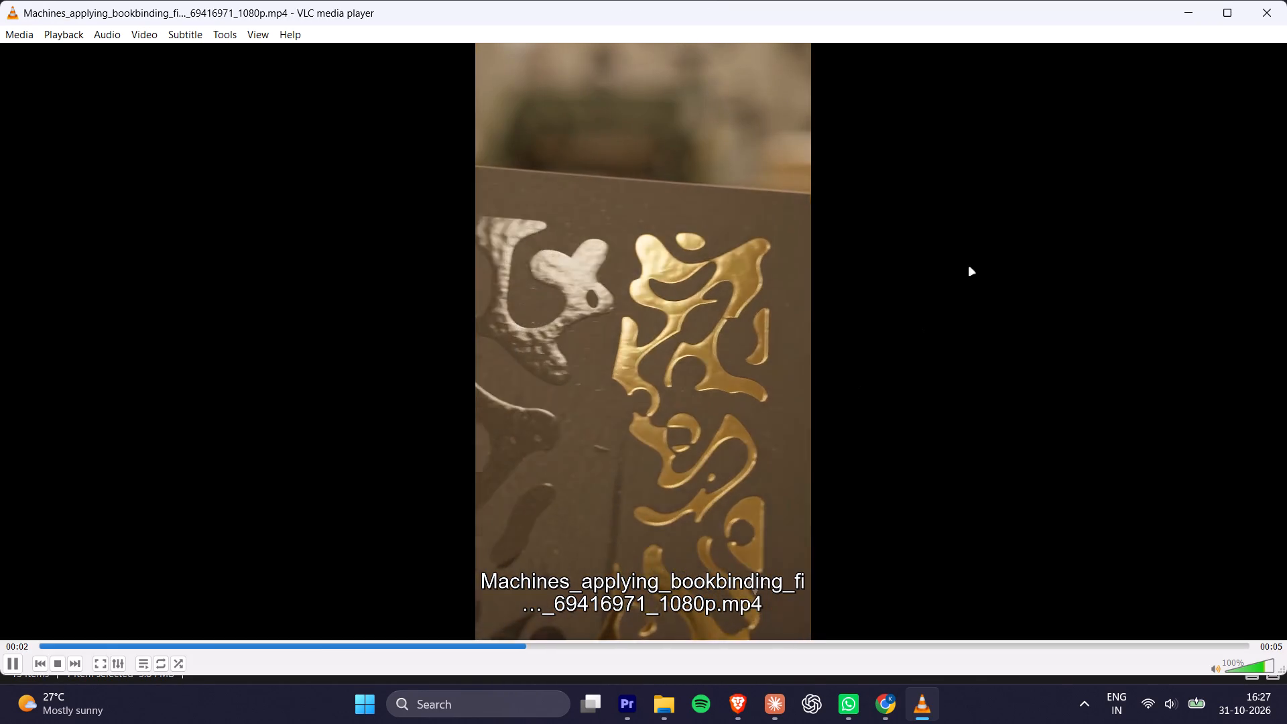
{"action": "left_click", "coordinate": [1274, 2]}
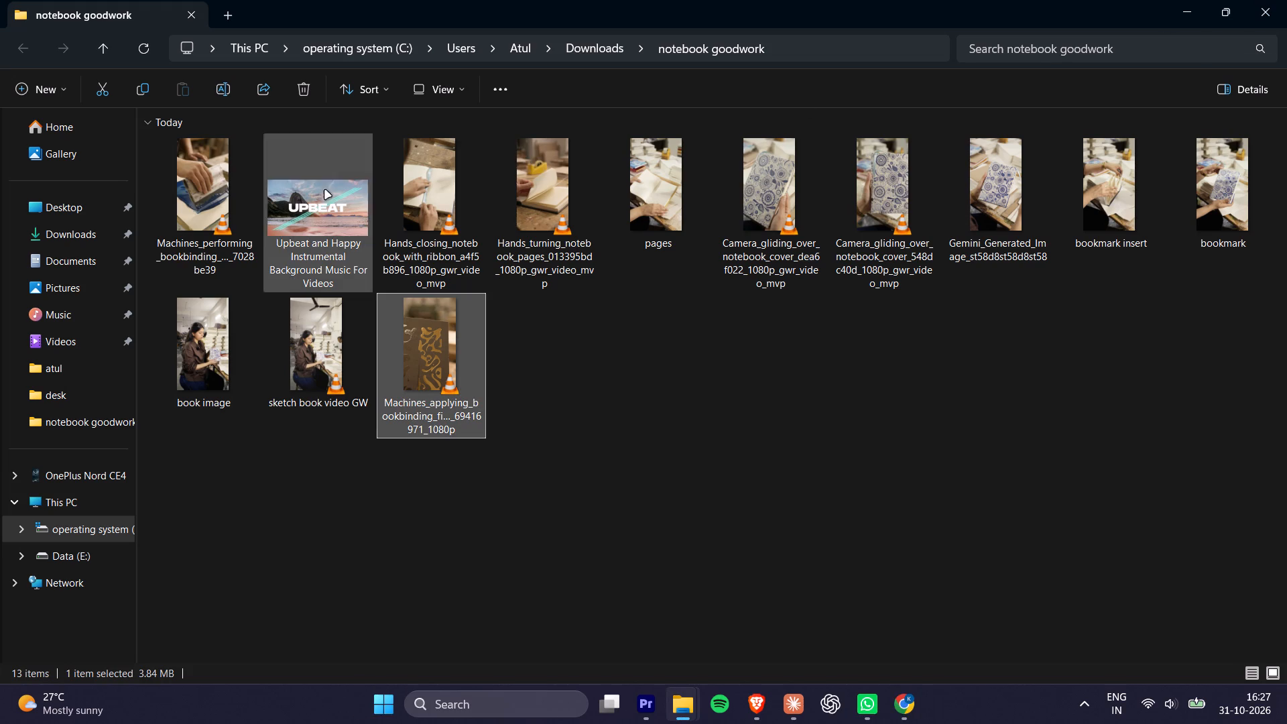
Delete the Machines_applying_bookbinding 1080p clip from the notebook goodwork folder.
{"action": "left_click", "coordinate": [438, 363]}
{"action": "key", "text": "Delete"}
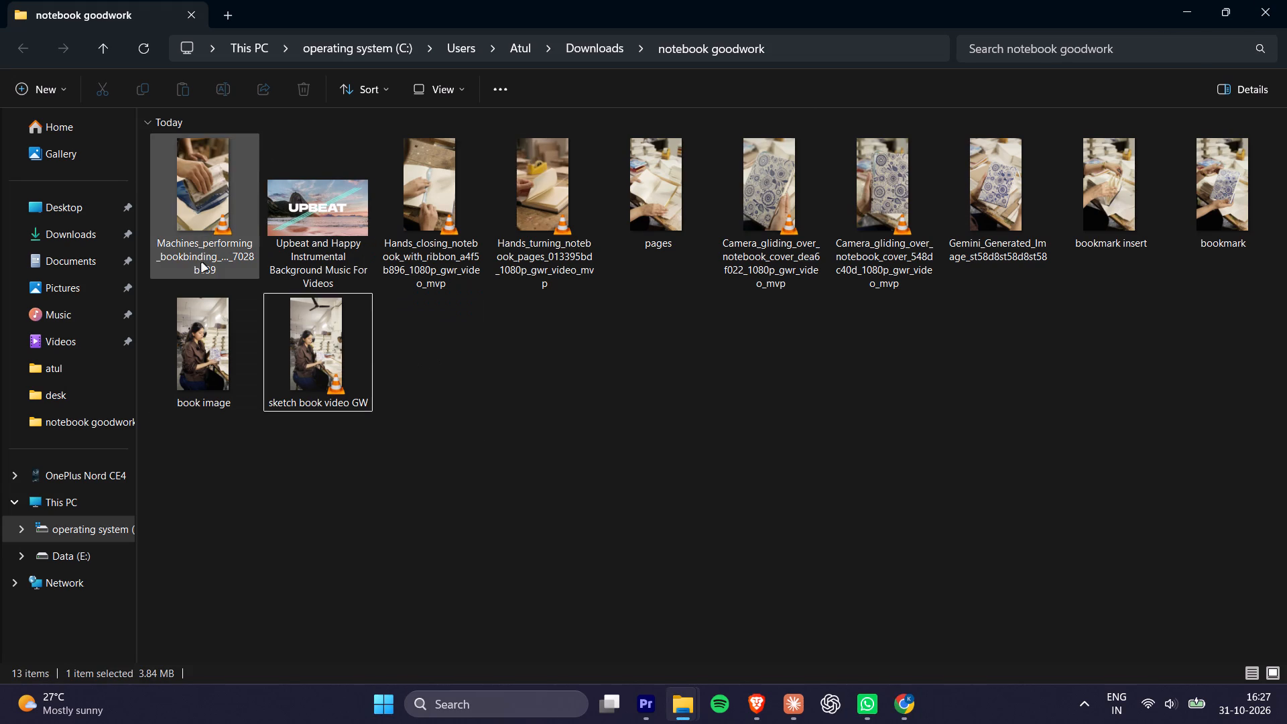
Replay the Machines_performing_bookbinding clip in VLC to review its footage, and close the player.
{"action": "double_click", "coordinate": [201, 195]}
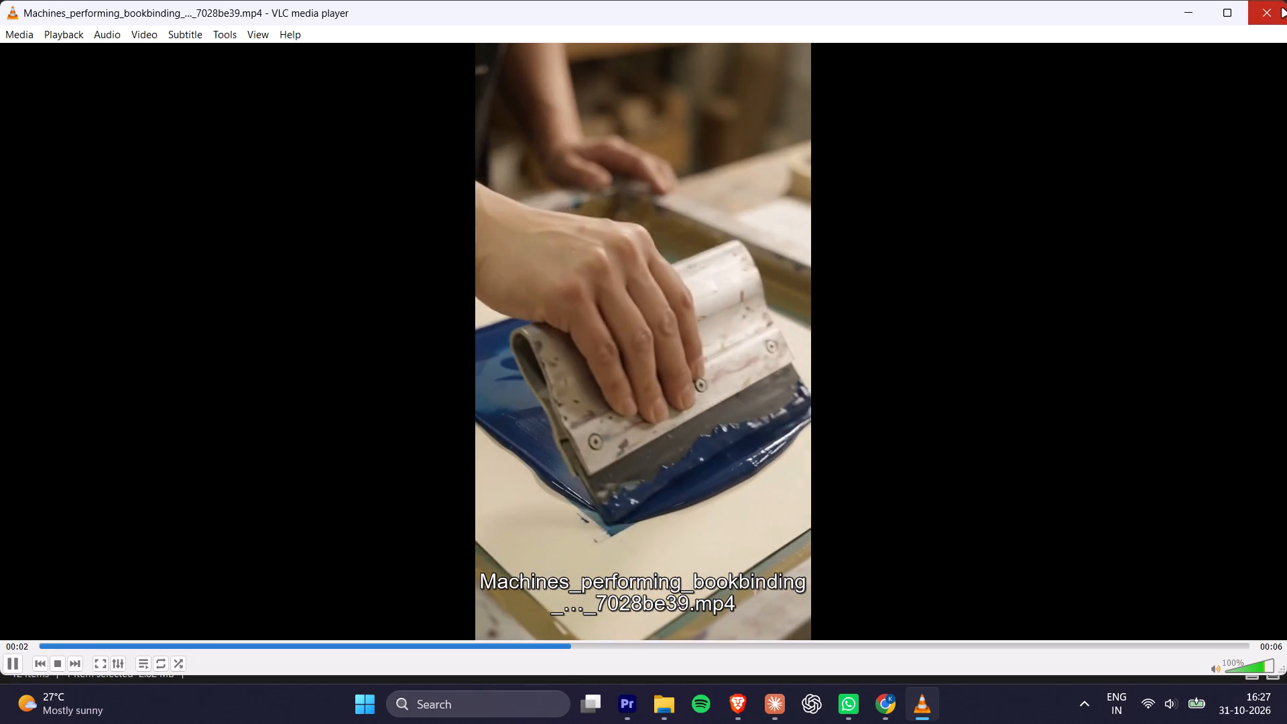
{"action": "left_click", "coordinate": [1282, 9]}
{"action": "left_click", "coordinate": [818, 418]}
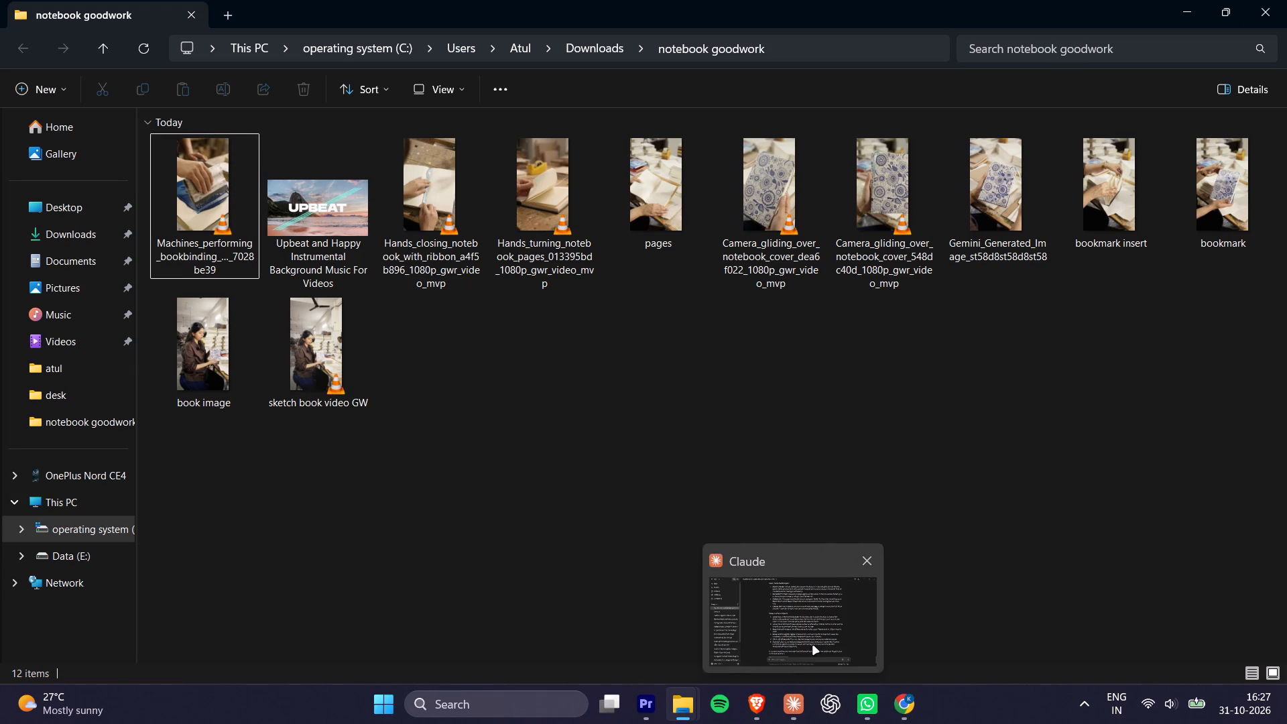
Switch to Premiere, save the sketchbook project and close the application.
{"action": "left_click", "coordinate": [652, 710]}
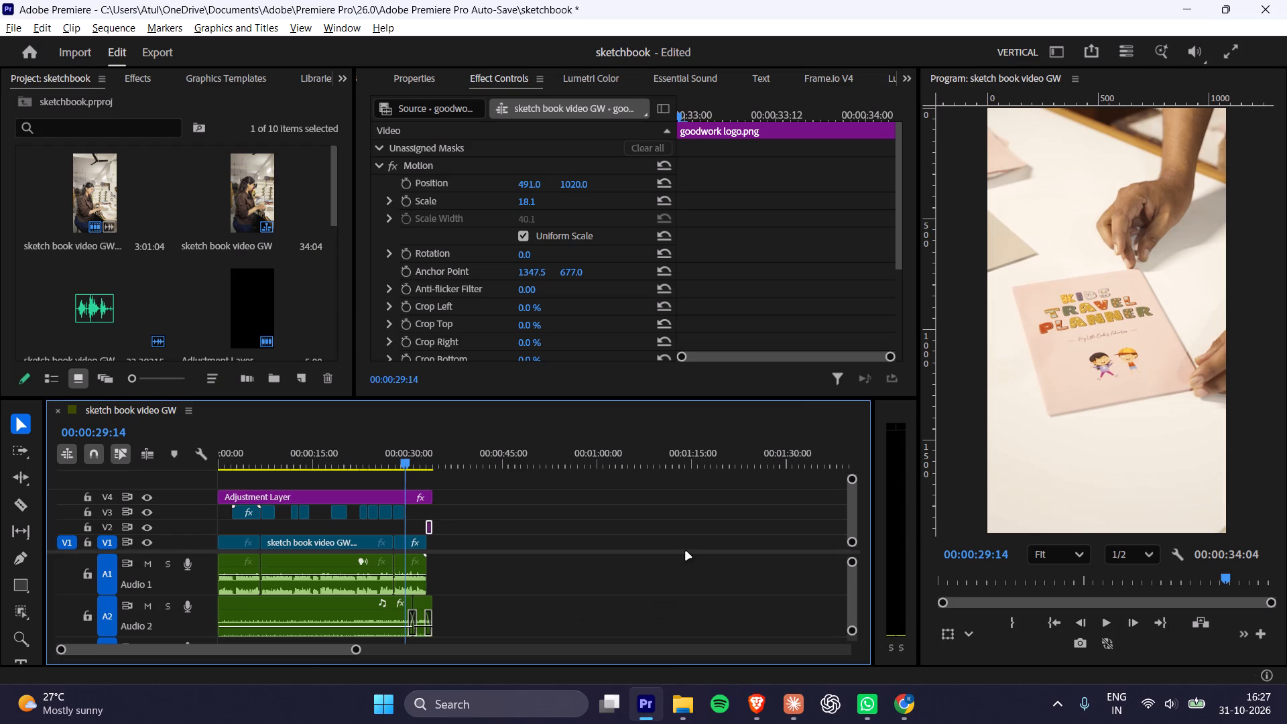
{"action": "key", "text": "ctrl+s"}
{"action": "left_click", "coordinate": [1279, 6]}
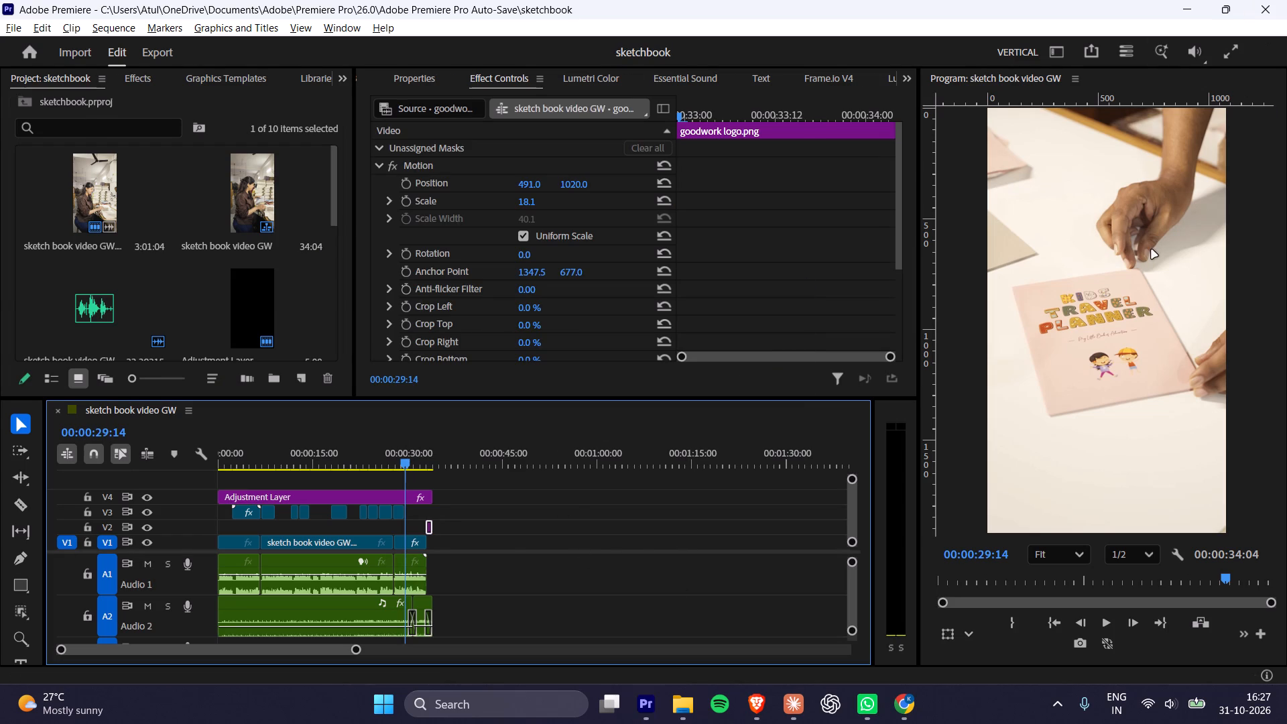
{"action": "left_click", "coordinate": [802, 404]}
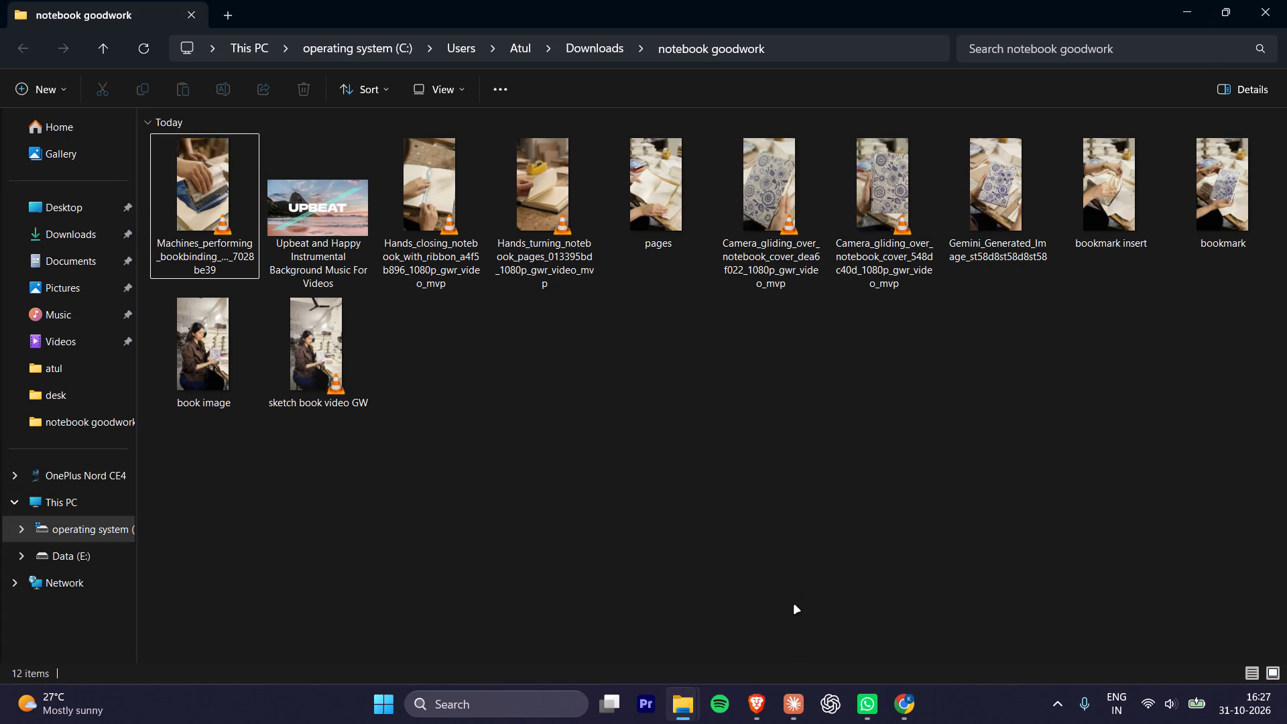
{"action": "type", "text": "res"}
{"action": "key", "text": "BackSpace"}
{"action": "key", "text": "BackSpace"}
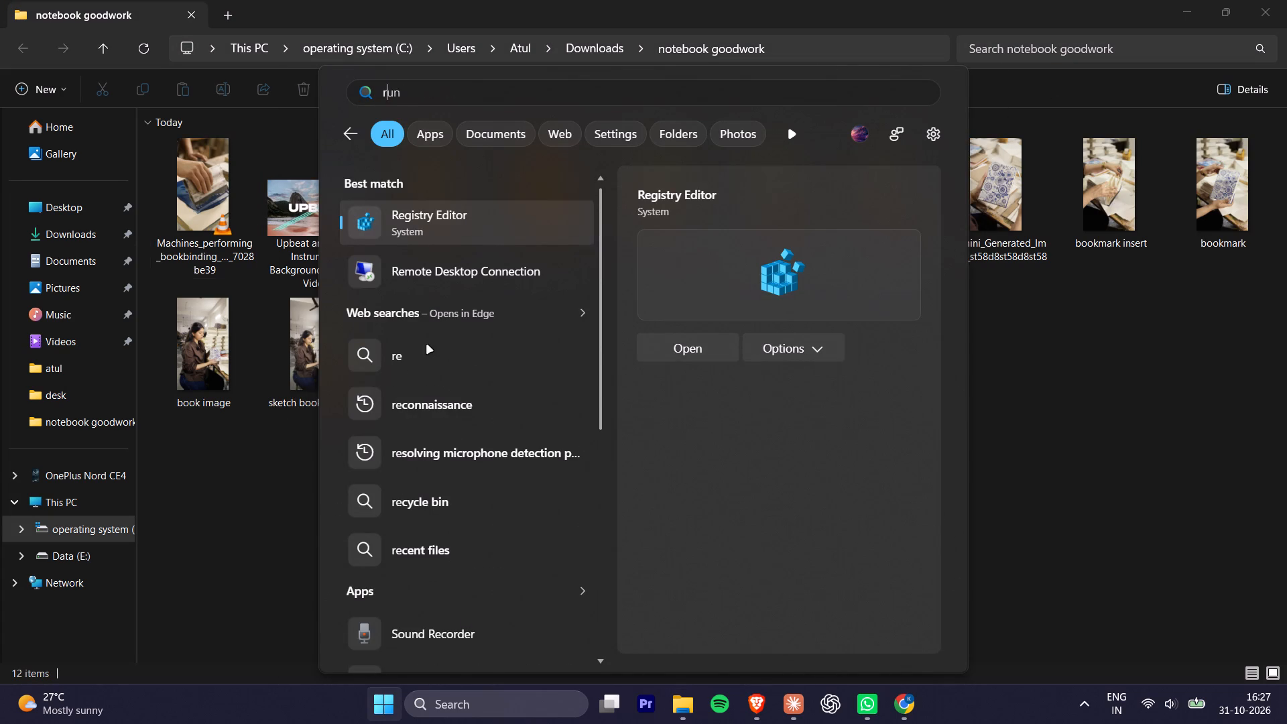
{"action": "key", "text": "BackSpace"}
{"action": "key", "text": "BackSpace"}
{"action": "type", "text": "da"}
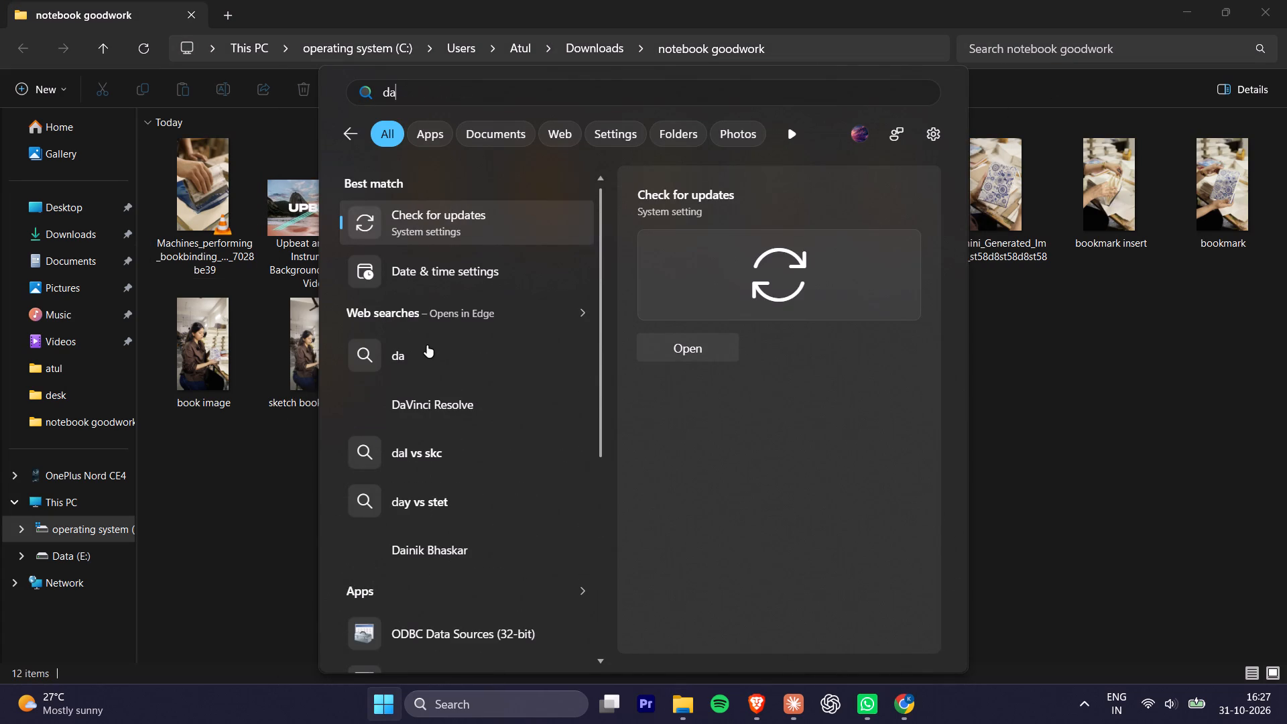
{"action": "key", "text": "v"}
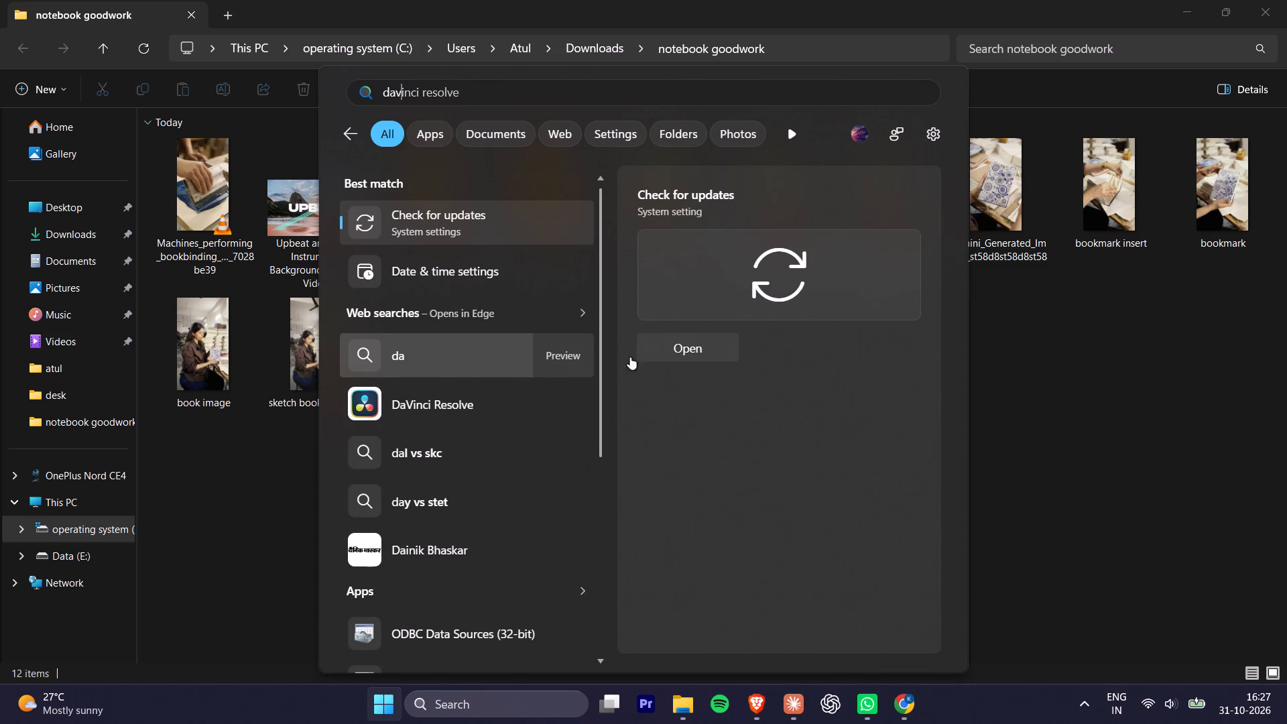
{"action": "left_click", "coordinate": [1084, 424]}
Launch ResolvePortable from the DaVinci Resolve Studio portable folder inside premier and photoshop data on the Data (E:) drive.
{"action": "left_click", "coordinate": [52, 415]}
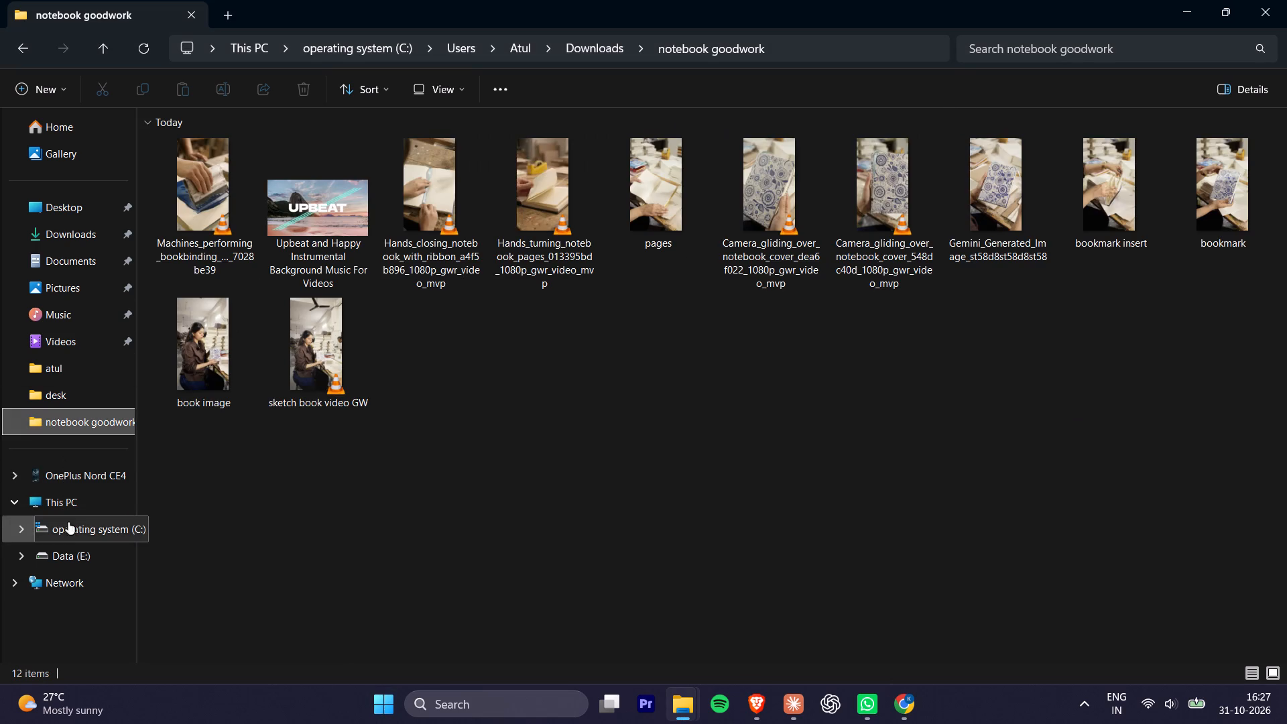
{"action": "left_click", "coordinate": [68, 534]}
{"action": "left_click", "coordinate": [67, 556]}
{"action": "double_click", "coordinate": [200, 170]}
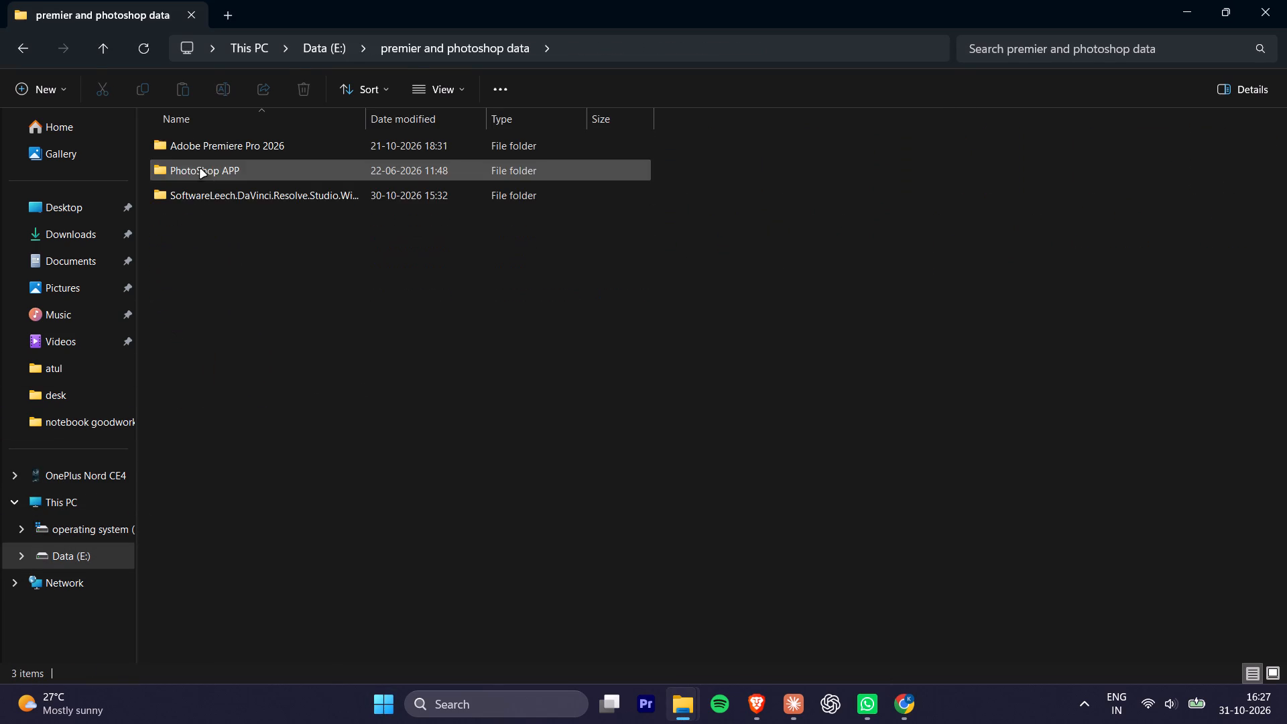
{"action": "double_click", "coordinate": [204, 196]}
{"action": "double_click", "coordinate": [219, 154]}
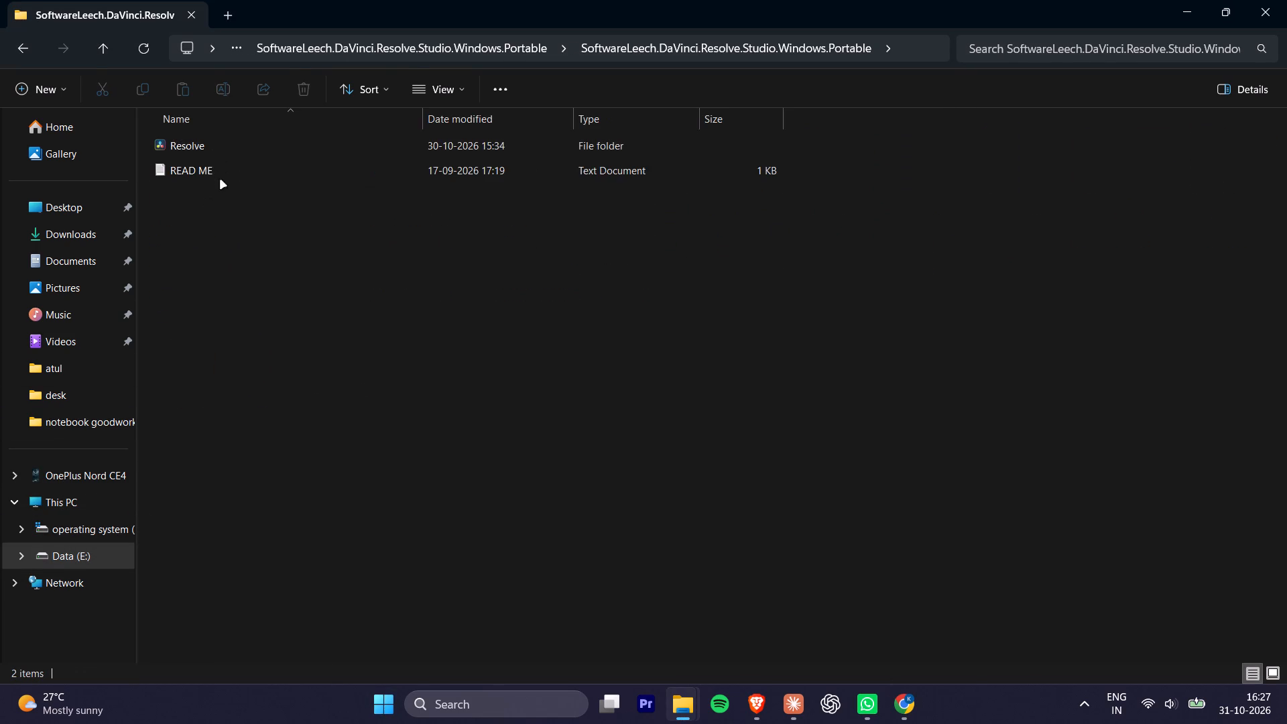
{"action": "double_click", "coordinate": [199, 152]}
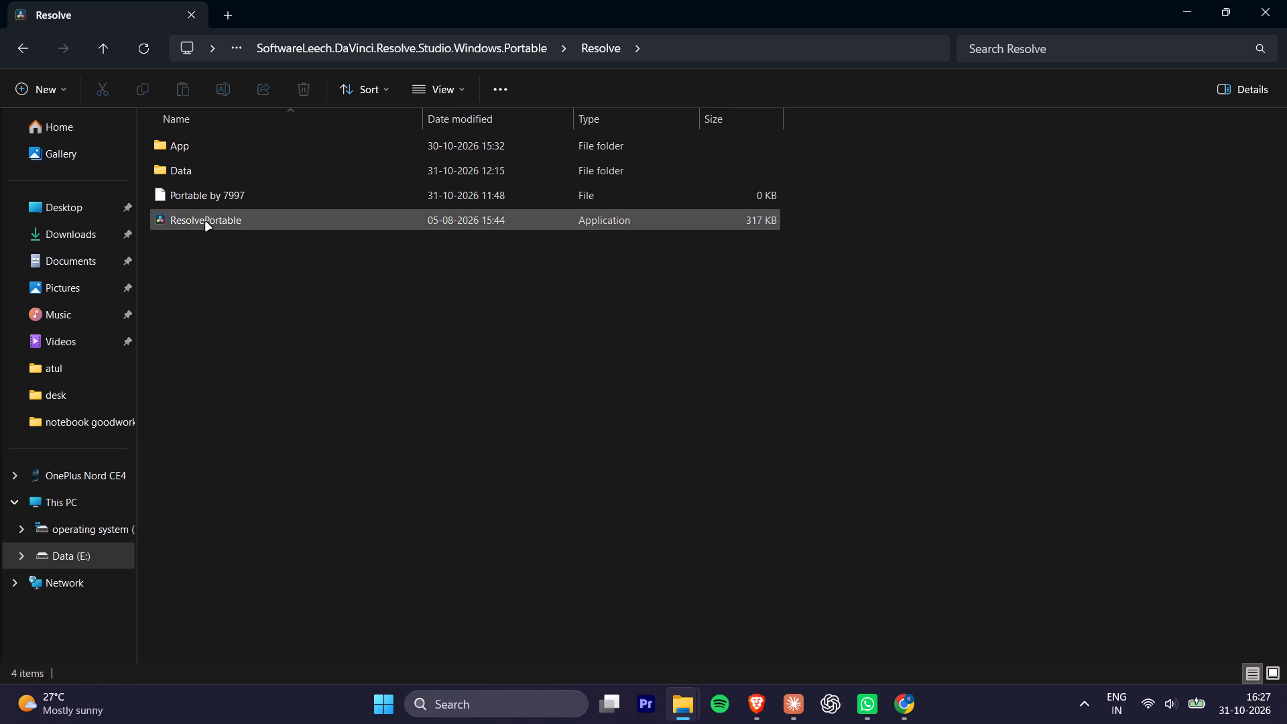
{"action": "right_click", "coordinate": [206, 223]}
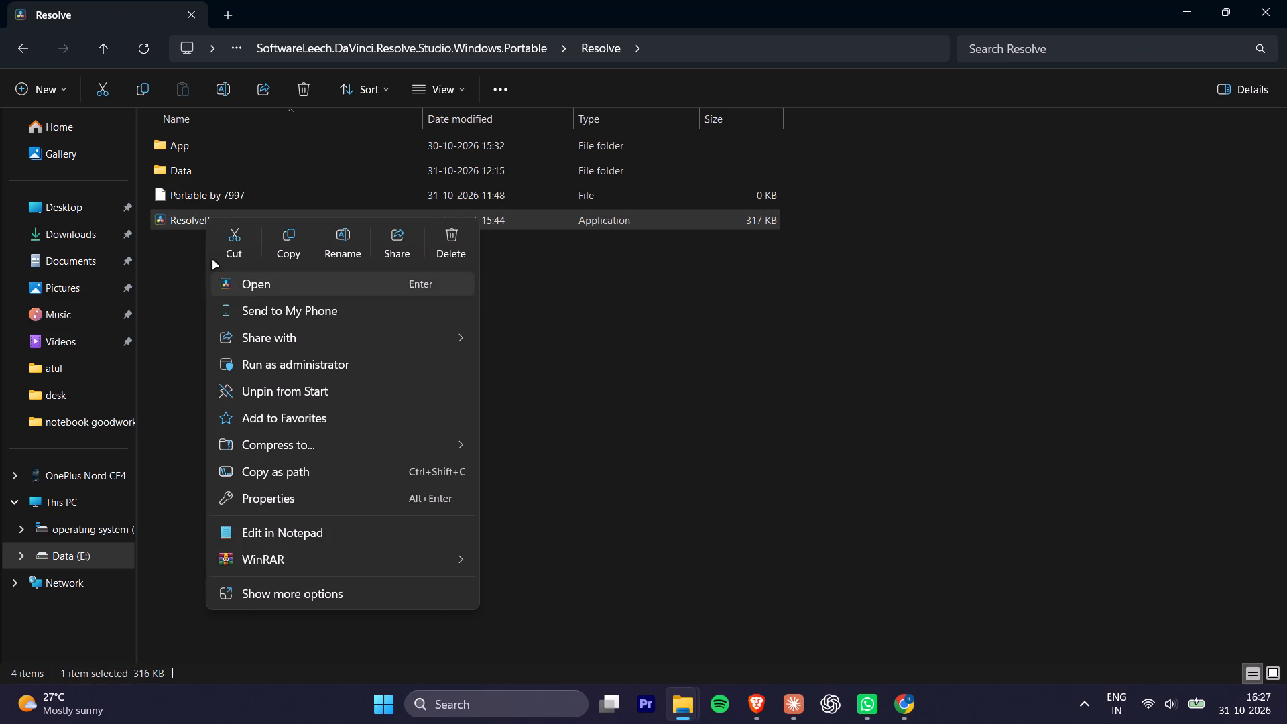
{"action": "left_click", "coordinate": [183, 321]}
{"action": "double_click", "coordinate": [197, 213]}
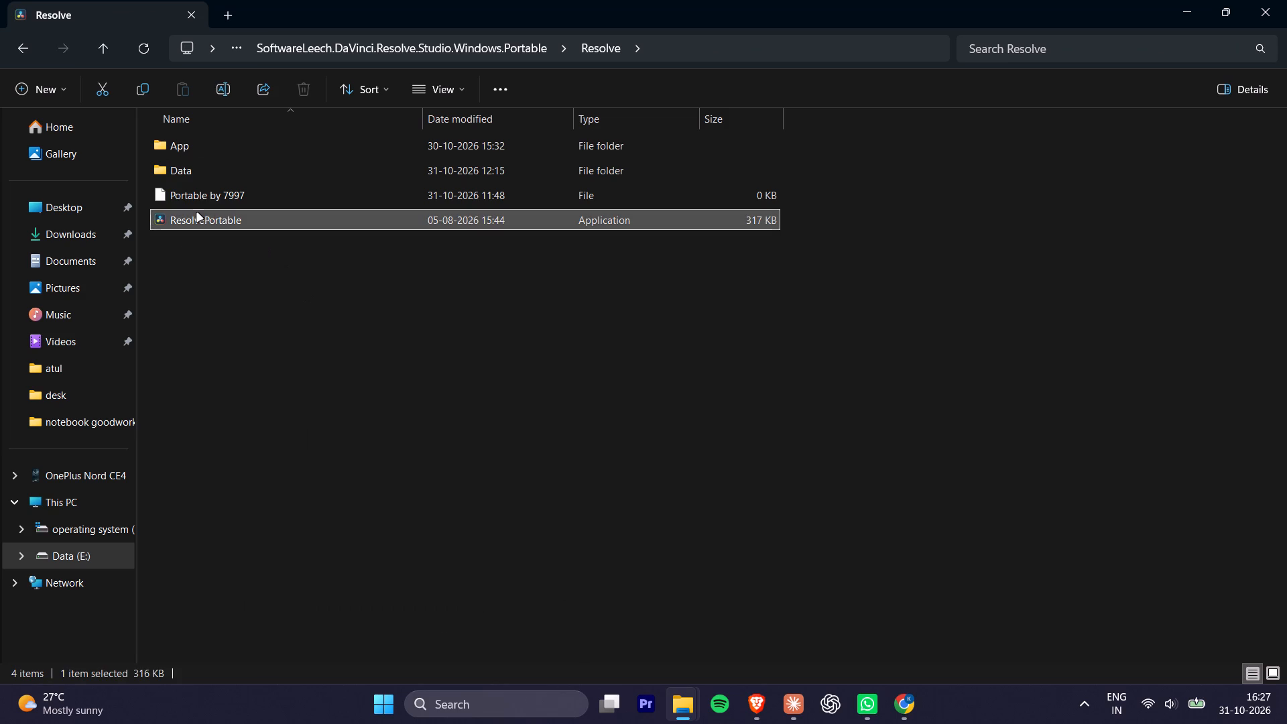
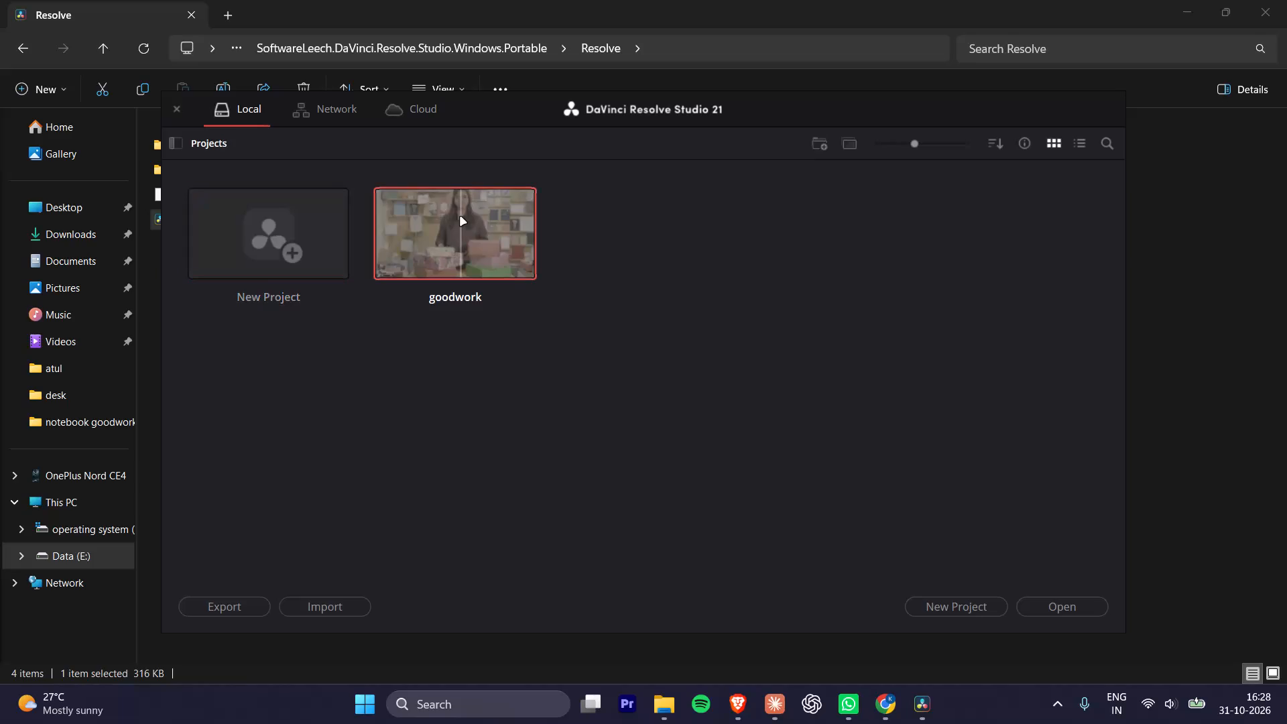
Open the goodwork project from the local project library.
{"action": "double_click", "coordinate": [461, 217]}
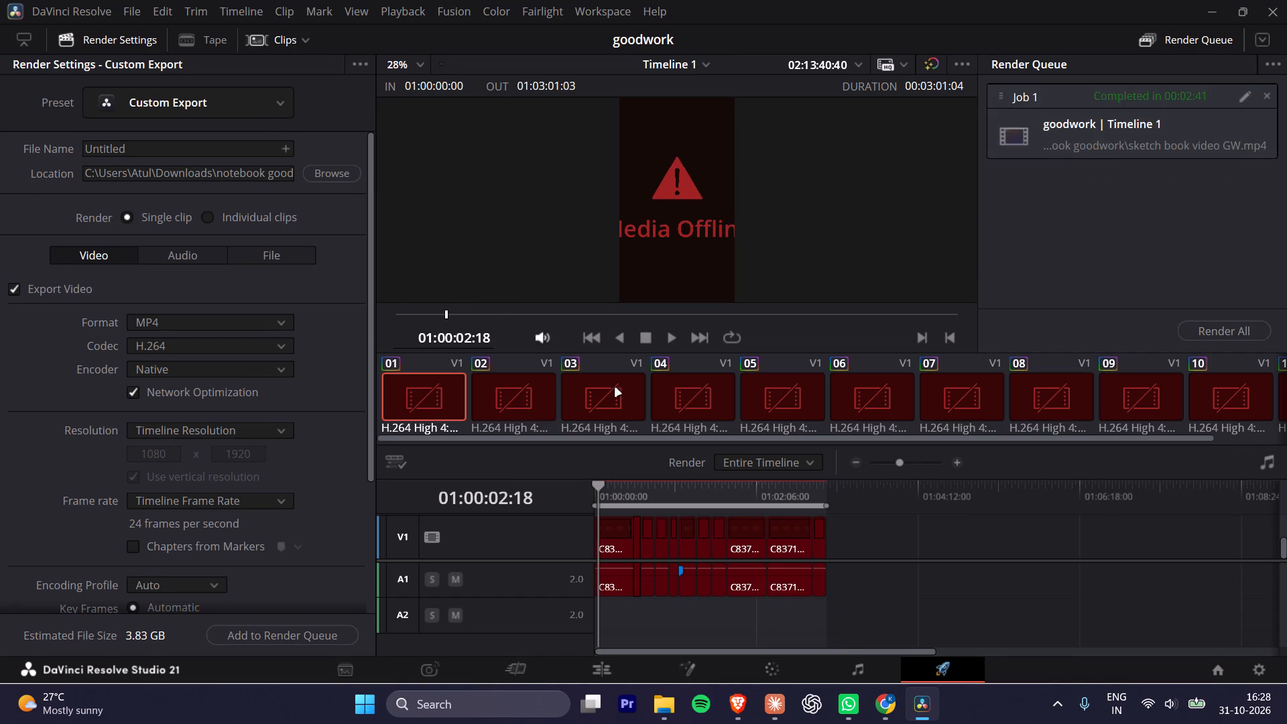
{"action": "left_click_drag", "start_coordinate": [887, 522], "coordinate": [538, 627]}
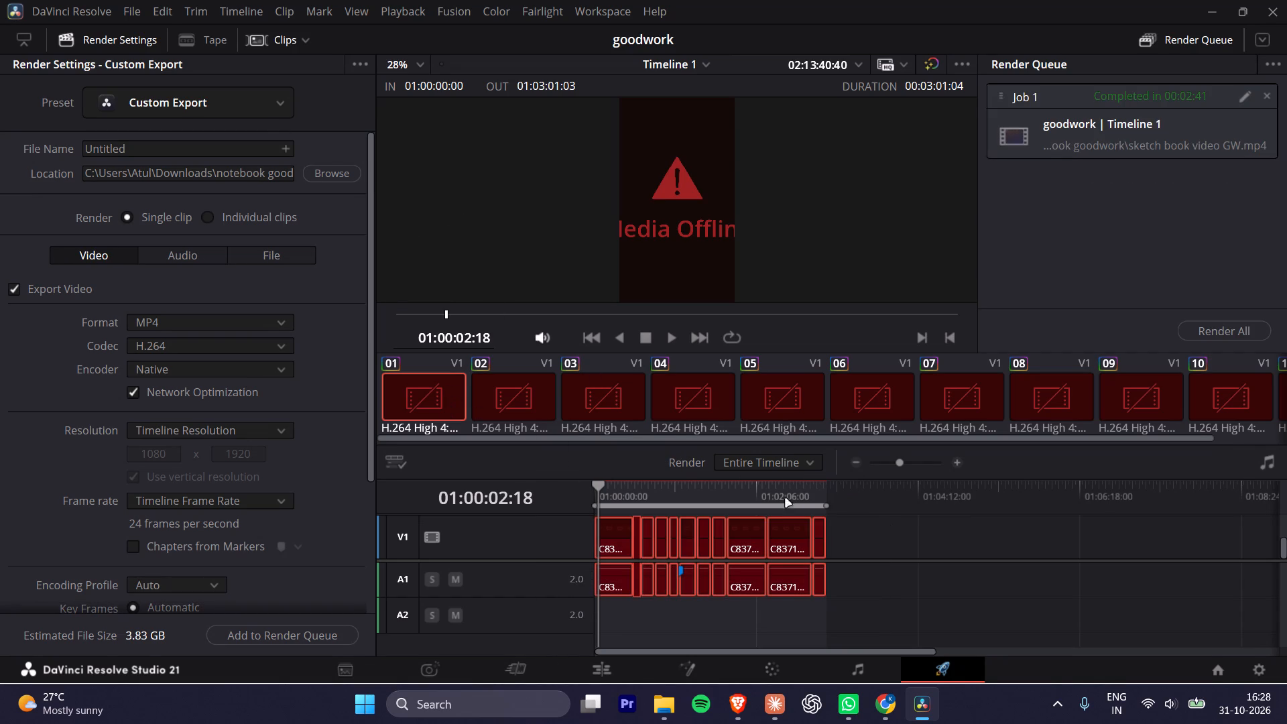
{"action": "left_click", "coordinate": [895, 539]}
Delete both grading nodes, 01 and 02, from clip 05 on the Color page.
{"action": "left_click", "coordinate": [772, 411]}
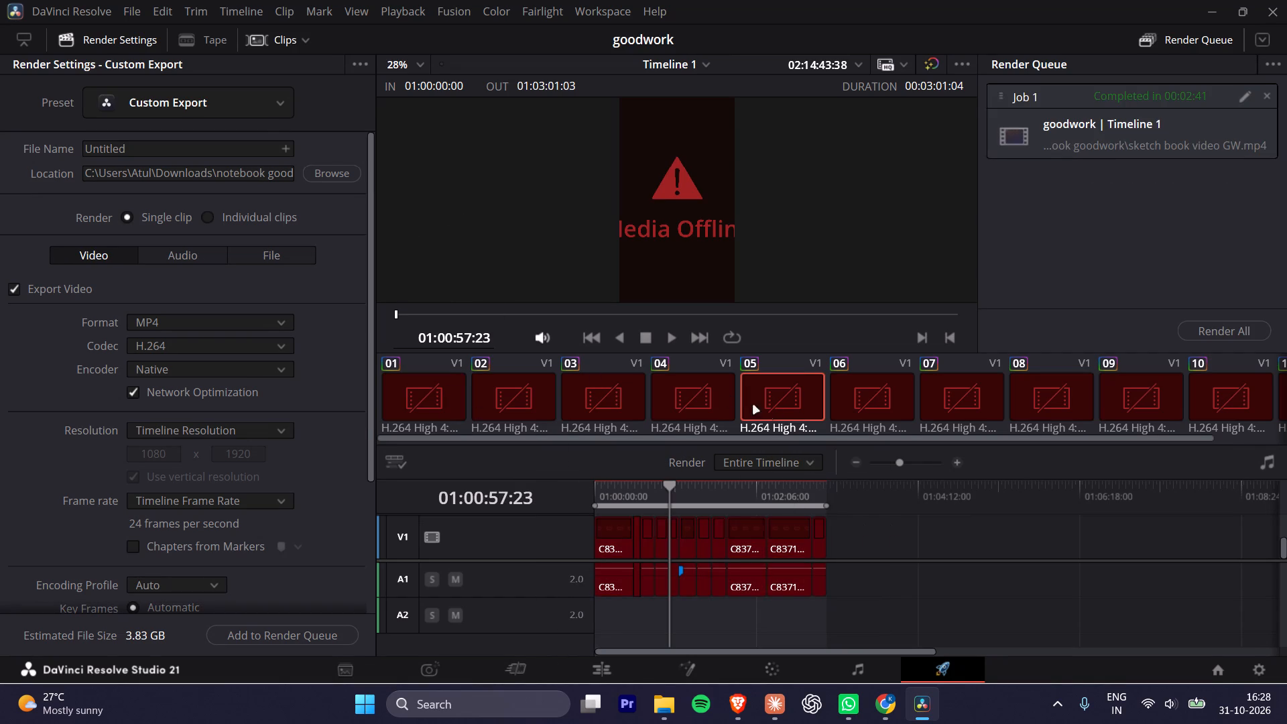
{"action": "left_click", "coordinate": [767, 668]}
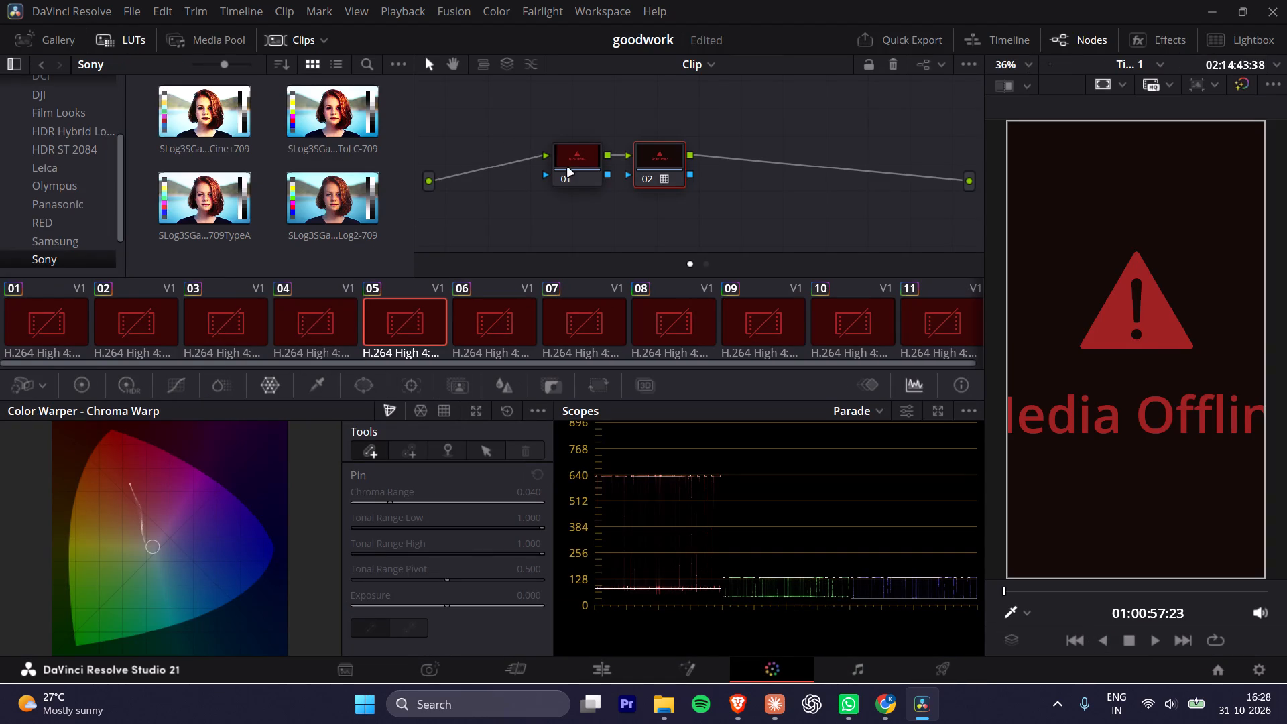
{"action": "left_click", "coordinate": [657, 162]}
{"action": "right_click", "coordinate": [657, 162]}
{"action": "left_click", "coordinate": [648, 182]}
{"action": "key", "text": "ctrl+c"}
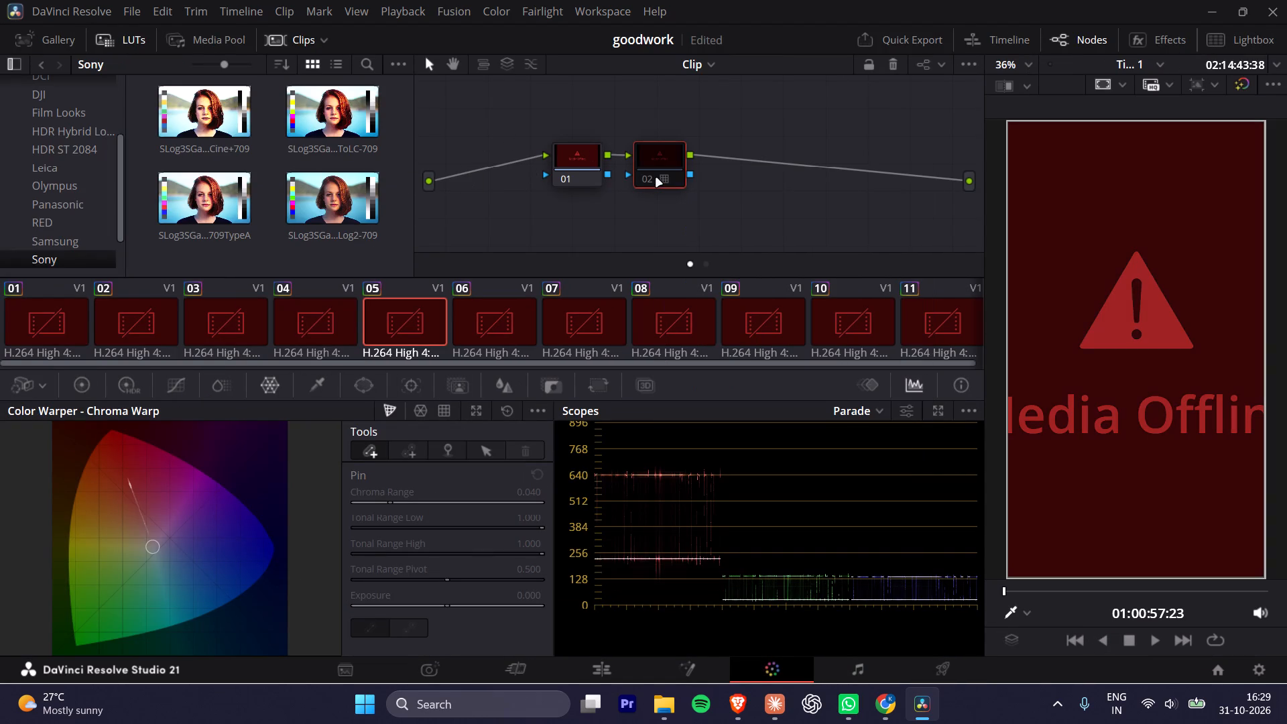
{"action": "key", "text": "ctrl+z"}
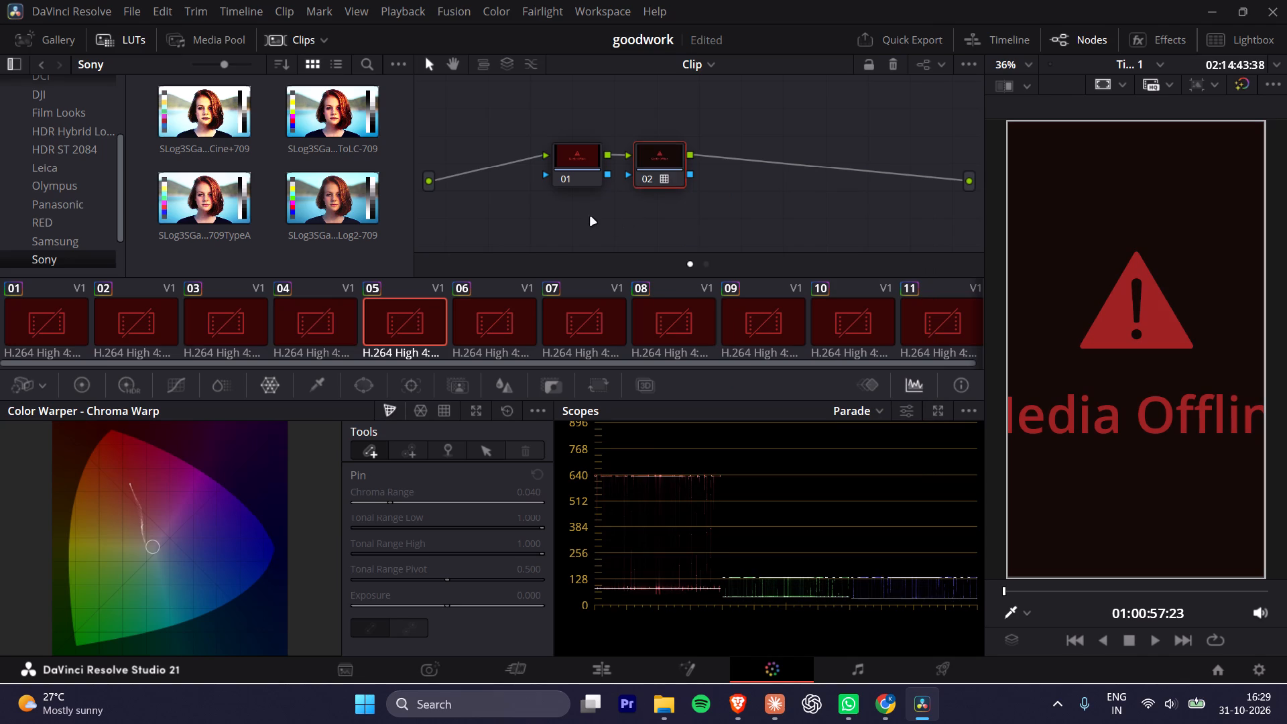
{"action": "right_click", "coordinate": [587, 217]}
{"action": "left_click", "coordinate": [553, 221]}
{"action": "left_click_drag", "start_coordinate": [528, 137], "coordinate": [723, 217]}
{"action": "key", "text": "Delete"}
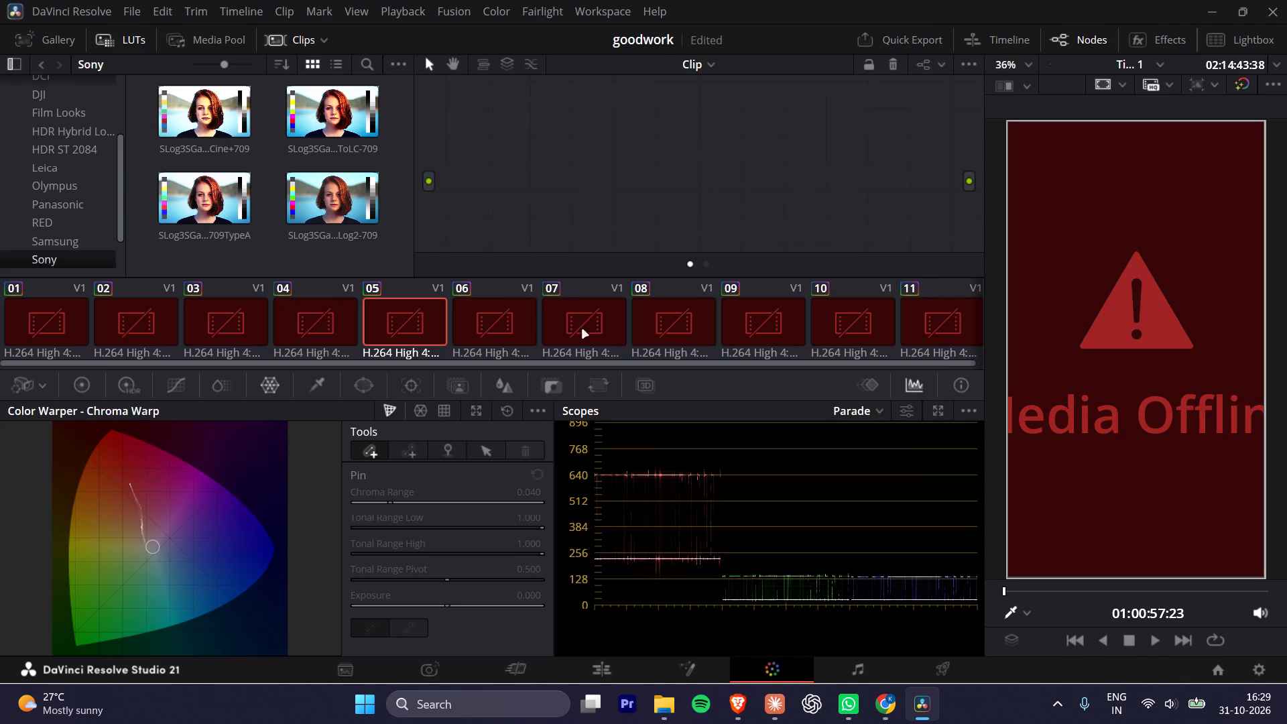
On the Edit page, clear every clip from Timeline 1 and delete all old media and the timeline from the Master bin.
{"action": "left_click", "coordinate": [600, 664]}
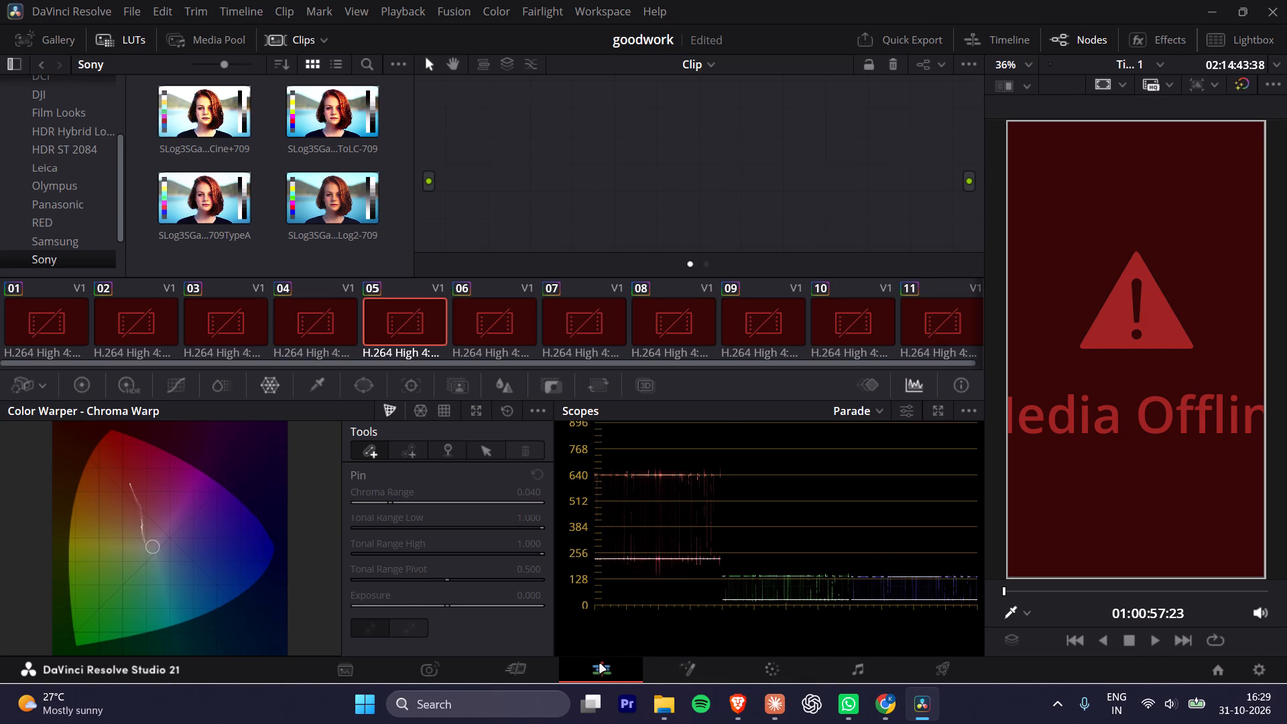
{"action": "left_click", "coordinate": [547, 509]}
{"action": "key", "text": "ctrl+a"}
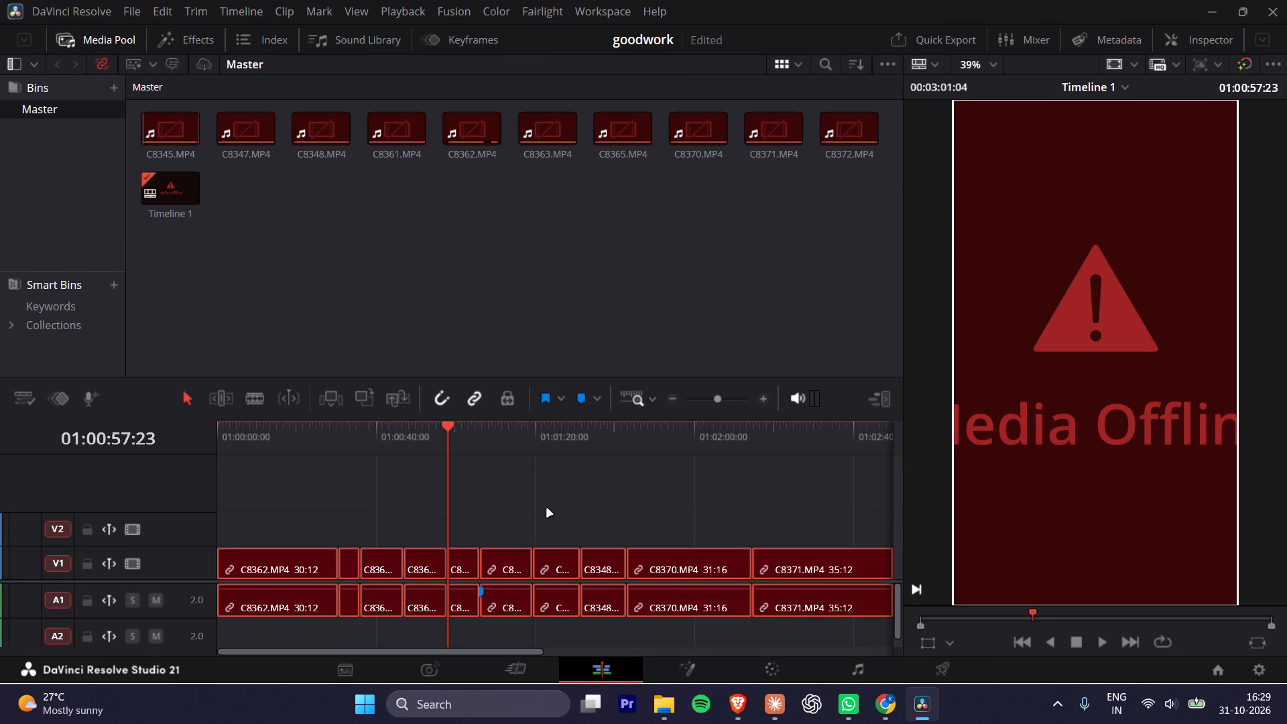
{"action": "key", "text": "Delete"}
{"action": "left_click", "coordinate": [506, 237]}
{"action": "key", "text": "ctrl+a"}
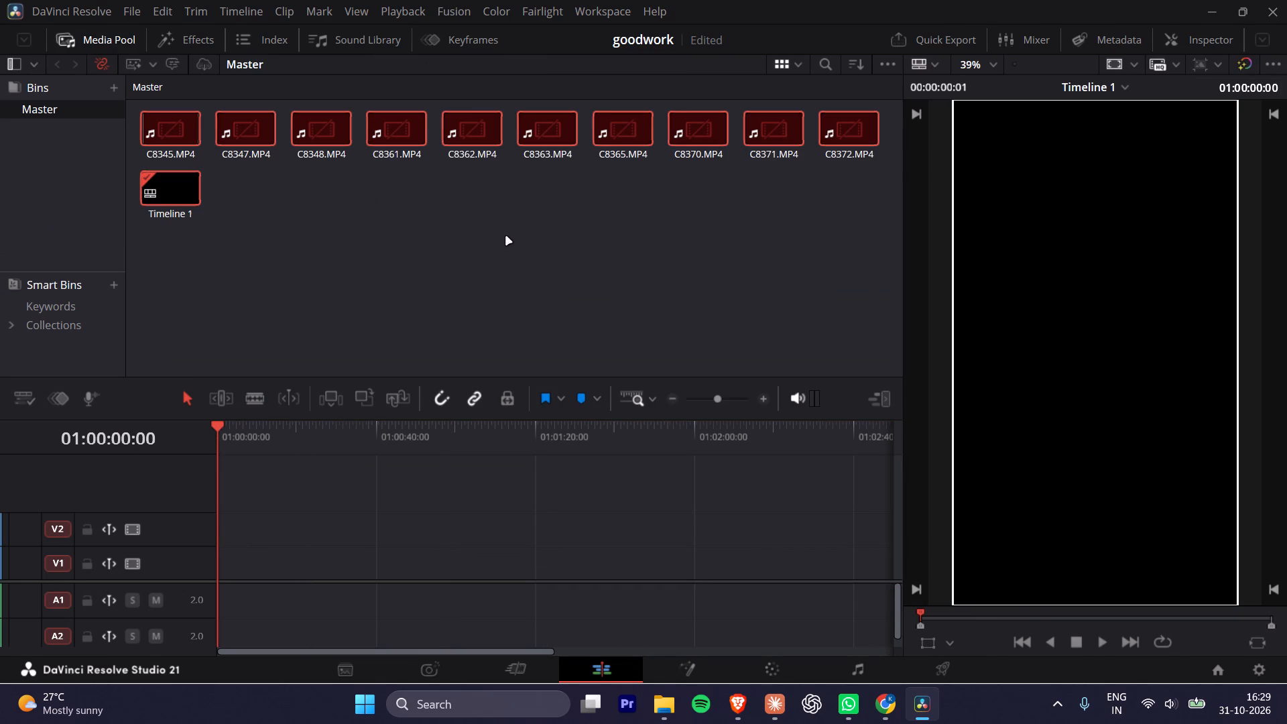
{"action": "key", "text": "Delete"}
{"action": "left_click", "coordinate": [762, 425]}
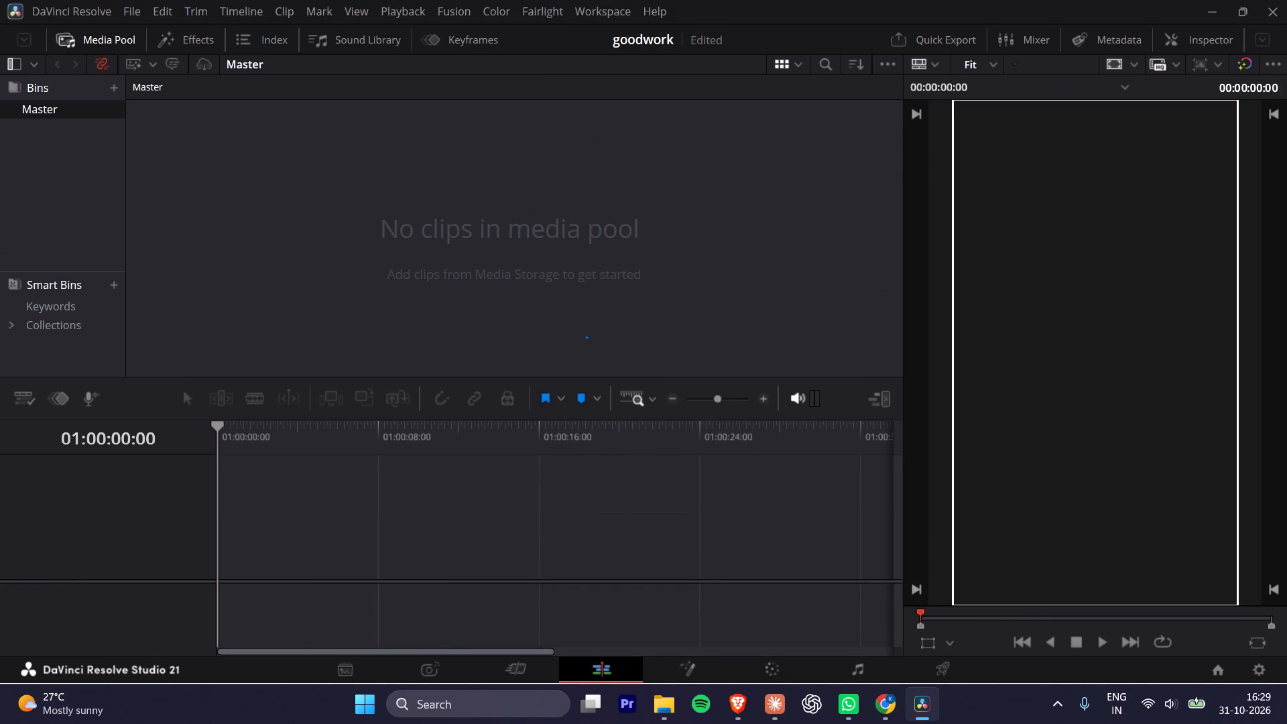
{"action": "left_click", "coordinate": [470, 286]}
{"action": "left_click", "coordinate": [222, 489]}
{"action": "left_click_drag", "start_coordinate": [242, 426], "coordinate": [135, 435]}
{"action": "double_click", "coordinate": [331, 235]}
Browse the drives in the Media page's storage, showing the folders of the operating system (C:) drive.
{"action": "left_click", "coordinate": [353, 669]}
{"action": "left_click", "coordinate": [65, 101]}
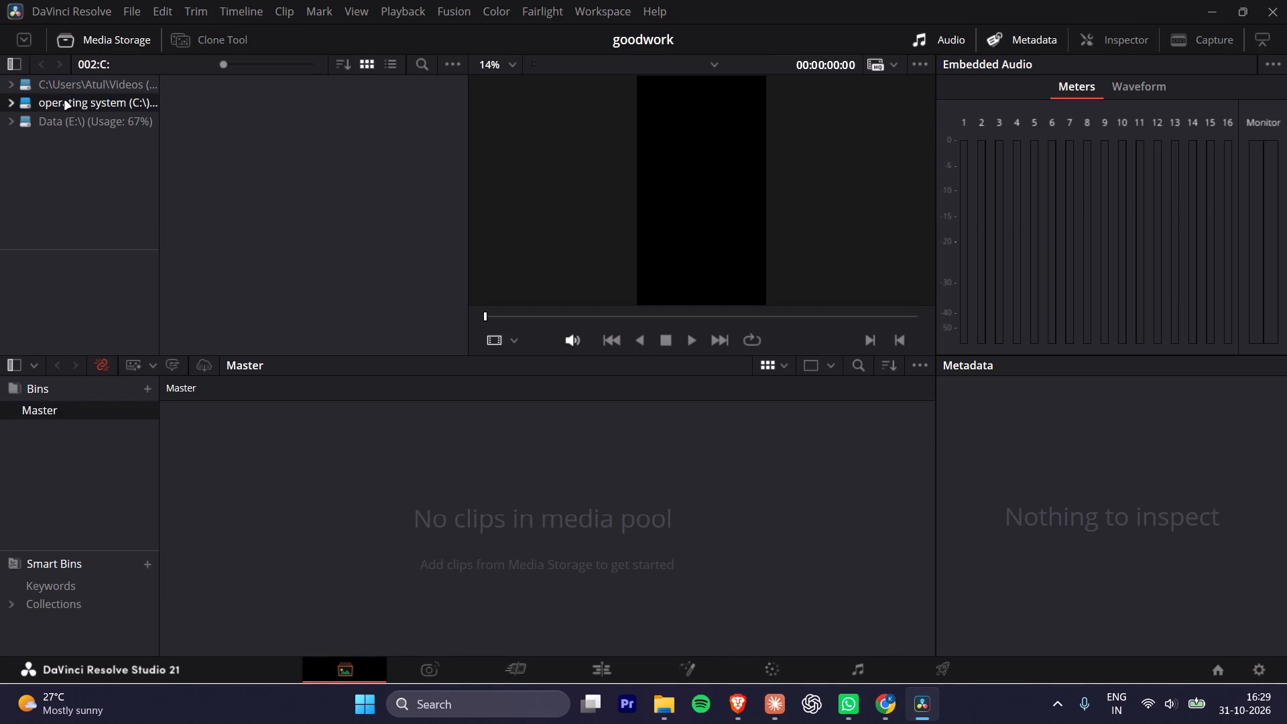
{"action": "left_click", "coordinate": [72, 89]}
{"action": "left_click", "coordinate": [90, 116]}
{"action": "left_click", "coordinate": [93, 101]}
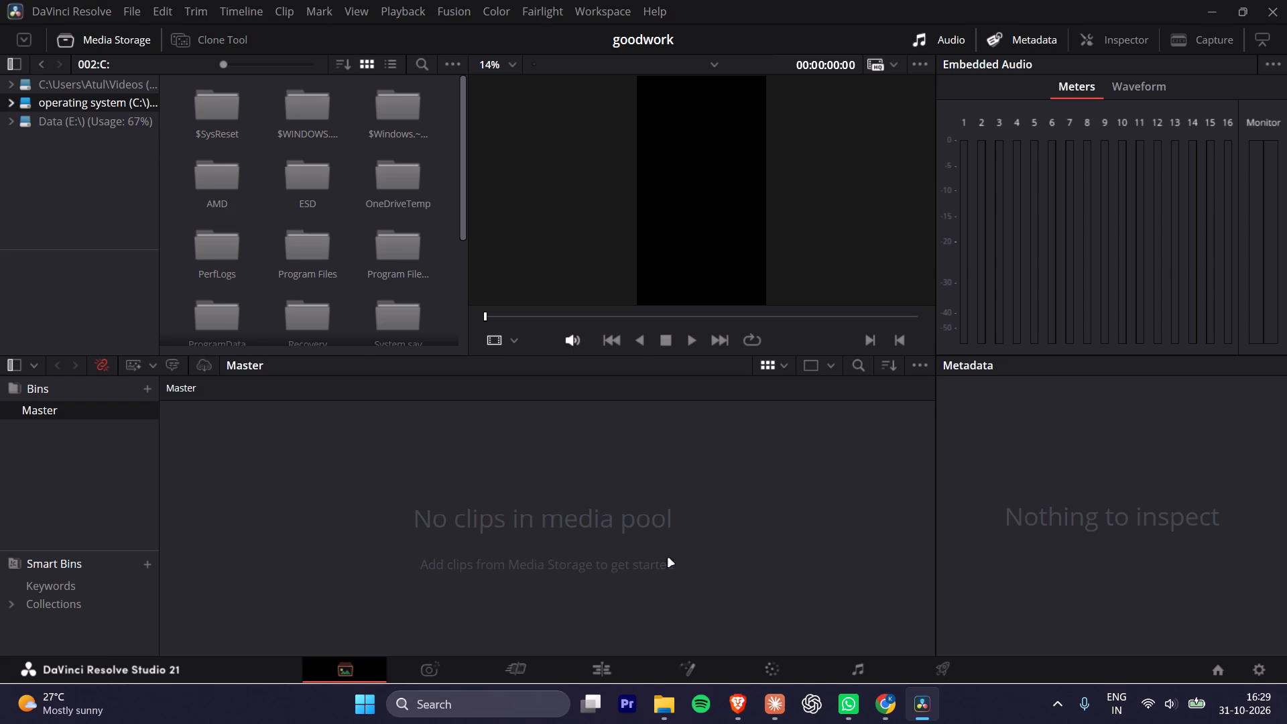
In File Explorer, close the Resolve folder window and bring up the Downloads folder containing the source videos.
{"action": "left_click", "coordinate": [668, 721]}
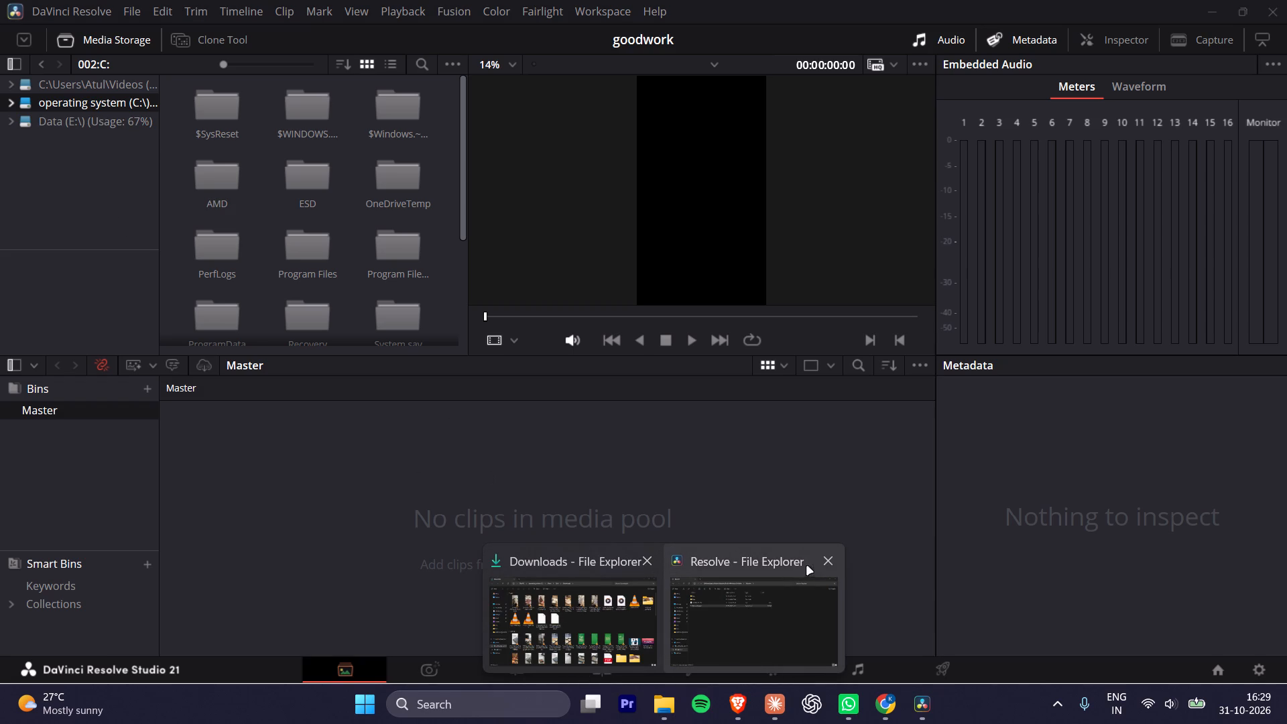
{"action": "left_click", "coordinate": [829, 565]}
{"action": "left_click", "coordinate": [679, 607]}
{"action": "left_click", "coordinate": [45, 230]}
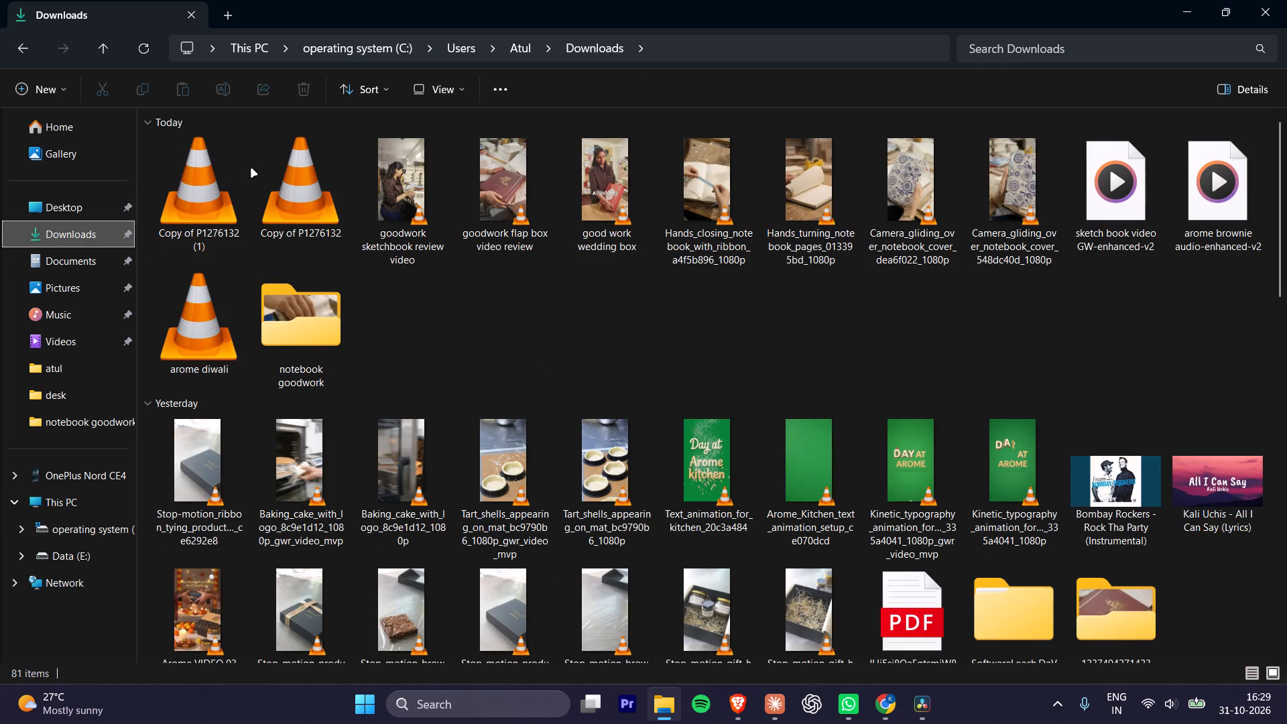
{"action": "double_click", "coordinate": [306, 315]}
{"action": "left_click", "coordinate": [335, 329]}
{"action": "double_click", "coordinate": [294, 312]}
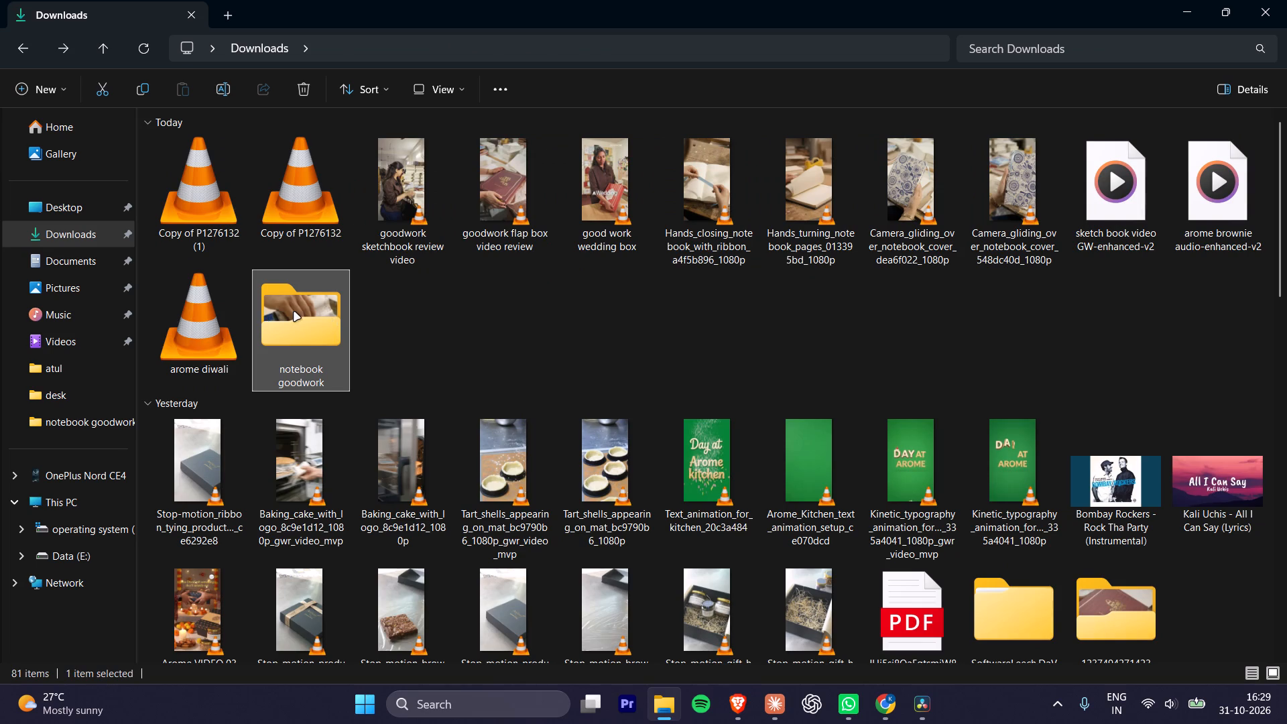
{"action": "left_click", "coordinate": [444, 416]}
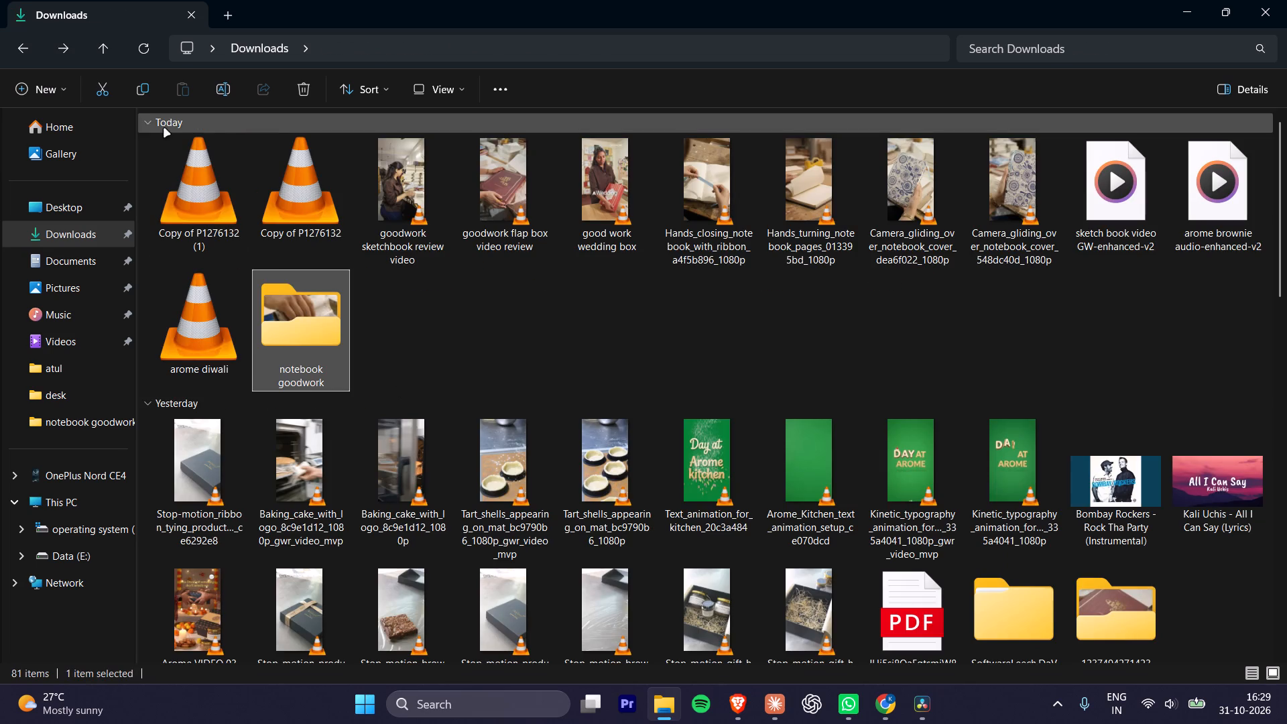
Import Copy of P1276132 (1) from Downloads into Resolve's Master bin, changing the project frame rate to 25 frames per second.
{"action": "left_click_drag", "start_coordinate": [196, 185], "coordinate": [542, 463]}
{"action": "key", "text": "alt+Tab"}
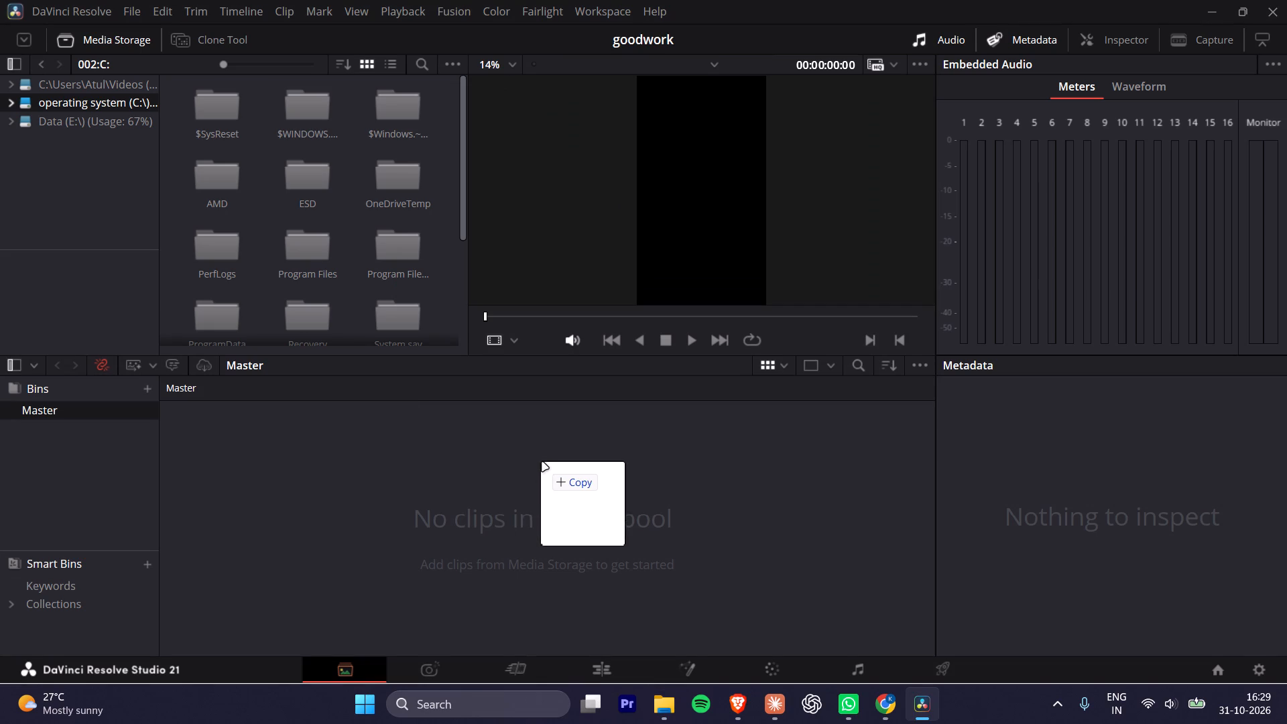
{"action": "left_click_drag", "start_coordinate": [542, 463], "coordinate": [530, 516]}
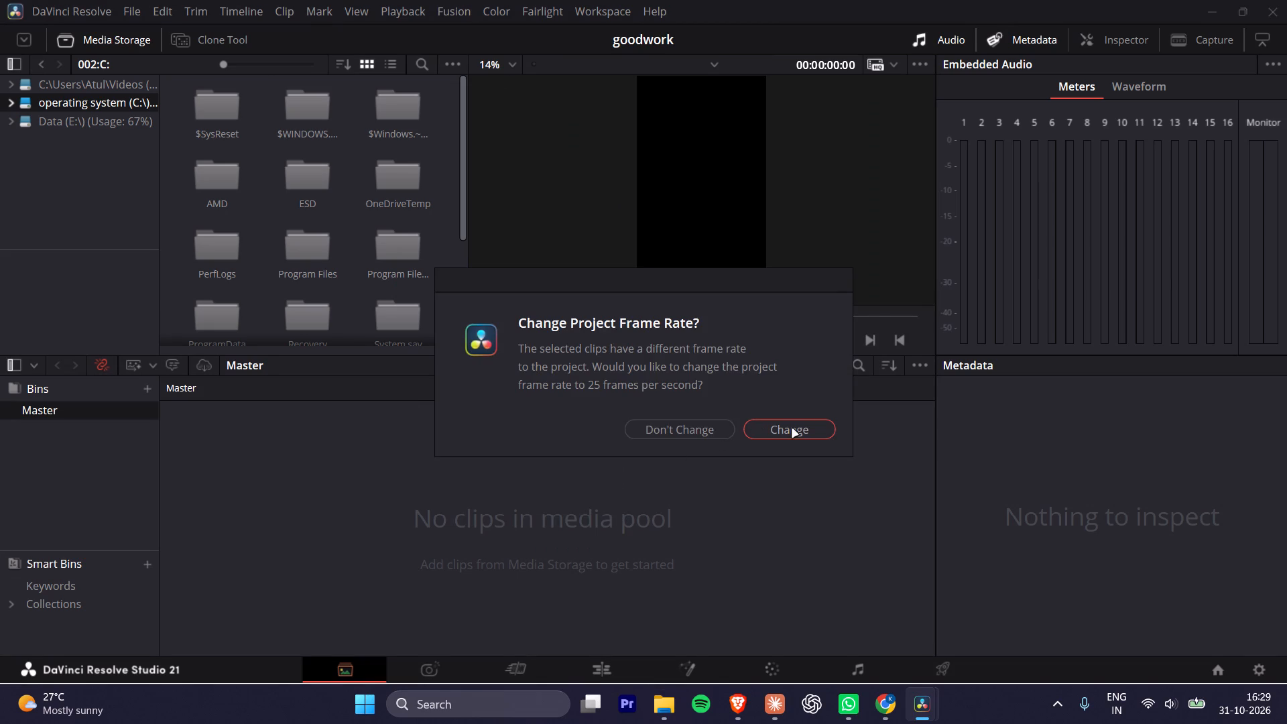
{"action": "left_click", "coordinate": [792, 429]}
{"action": "scroll", "coordinate": [296, 453], "scroll_direction": "up", "scroll_amount": 2}
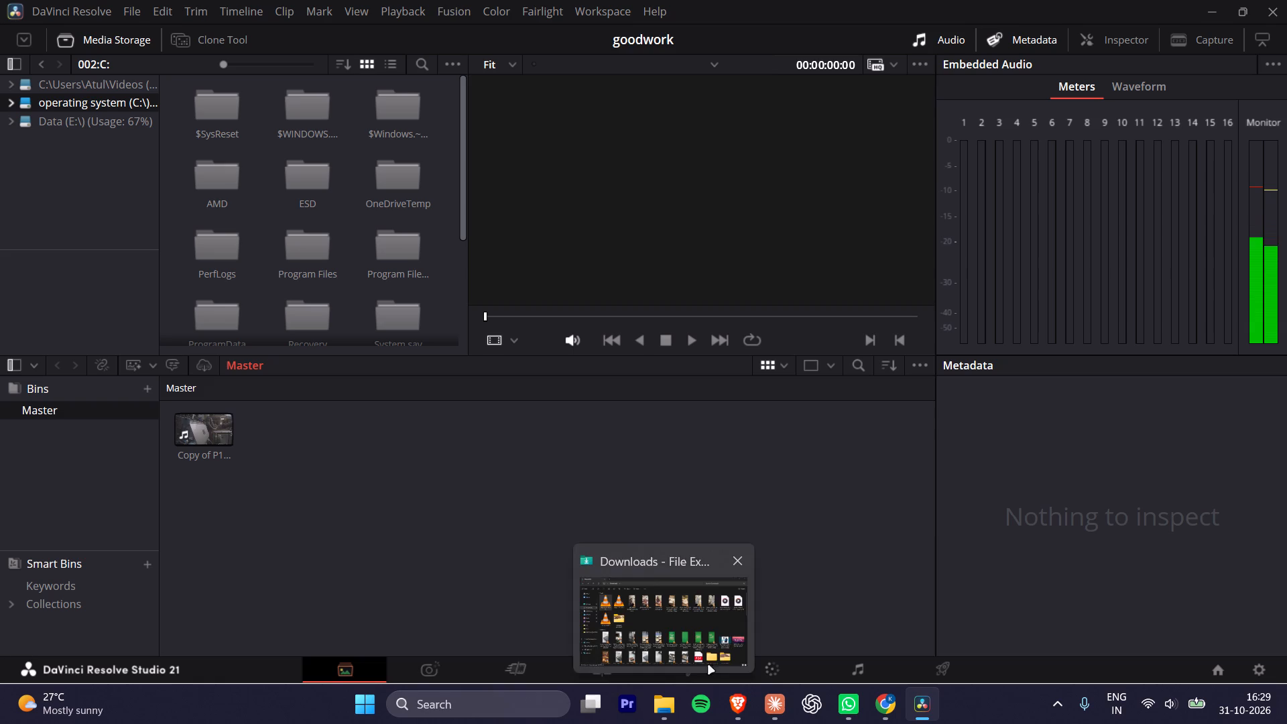
On the Edit page, place the imported clip at the start of the empty timeline to create a new timeline.
{"action": "left_click", "coordinate": [794, 537]}
{"action": "left_click", "coordinate": [615, 674]}
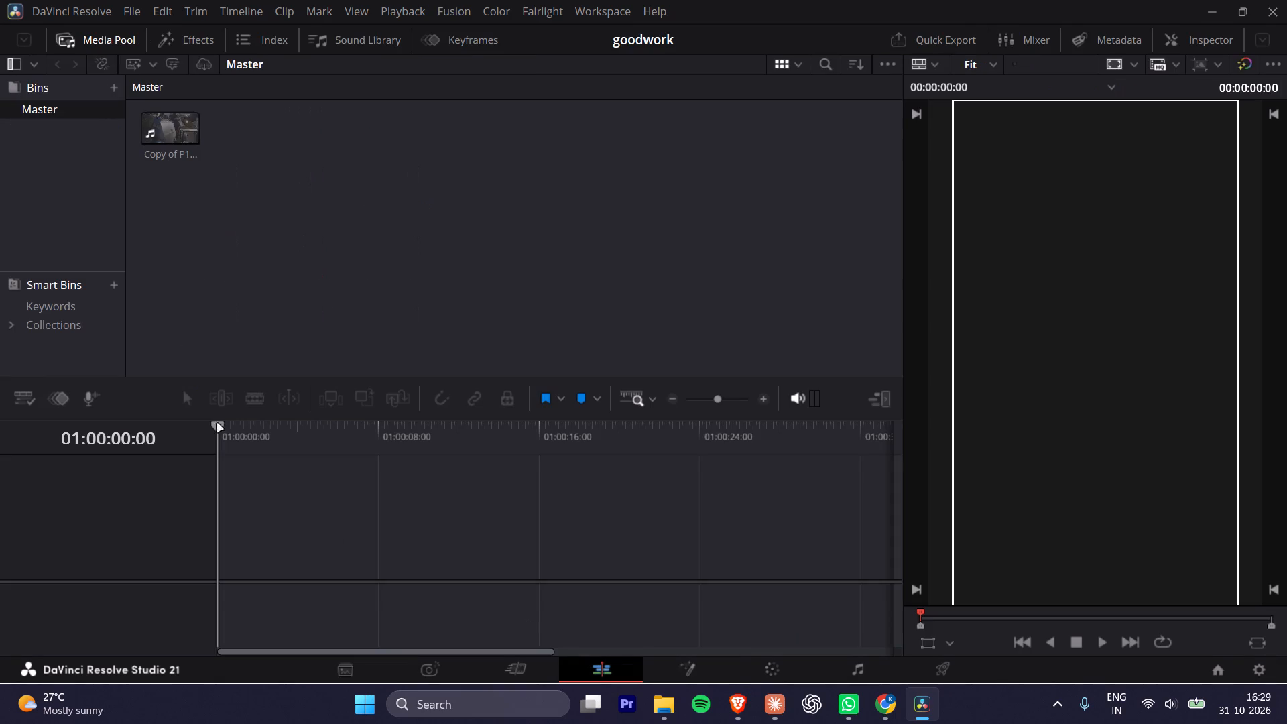
{"action": "left_click_drag", "start_coordinate": [158, 129], "coordinate": [238, 489]}
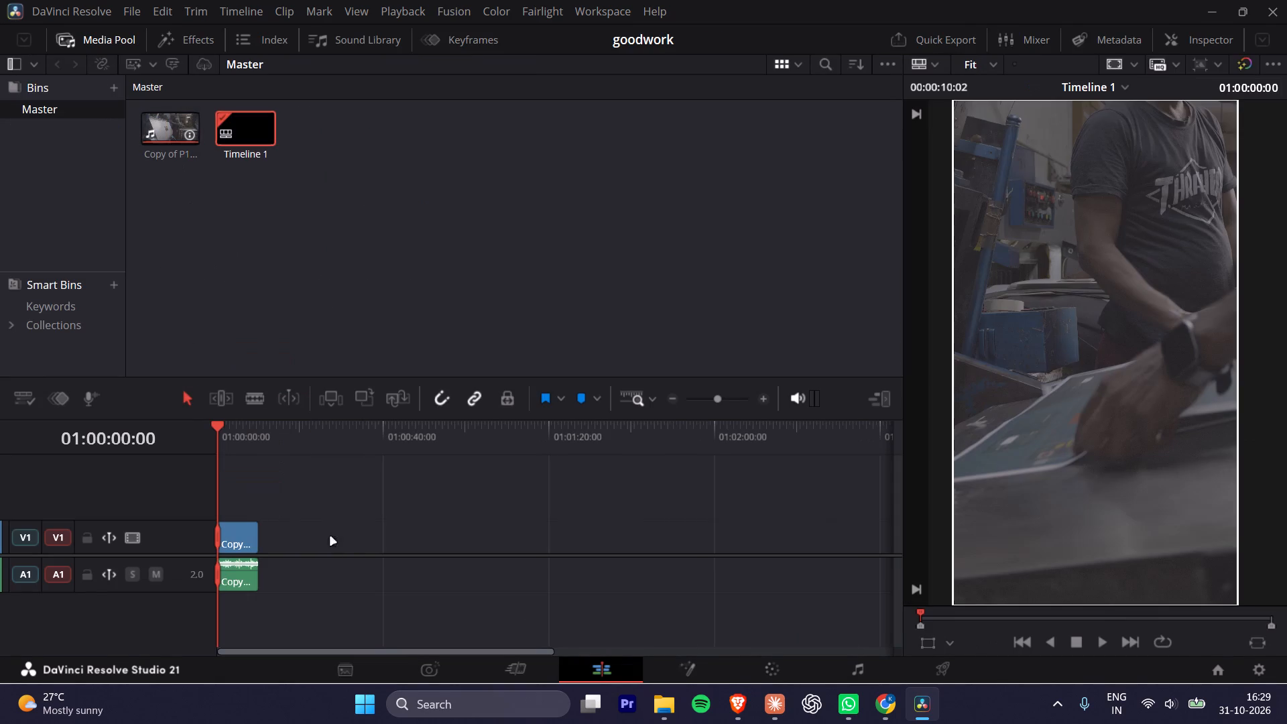
Play and pause the opening seconds of the timeline to examine the flat, ungraded footage.
{"action": "key", "text": "space"}
{"action": "key", "text": "space"}
{"action": "key", "text": "space"}
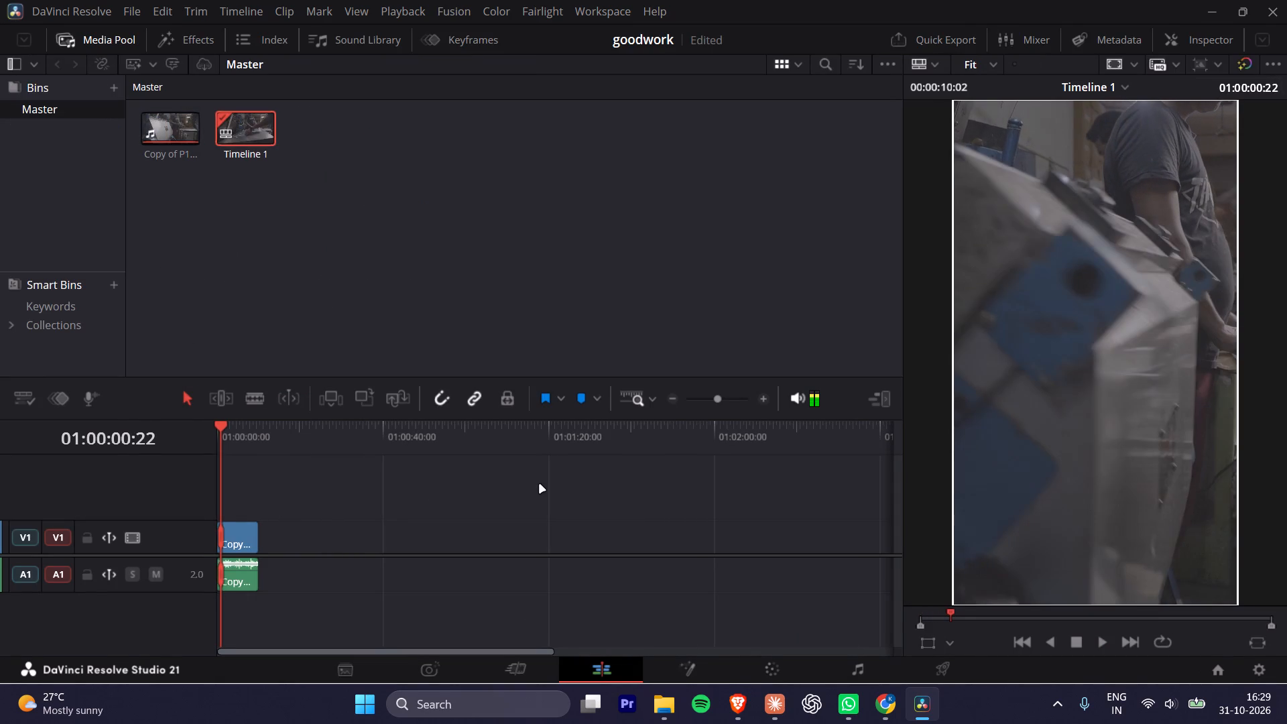
{"action": "key", "text": "space"}
{"action": "key", "text": "space"}
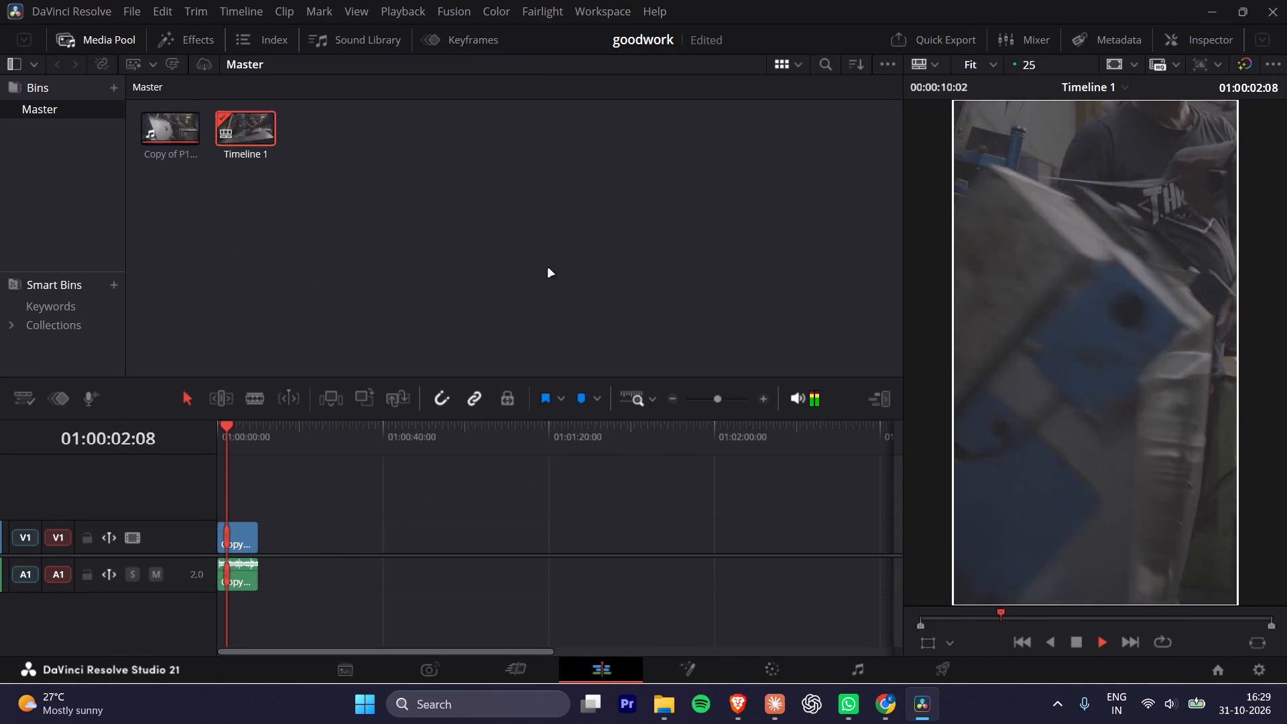
{"action": "key", "text": "space"}
{"action": "key", "text": "space"}
{"action": "key", "text": "space"}
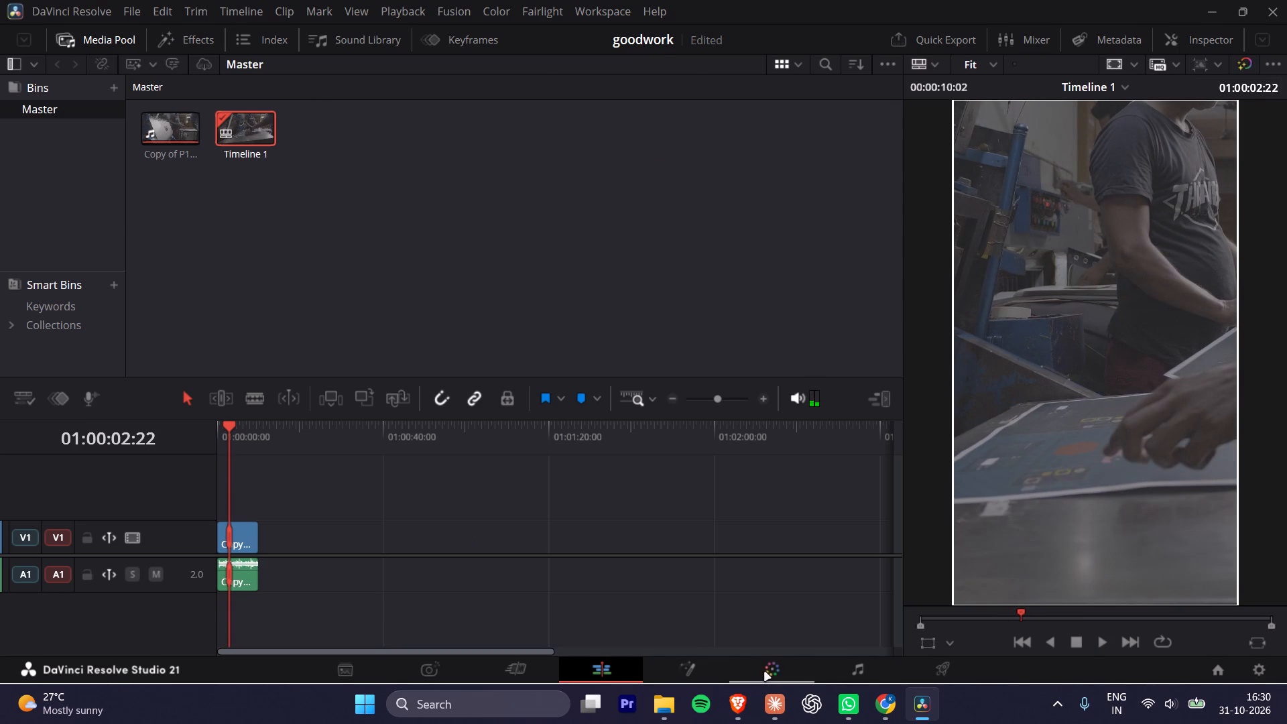
On the Color page, apply Sony's SLog3SGa...Cine+709 LUT to node 01 and preview the graded clip.
{"action": "left_click", "coordinate": [765, 672]}
{"action": "left_click_drag", "start_coordinate": [184, 124], "coordinate": [578, 156]}
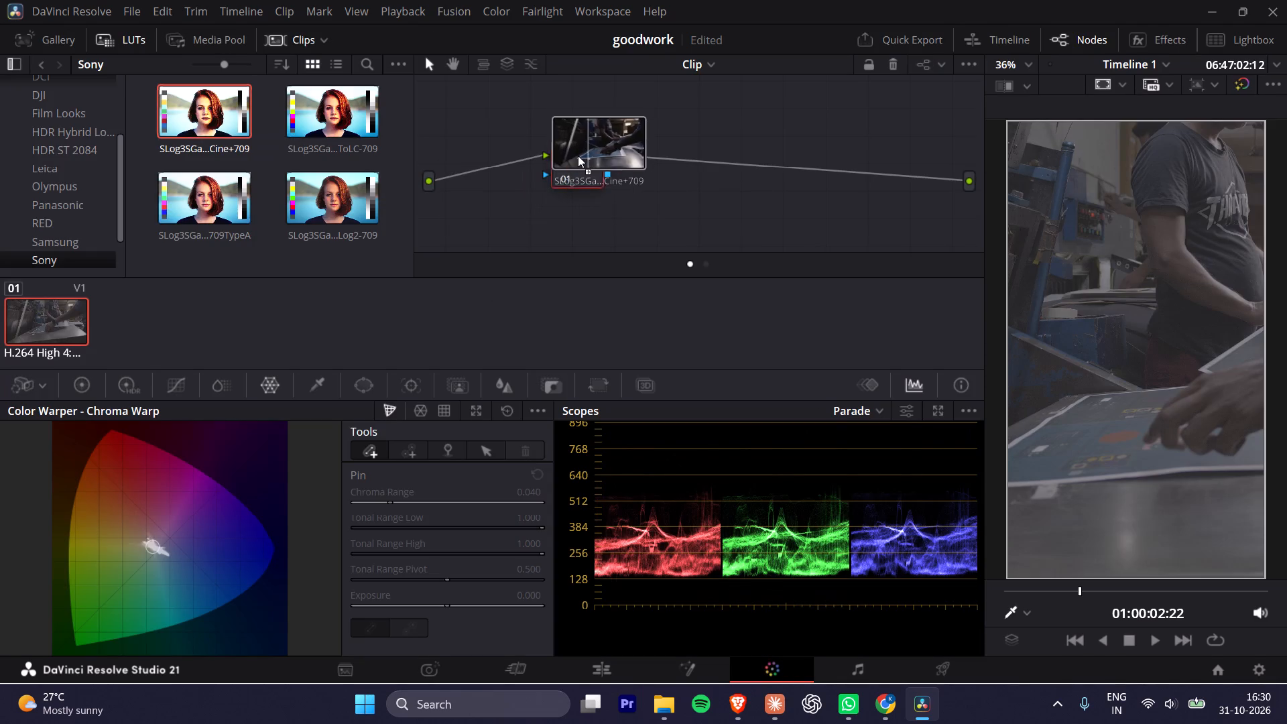
{"action": "left_click_drag", "start_coordinate": [578, 156], "coordinate": [578, 155]}
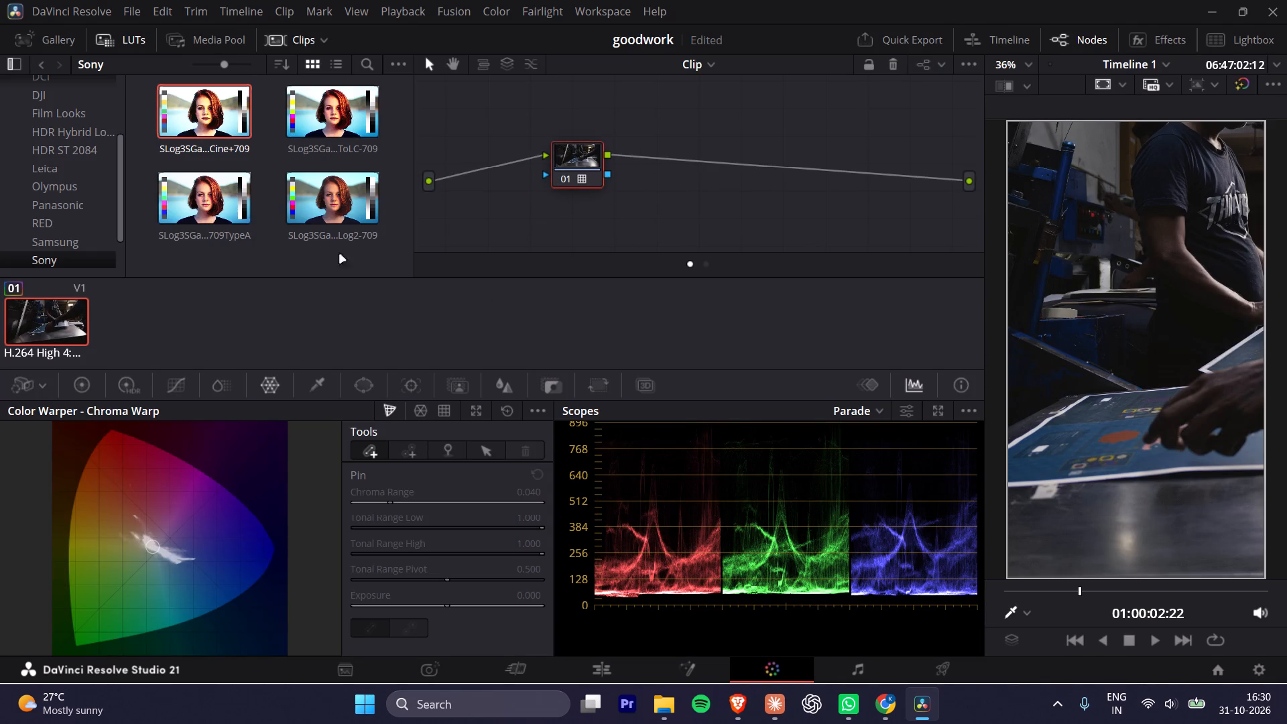
{"action": "key", "text": "space"}
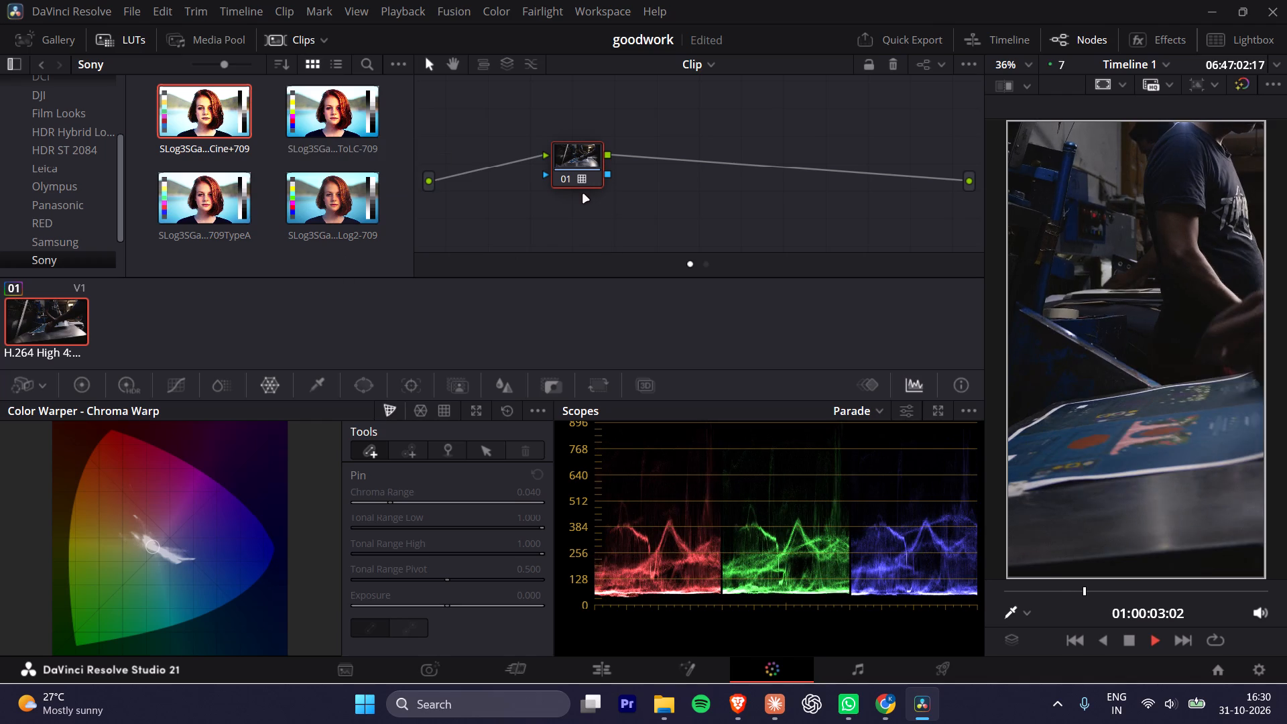
{"action": "key", "text": "space"}
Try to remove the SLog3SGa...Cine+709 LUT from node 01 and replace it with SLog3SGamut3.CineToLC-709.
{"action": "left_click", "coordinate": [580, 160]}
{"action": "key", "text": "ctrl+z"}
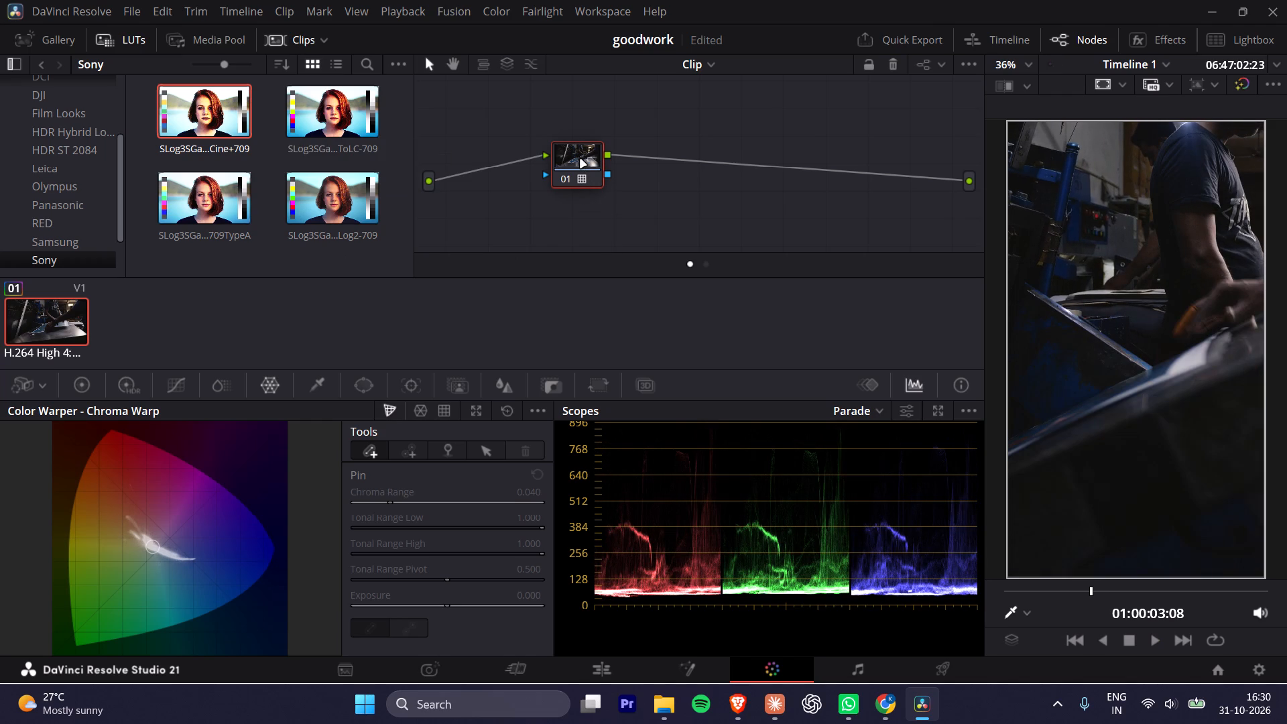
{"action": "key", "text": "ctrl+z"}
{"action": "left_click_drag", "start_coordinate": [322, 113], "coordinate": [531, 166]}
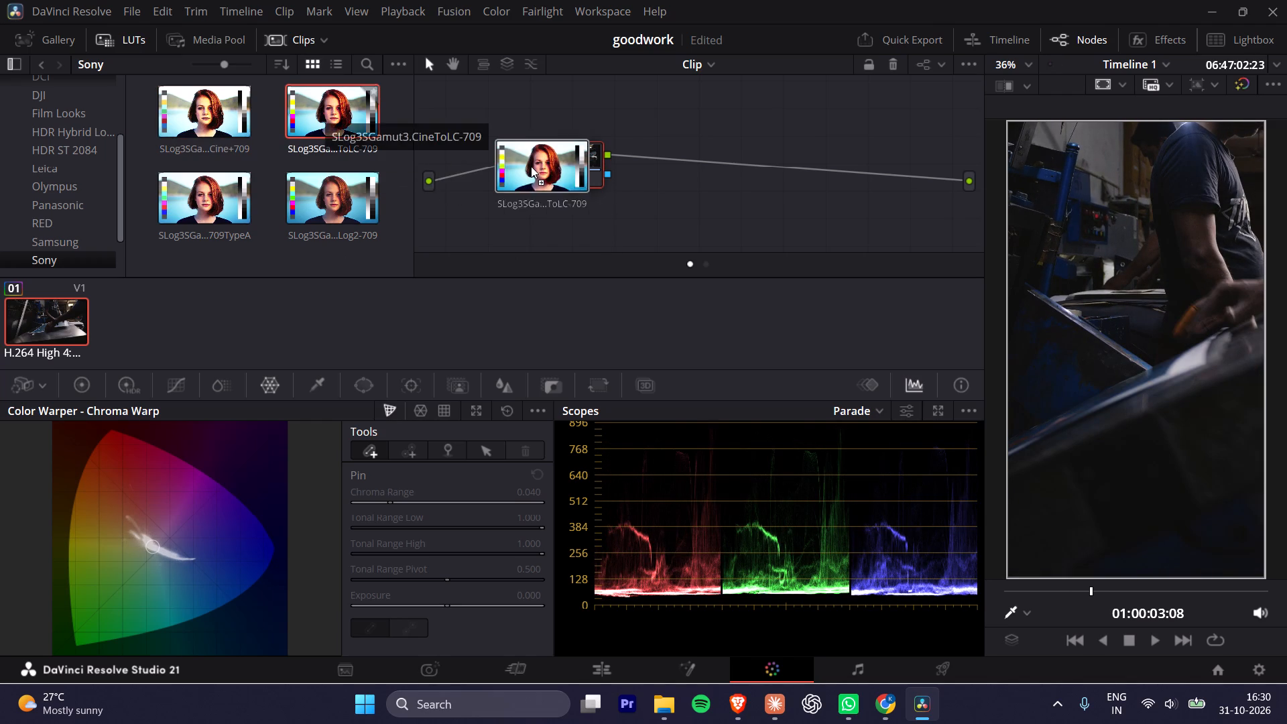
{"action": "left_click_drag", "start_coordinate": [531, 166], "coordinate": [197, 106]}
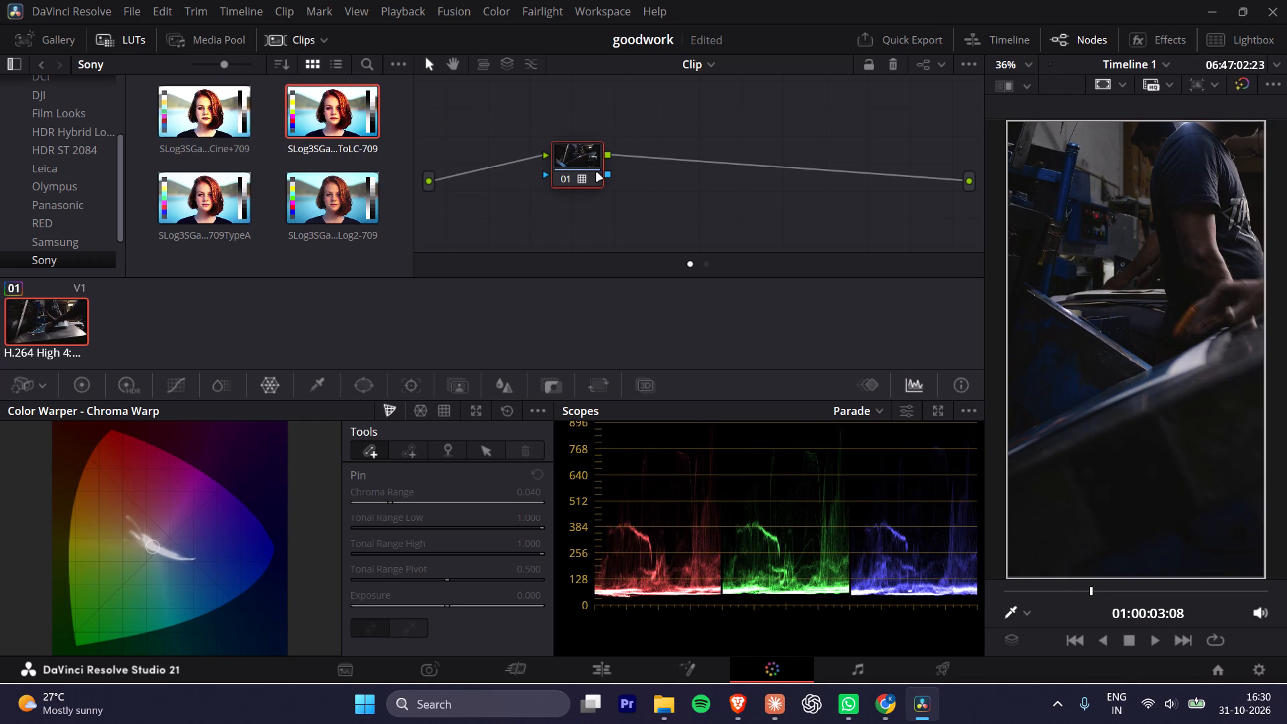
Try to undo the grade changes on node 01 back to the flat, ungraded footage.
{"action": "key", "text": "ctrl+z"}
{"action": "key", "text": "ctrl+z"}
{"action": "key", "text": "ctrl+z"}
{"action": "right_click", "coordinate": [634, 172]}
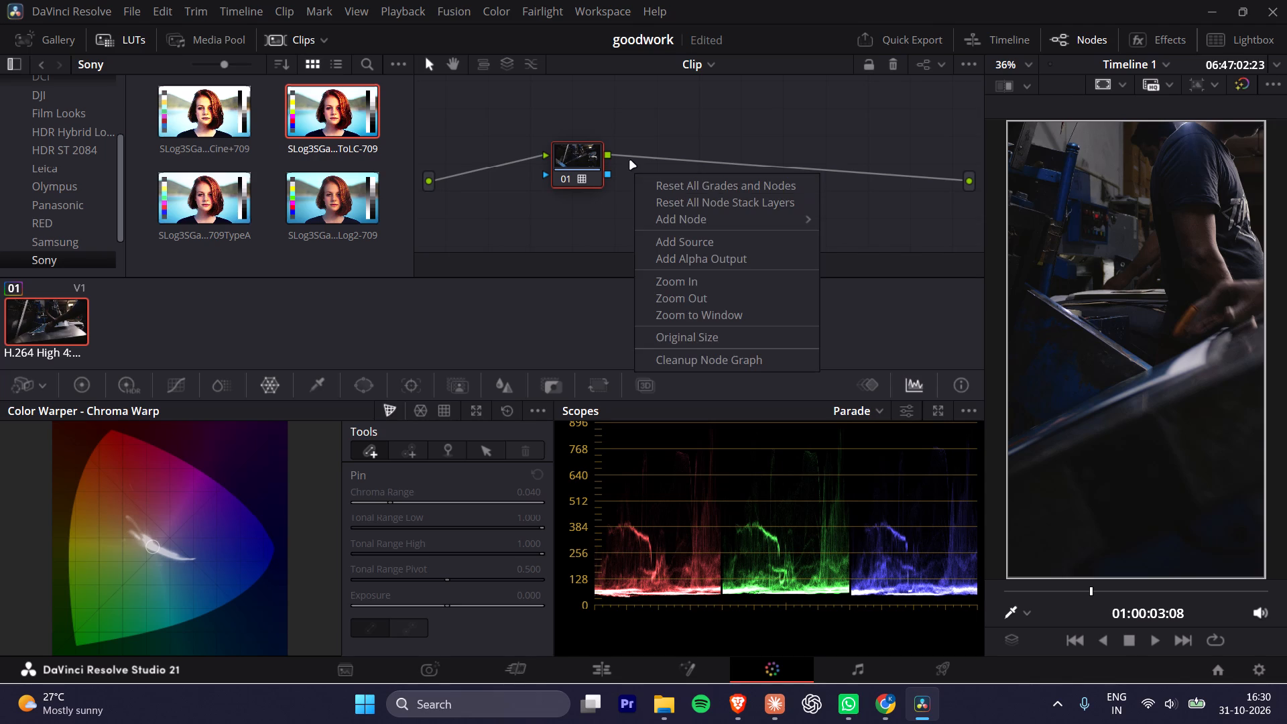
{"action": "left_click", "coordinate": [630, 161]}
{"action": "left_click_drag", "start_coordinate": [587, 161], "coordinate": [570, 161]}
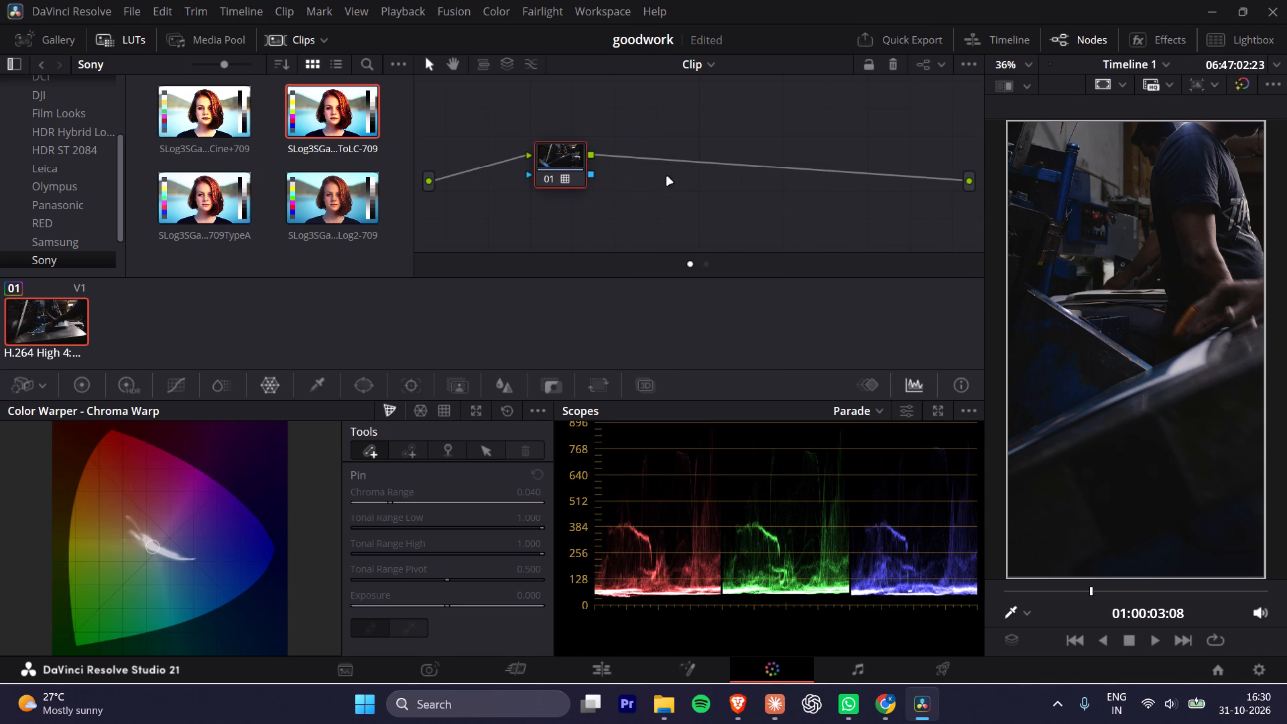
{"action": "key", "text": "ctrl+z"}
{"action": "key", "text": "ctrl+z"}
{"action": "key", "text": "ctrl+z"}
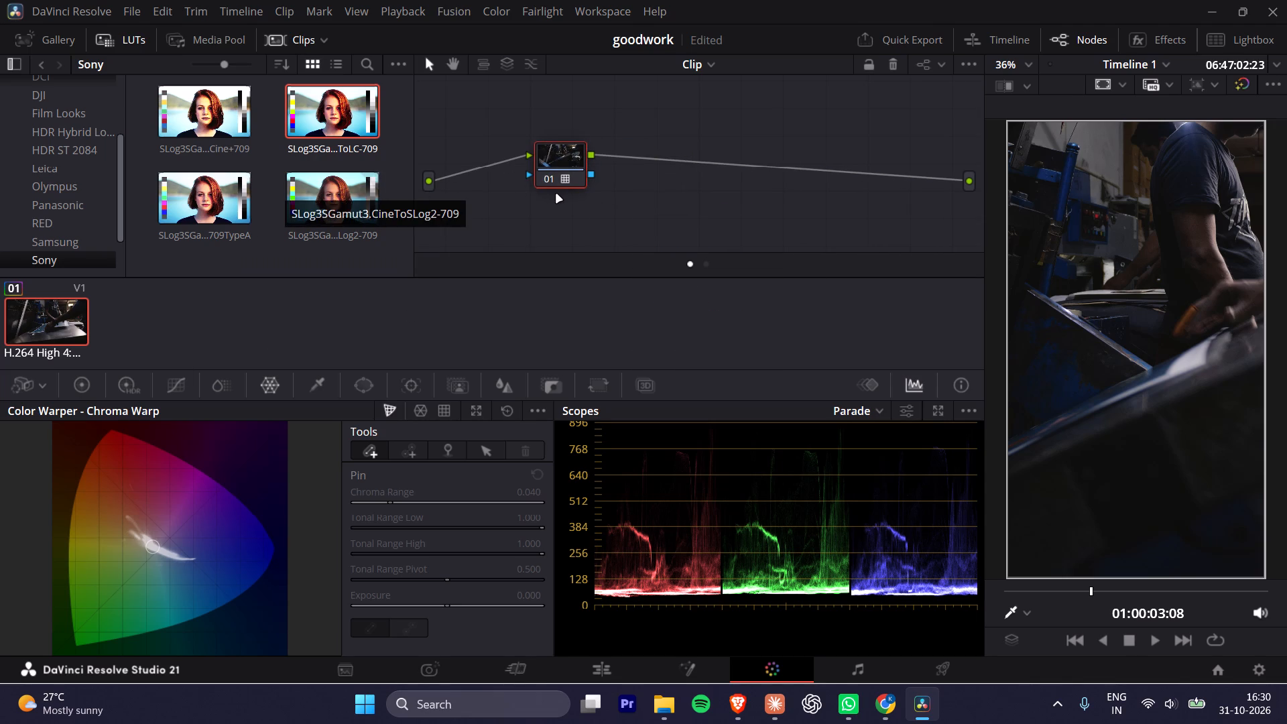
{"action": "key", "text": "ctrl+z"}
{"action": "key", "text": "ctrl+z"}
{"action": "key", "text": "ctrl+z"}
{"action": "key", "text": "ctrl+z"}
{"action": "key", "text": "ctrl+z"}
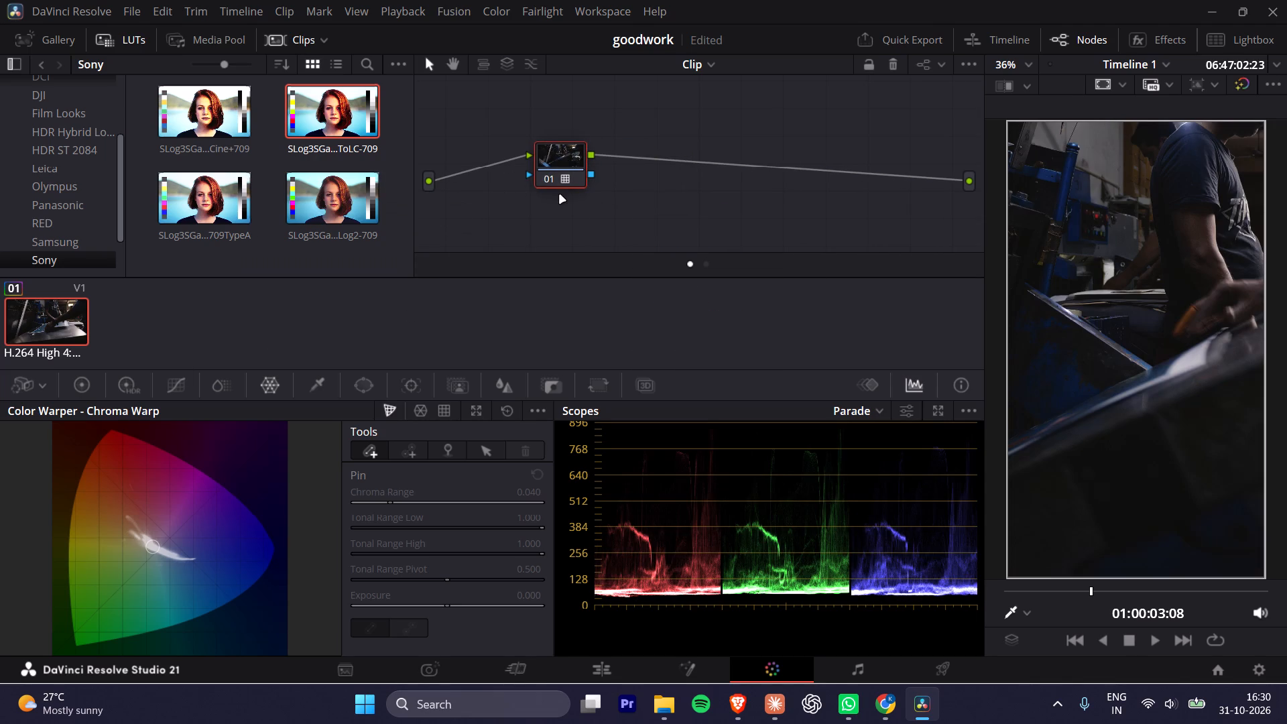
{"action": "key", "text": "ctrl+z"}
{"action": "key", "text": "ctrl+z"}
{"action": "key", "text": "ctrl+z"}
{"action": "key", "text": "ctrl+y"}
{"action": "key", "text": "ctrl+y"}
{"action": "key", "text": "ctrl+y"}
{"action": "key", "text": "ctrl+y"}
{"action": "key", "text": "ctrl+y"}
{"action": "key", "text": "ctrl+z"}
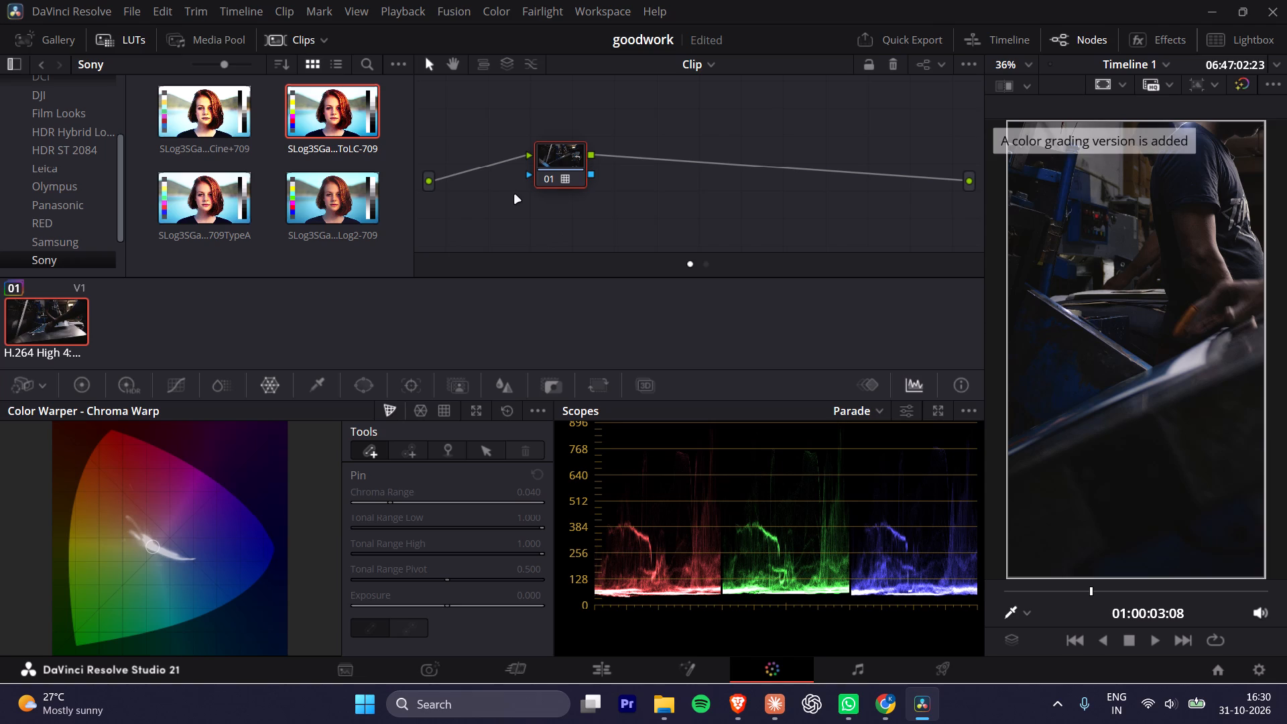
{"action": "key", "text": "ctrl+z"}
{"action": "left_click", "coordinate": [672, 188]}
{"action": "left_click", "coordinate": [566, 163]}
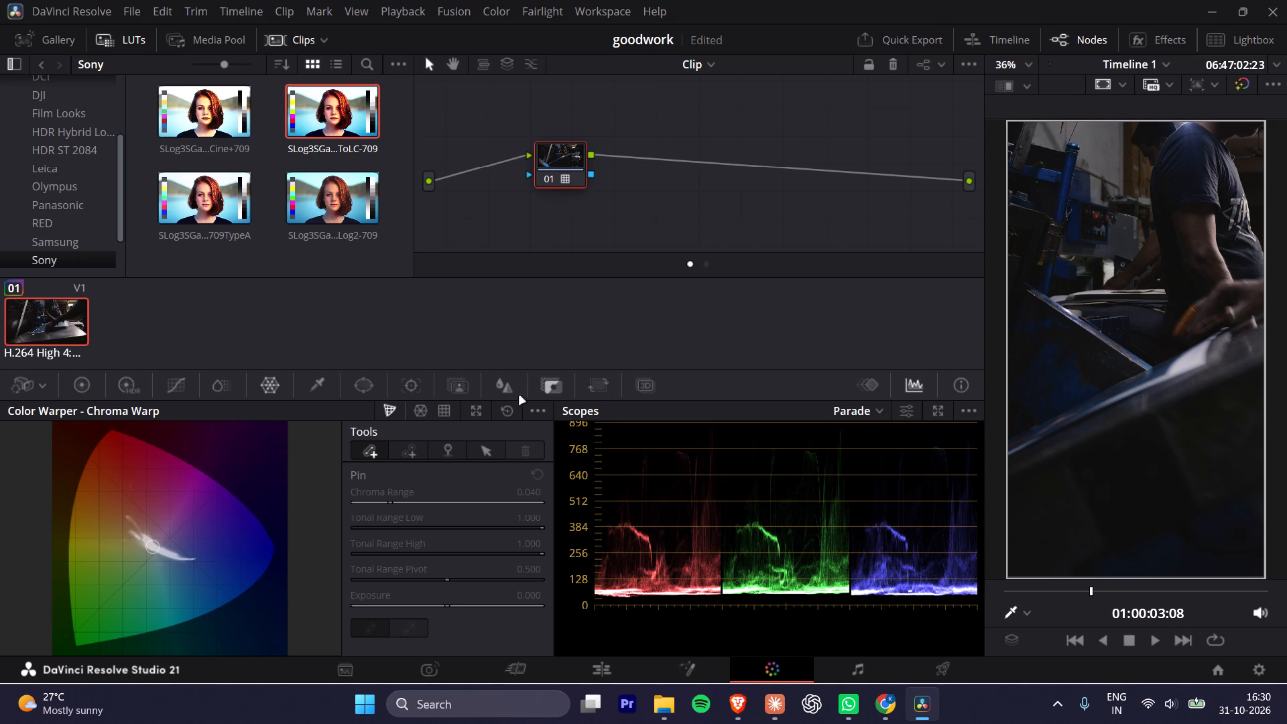
On the Edit page, delete Timeline 1 from the Master bin.
{"action": "left_click", "coordinate": [534, 672]}
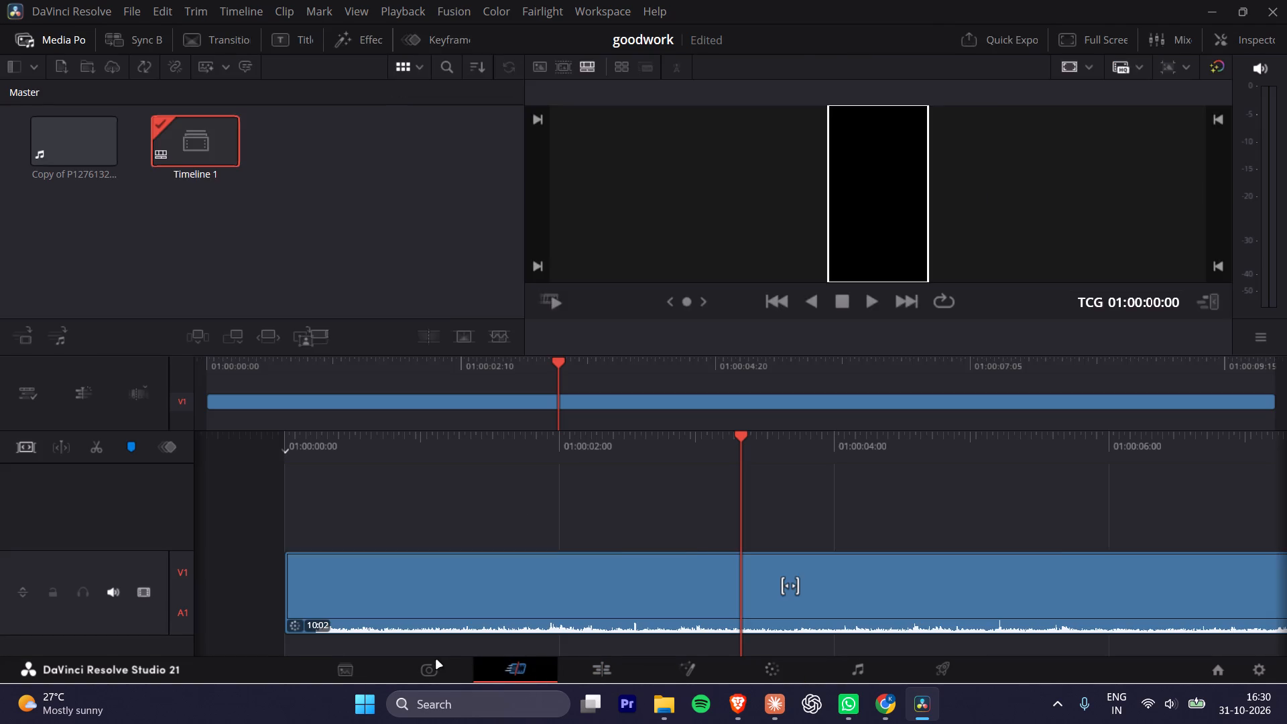
{"action": "left_click", "coordinate": [605, 669]}
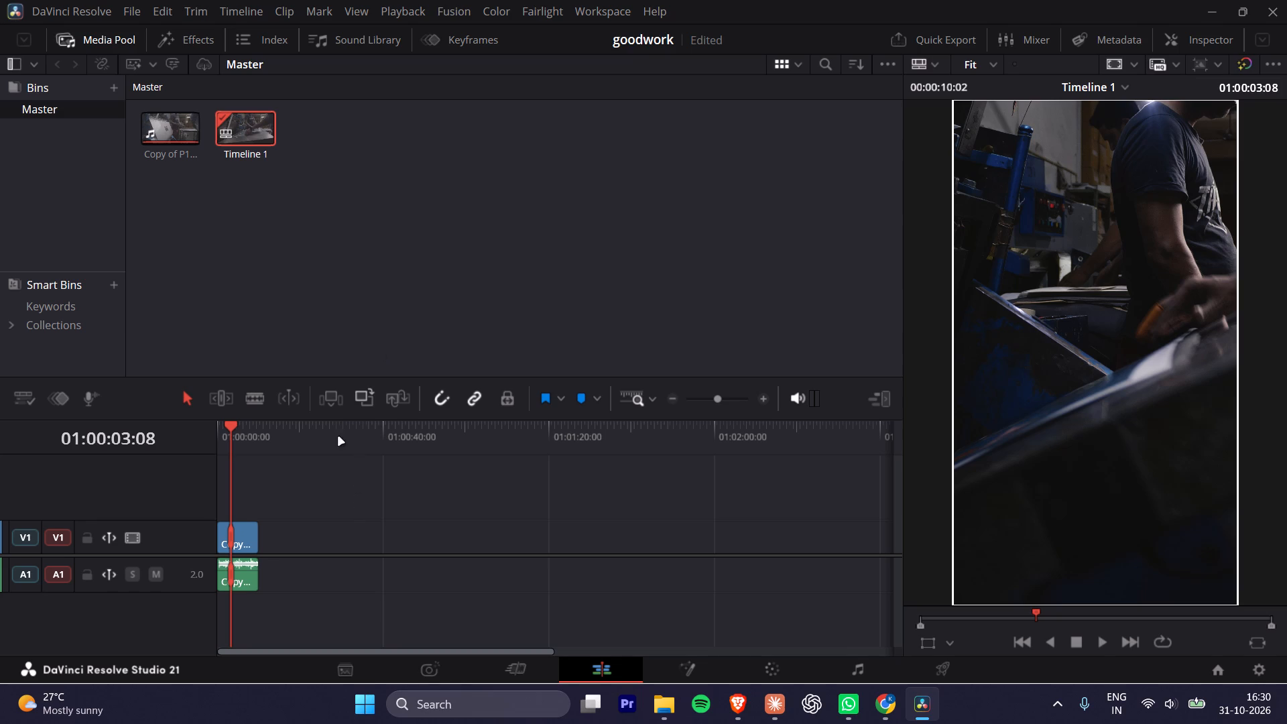
{"action": "left_click", "coordinate": [251, 125]}
{"action": "key", "text": "Delete"}
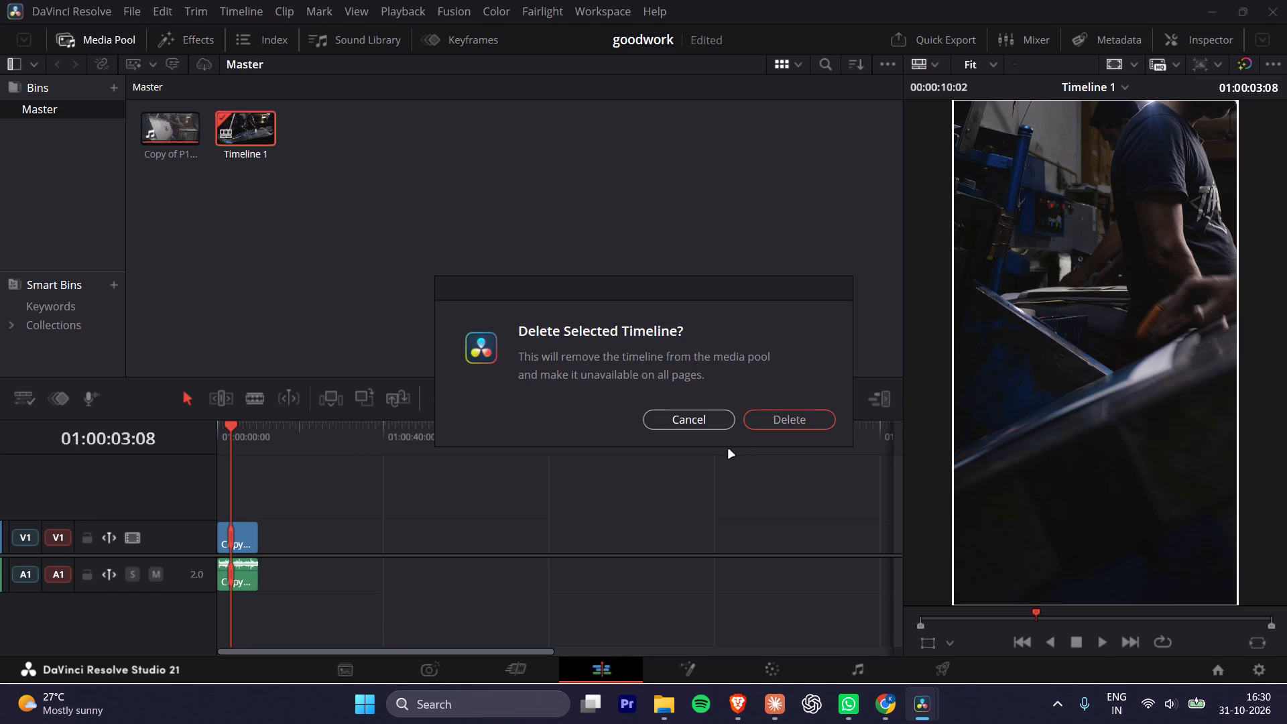
{"action": "left_click", "coordinate": [757, 414]}
Place the Copy of P1276132 (1) clip at the start of the empty timeline to create a new timeline.
{"action": "left_click_drag", "start_coordinate": [172, 126], "coordinate": [339, 524]}
{"action": "left_click_drag", "start_coordinate": [349, 543], "coordinate": [131, 546]}
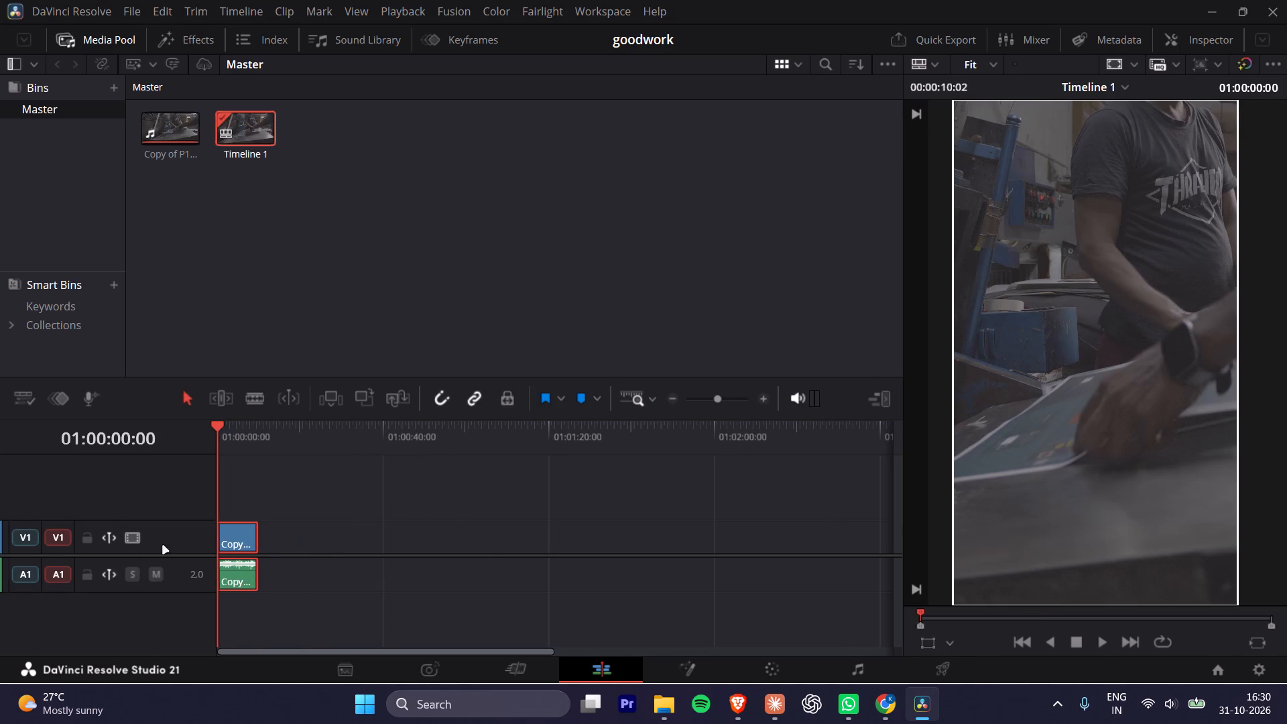
Open the newly placed clip on the Color page for grading.
{"action": "left_click", "coordinate": [774, 668]}
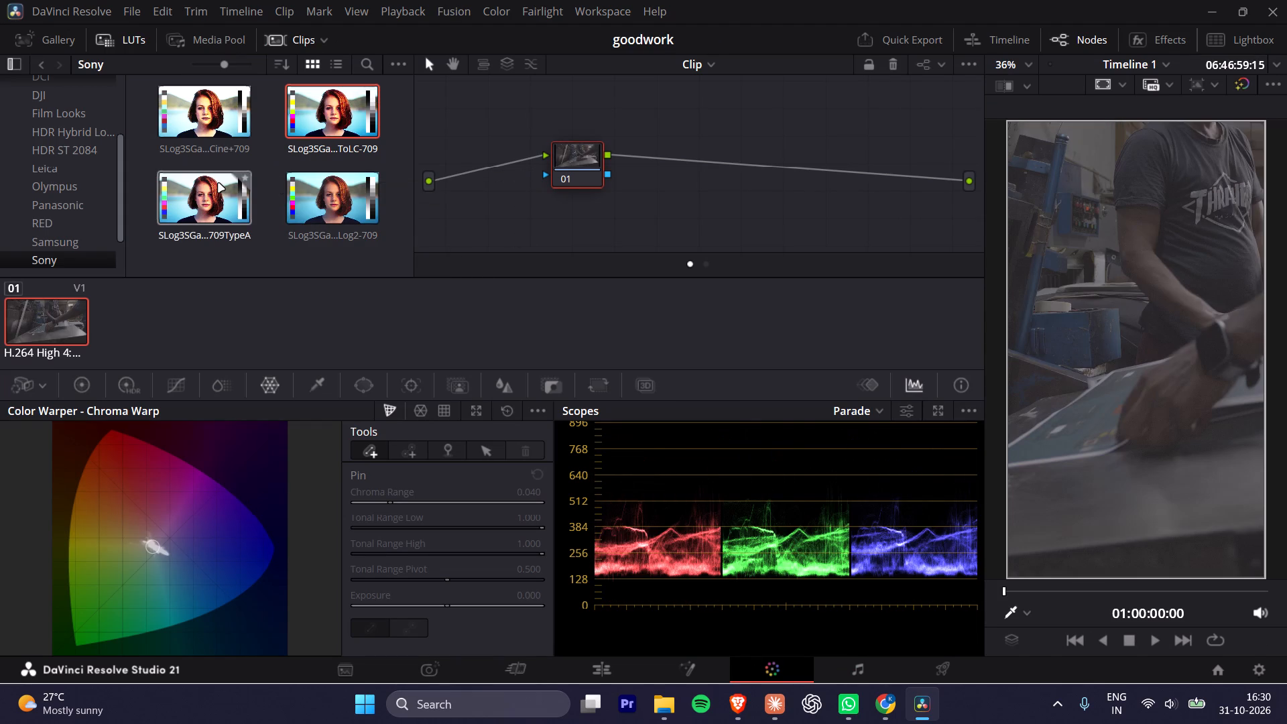
{"action": "right_click", "coordinate": [652, 168]}
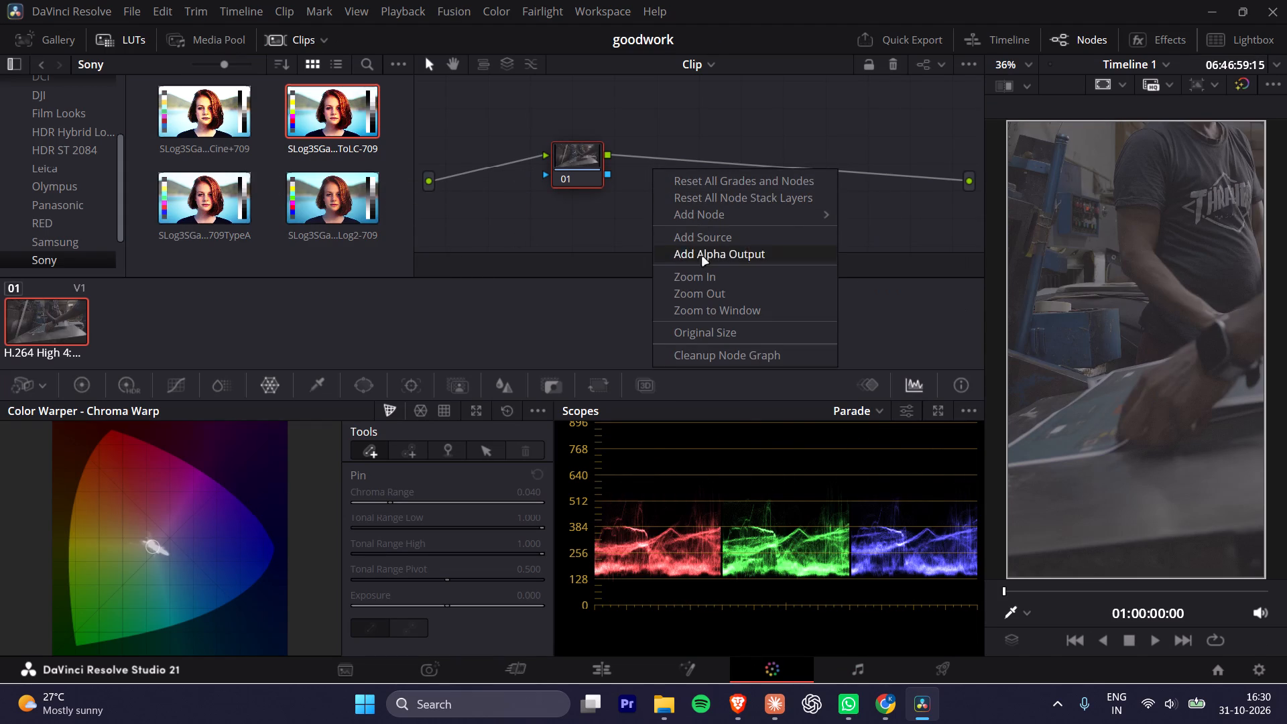
{"action": "left_click", "coordinate": [650, 198]}
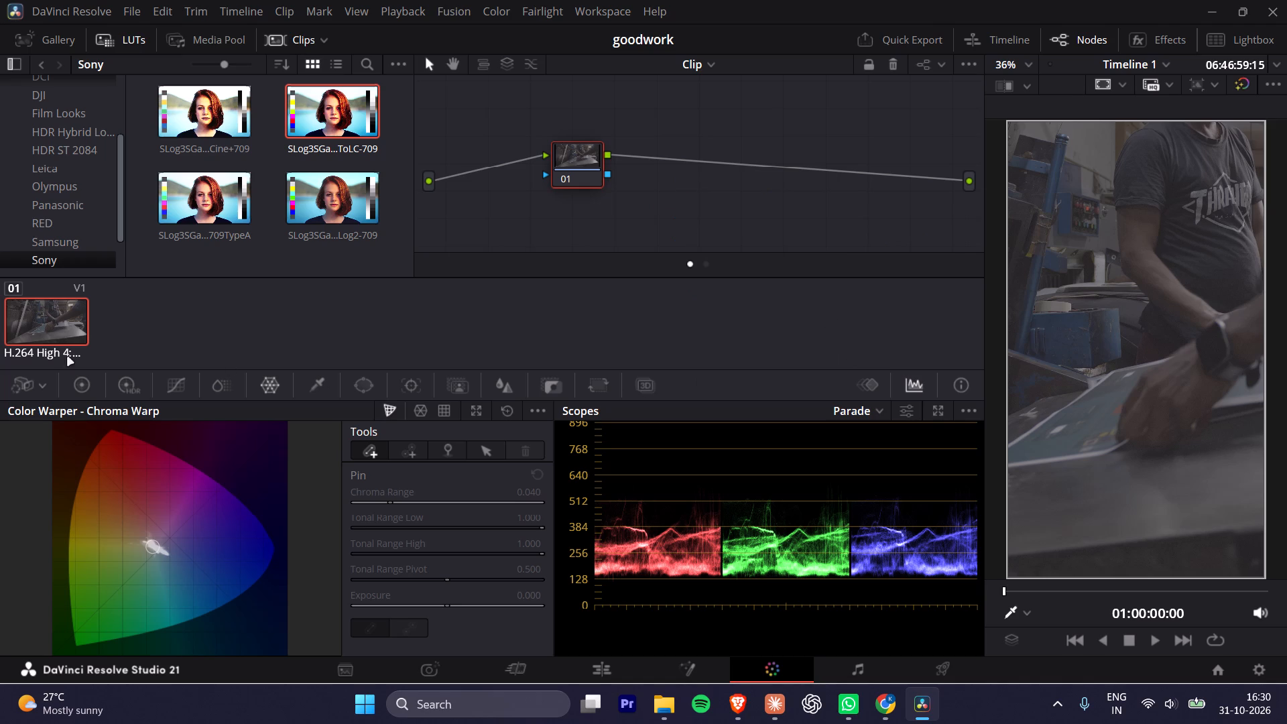
{"action": "left_click", "coordinate": [43, 386]}
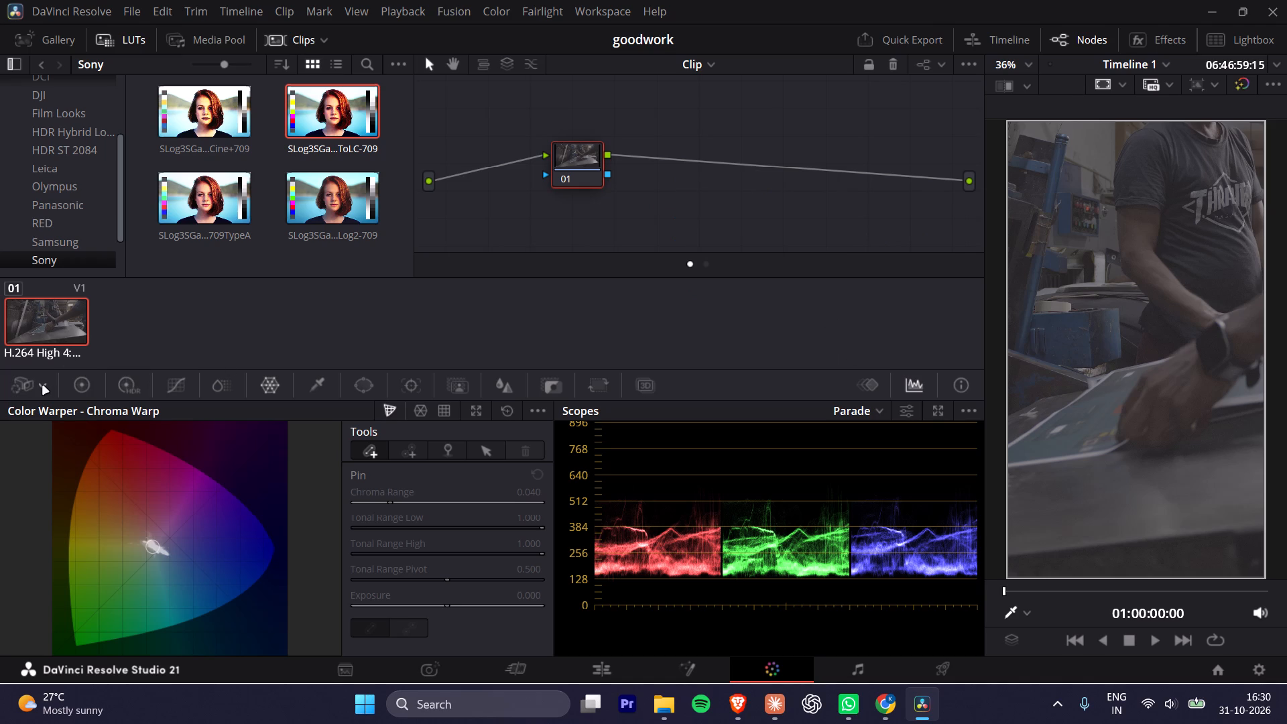
{"action": "left_click", "coordinate": [43, 386]}
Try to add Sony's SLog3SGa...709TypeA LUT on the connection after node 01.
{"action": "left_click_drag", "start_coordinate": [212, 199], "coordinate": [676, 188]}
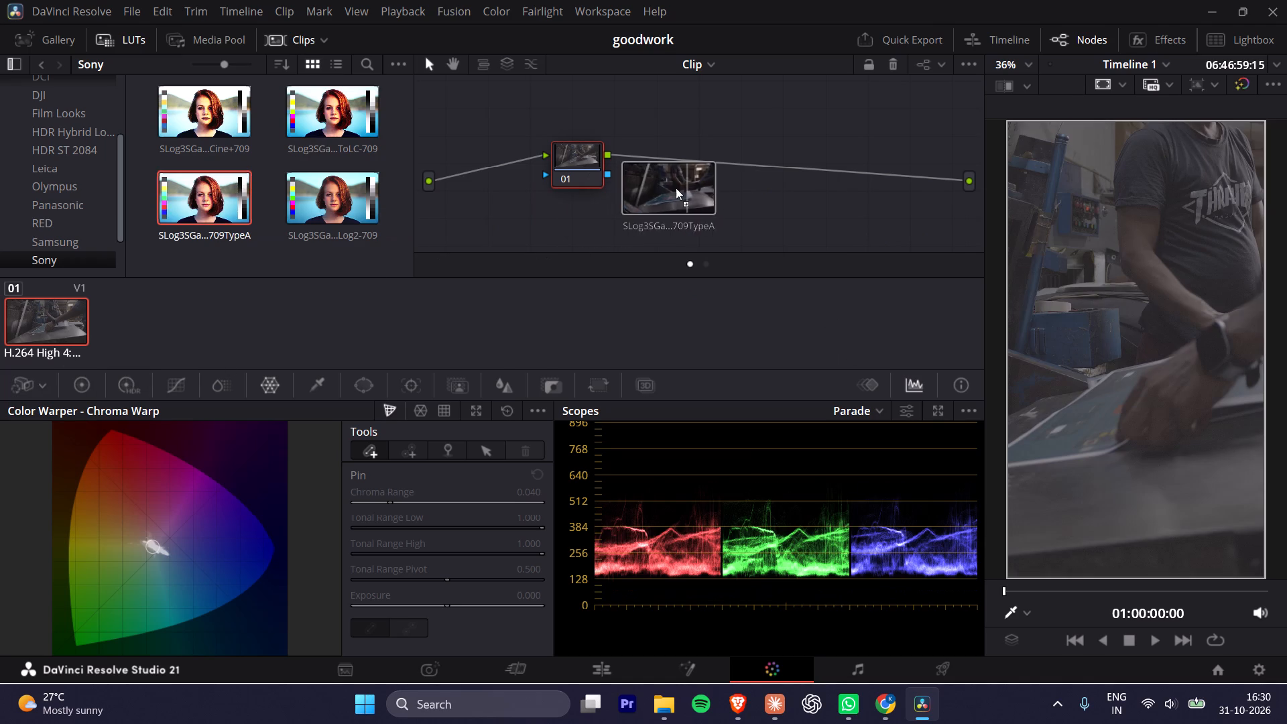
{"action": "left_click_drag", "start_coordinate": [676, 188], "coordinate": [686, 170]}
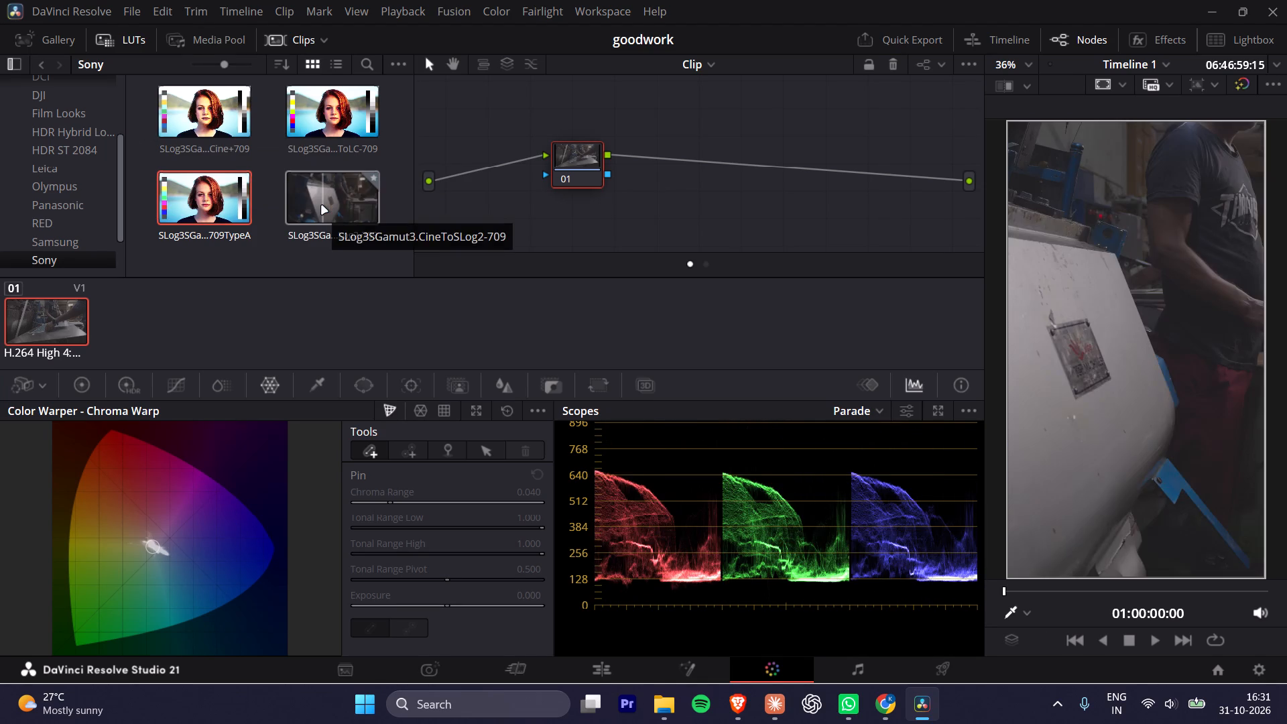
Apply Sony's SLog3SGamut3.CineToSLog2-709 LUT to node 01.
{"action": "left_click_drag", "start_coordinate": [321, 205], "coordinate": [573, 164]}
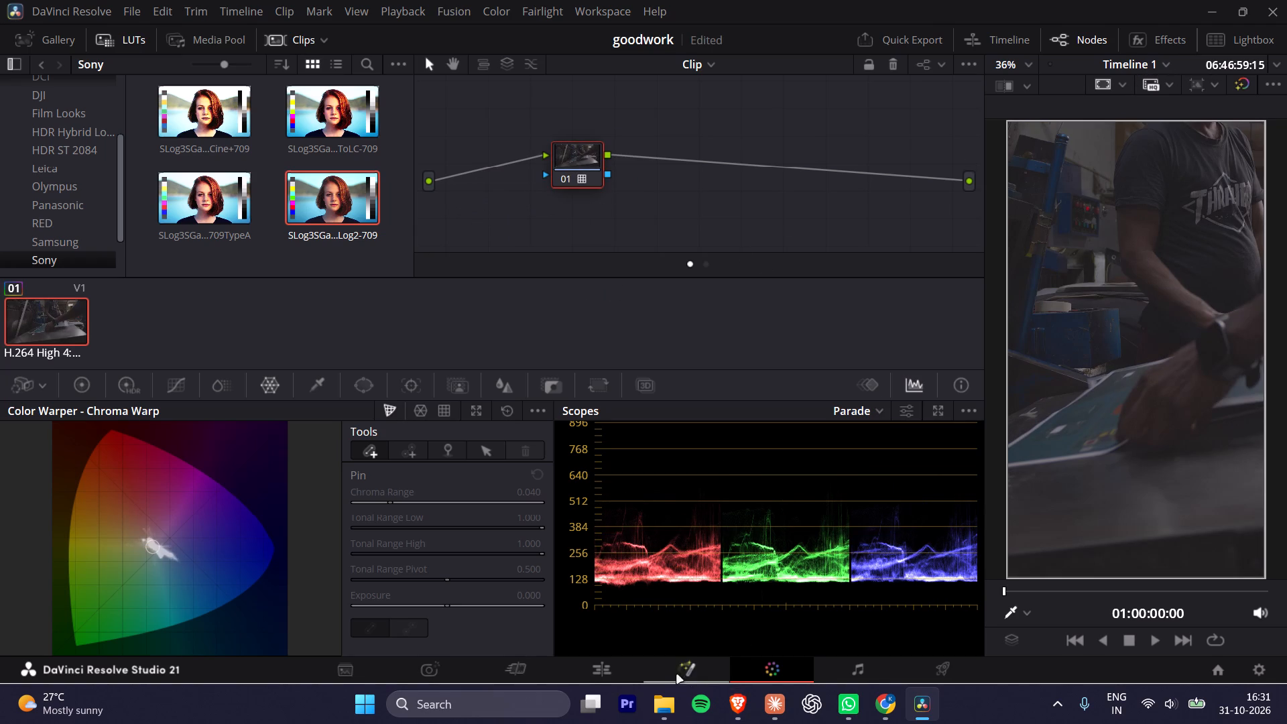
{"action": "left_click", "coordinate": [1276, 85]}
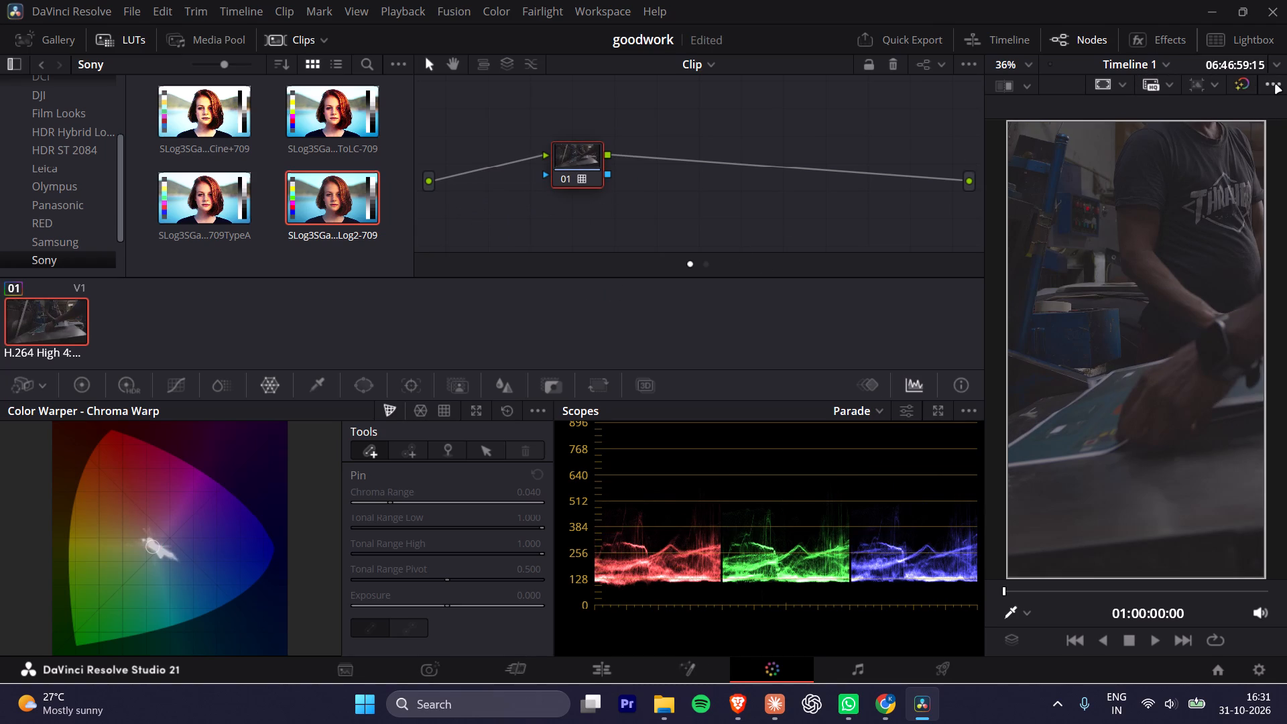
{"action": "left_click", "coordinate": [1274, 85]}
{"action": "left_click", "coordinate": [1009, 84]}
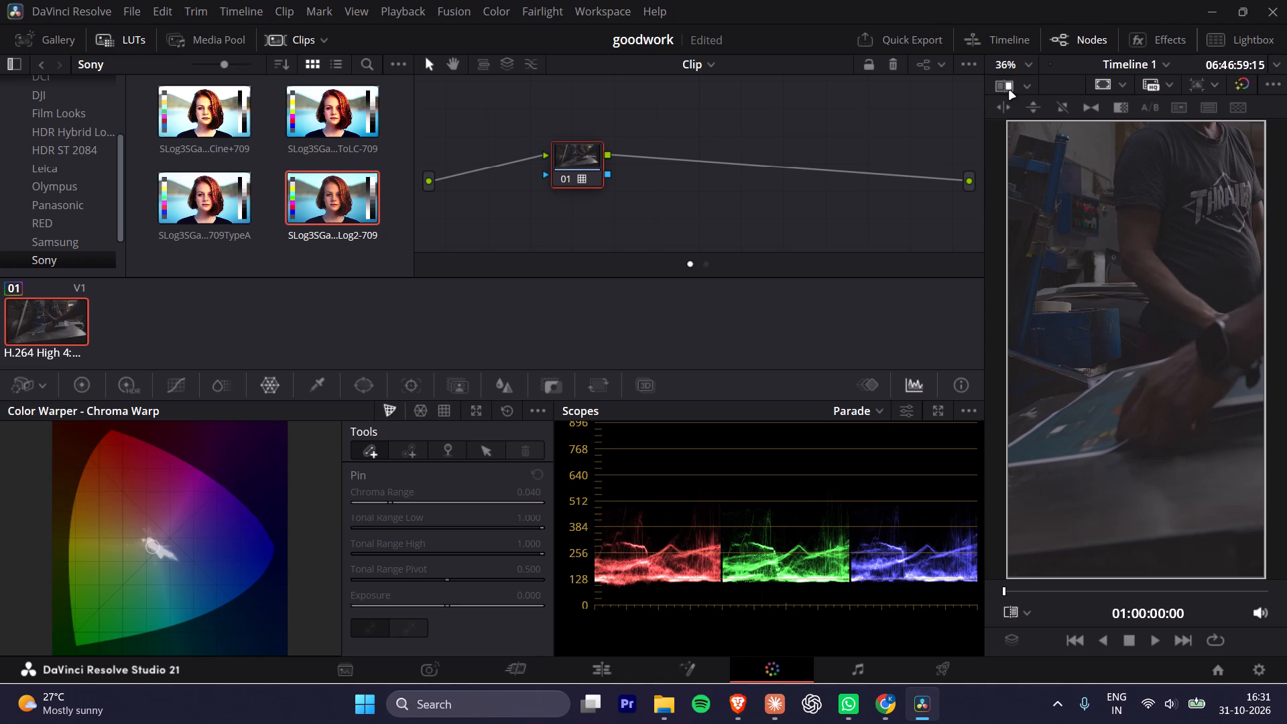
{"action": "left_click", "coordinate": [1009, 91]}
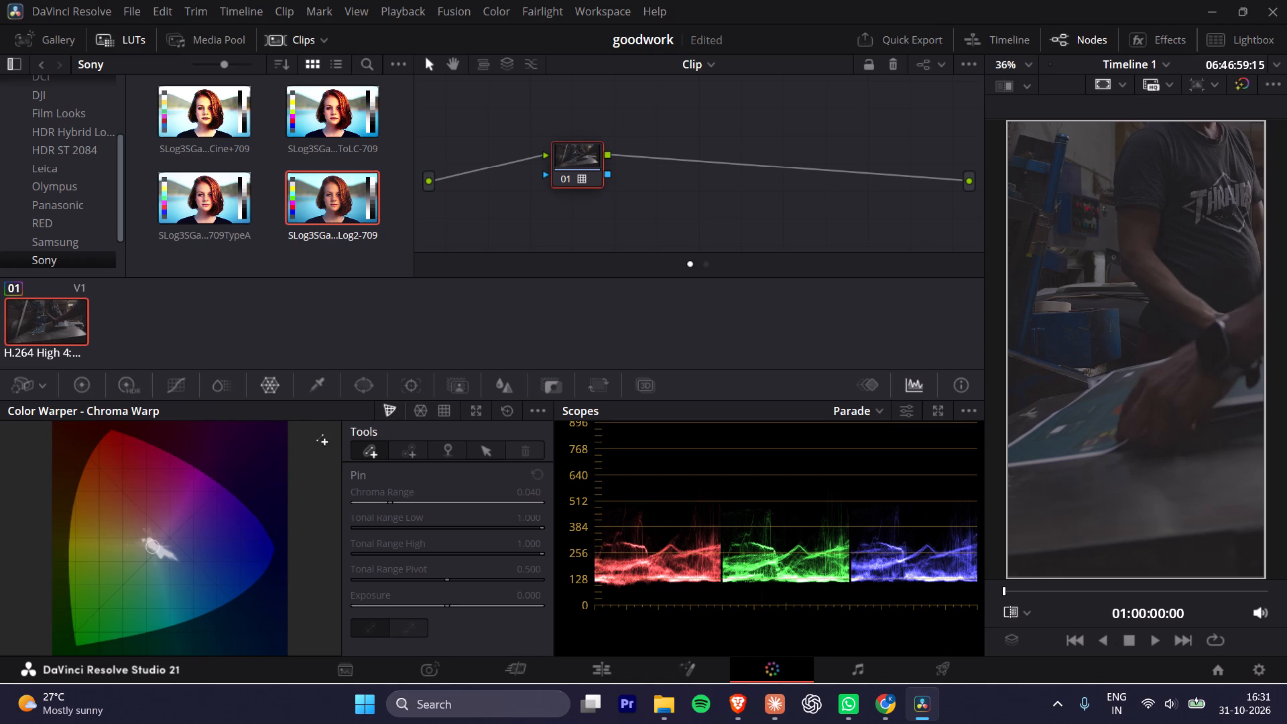
Change node 01's LUT to Sony's SLog3SGamut3.CineToLC-709TypeA, undoing and redoing the change to compare the looks.
{"action": "left_click", "coordinate": [572, 169]}
{"action": "left_click", "coordinate": [588, 178]}
{"action": "left_click", "coordinate": [576, 182]}
{"action": "right_click", "coordinate": [576, 182]}
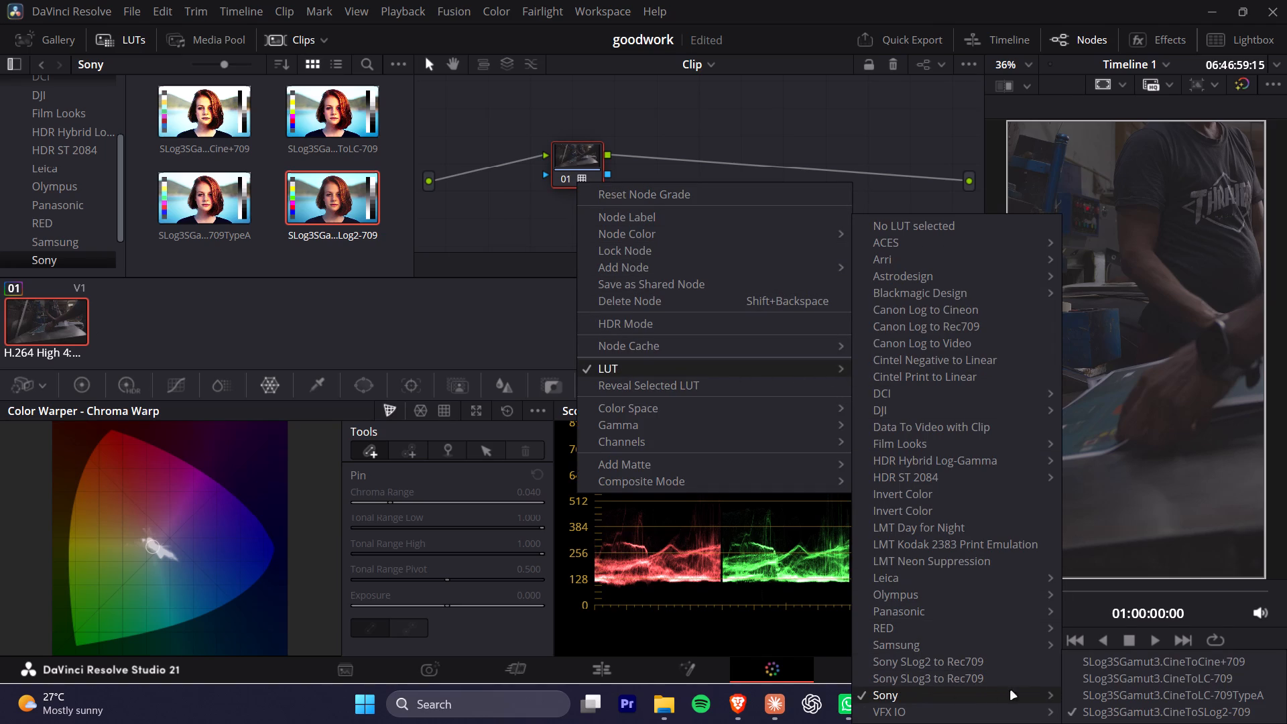
{"action": "left_click", "coordinate": [1124, 703]}
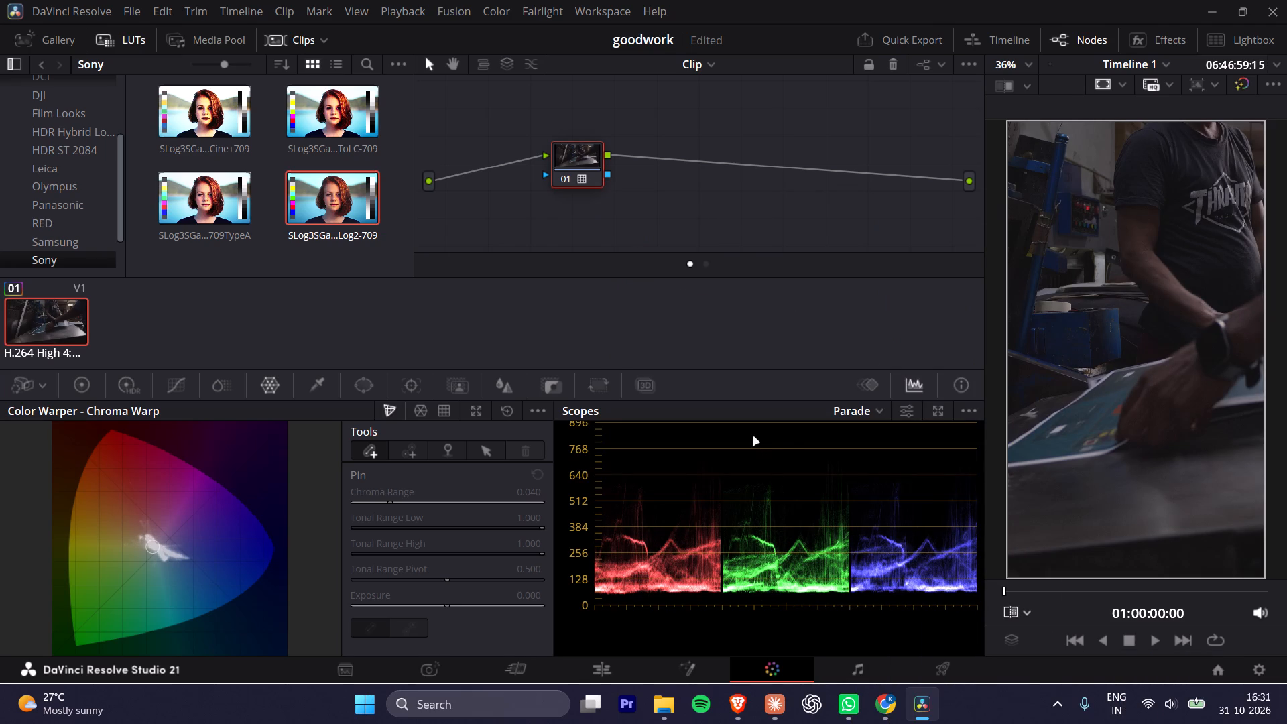
{"action": "key", "text": "ctrl+z"}
{"action": "key", "text": "ctrl+shift+z"}
Play the graded timeline from its start to its end on the Edit page to examine the LUT's look.
{"action": "left_click", "coordinate": [50, 328]}
{"action": "left_click", "coordinate": [145, 319]}
{"action": "key", "text": "space"}
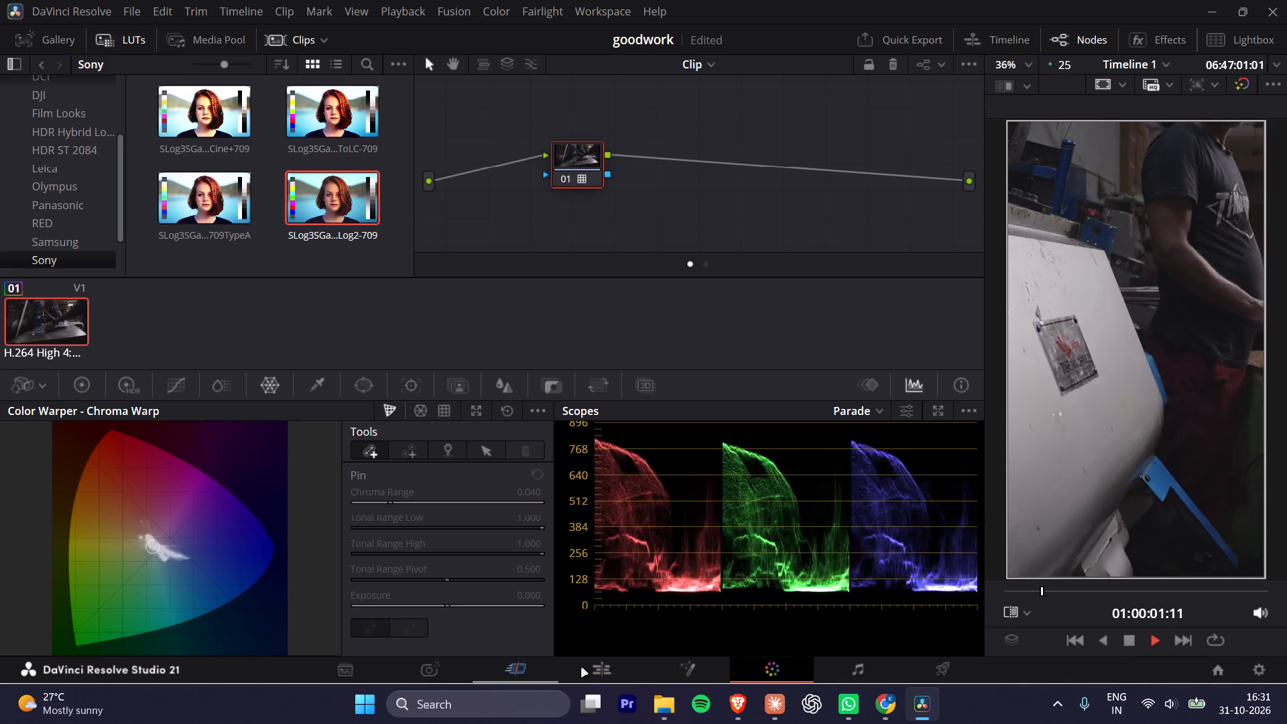
{"action": "left_click", "coordinate": [594, 670]}
{"action": "left_click_drag", "start_coordinate": [222, 431], "coordinate": [165, 433]}
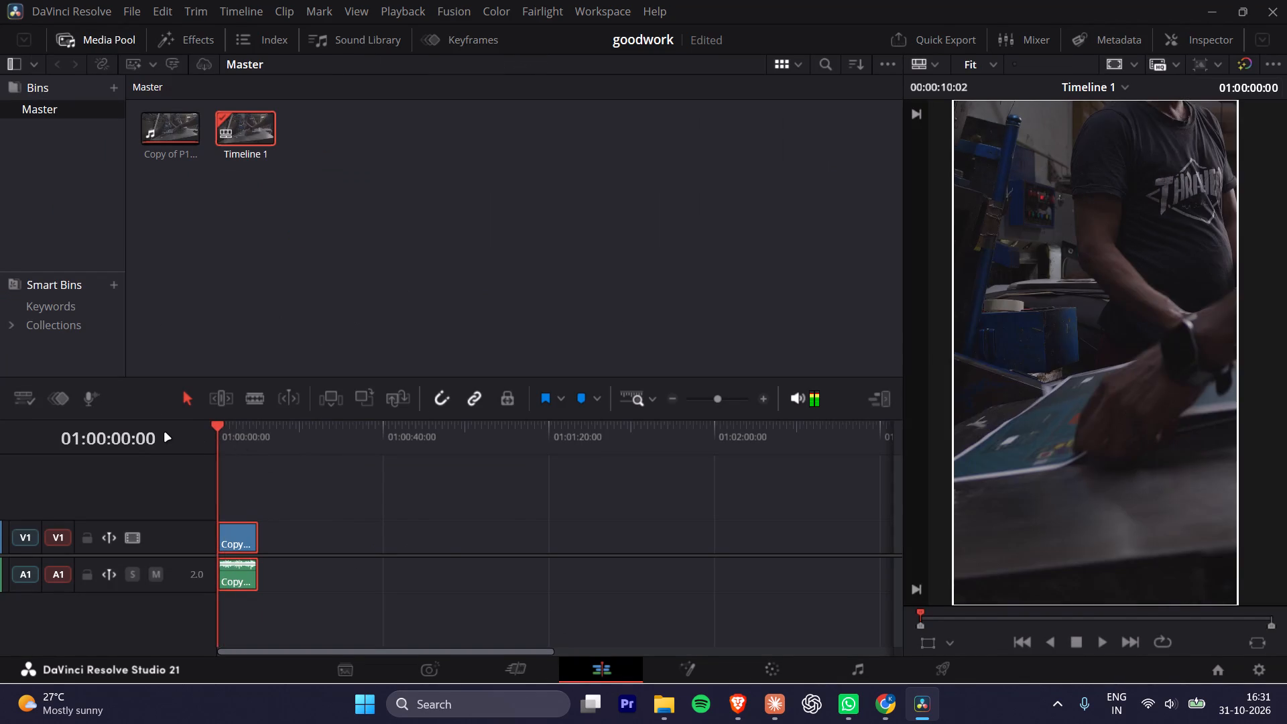
{"action": "key", "text": "space"}
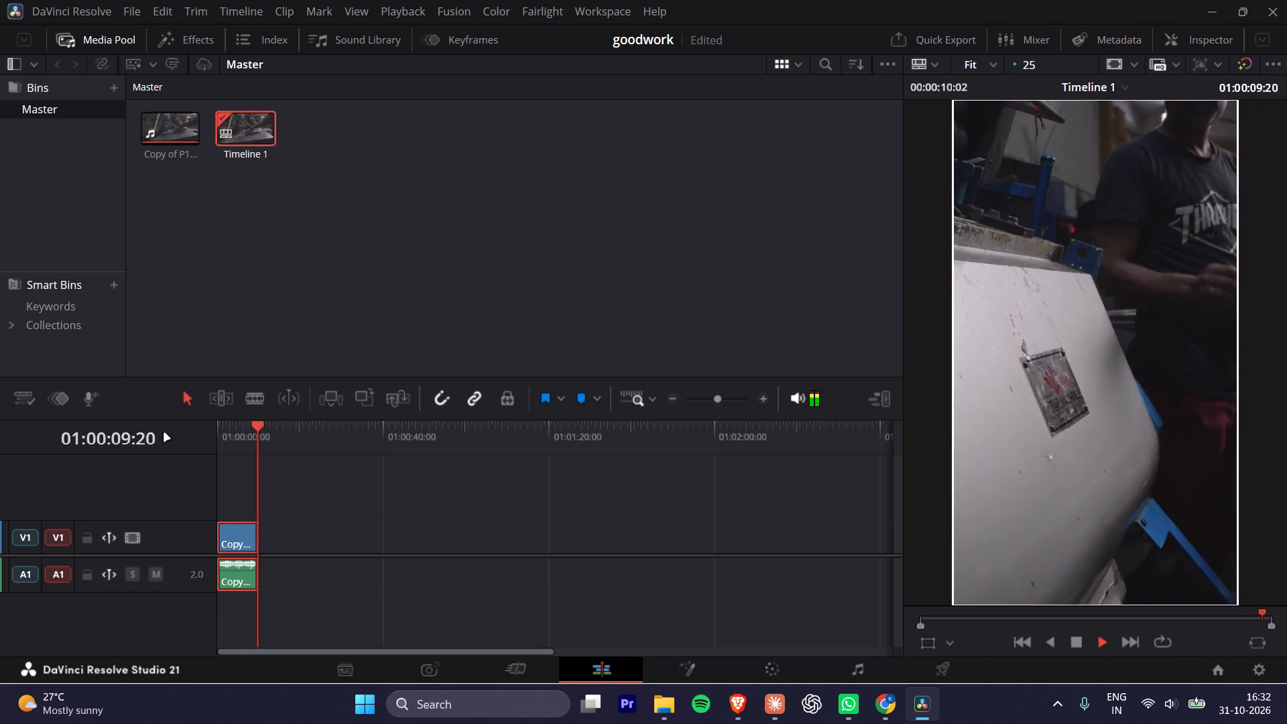
{"action": "key", "text": "space"}
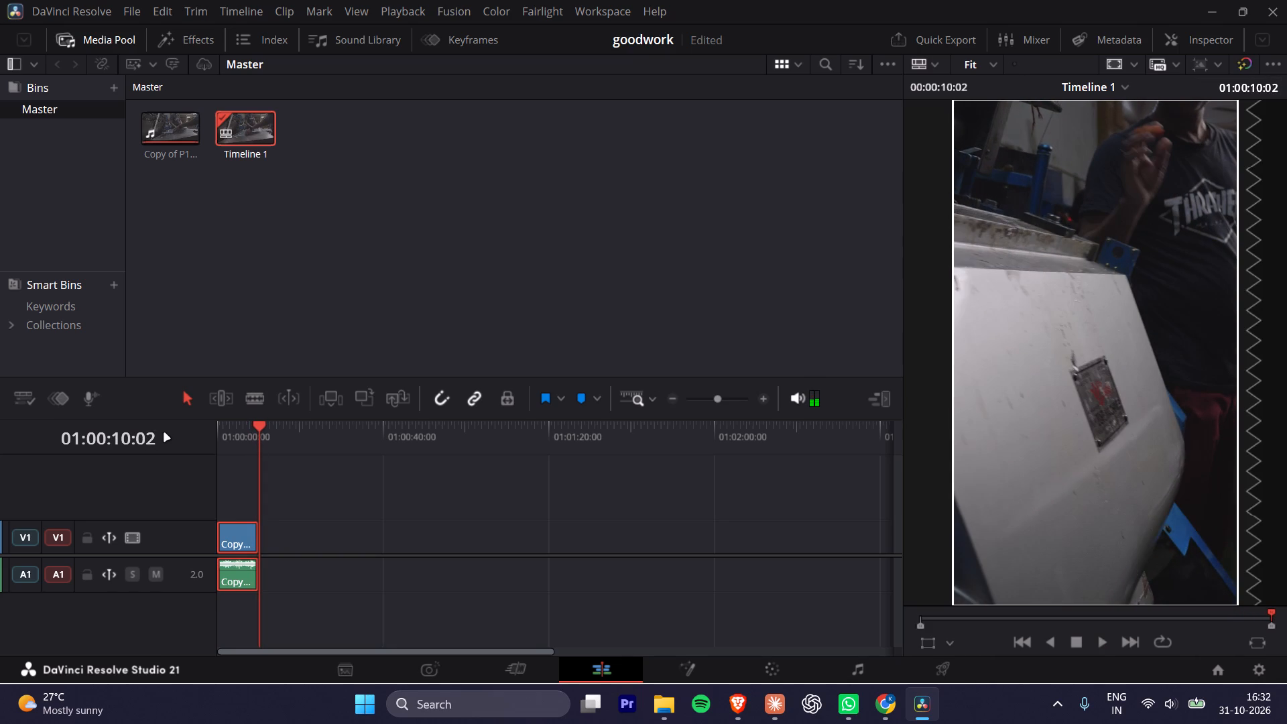
{"action": "key", "text": "space"}
{"action": "key", "text": "space"}
{"action": "key", "text": "space"}
{"action": "left_click_drag", "start_coordinate": [1231, 626], "coordinate": [1286, 644]}
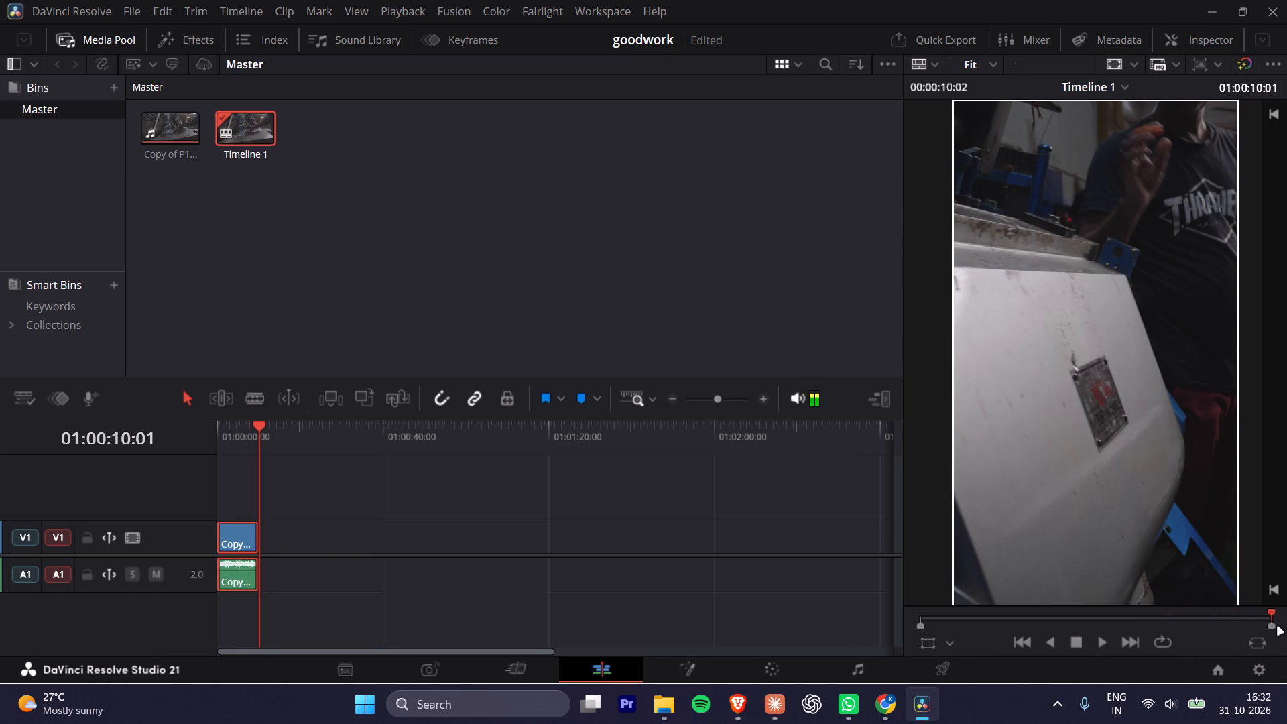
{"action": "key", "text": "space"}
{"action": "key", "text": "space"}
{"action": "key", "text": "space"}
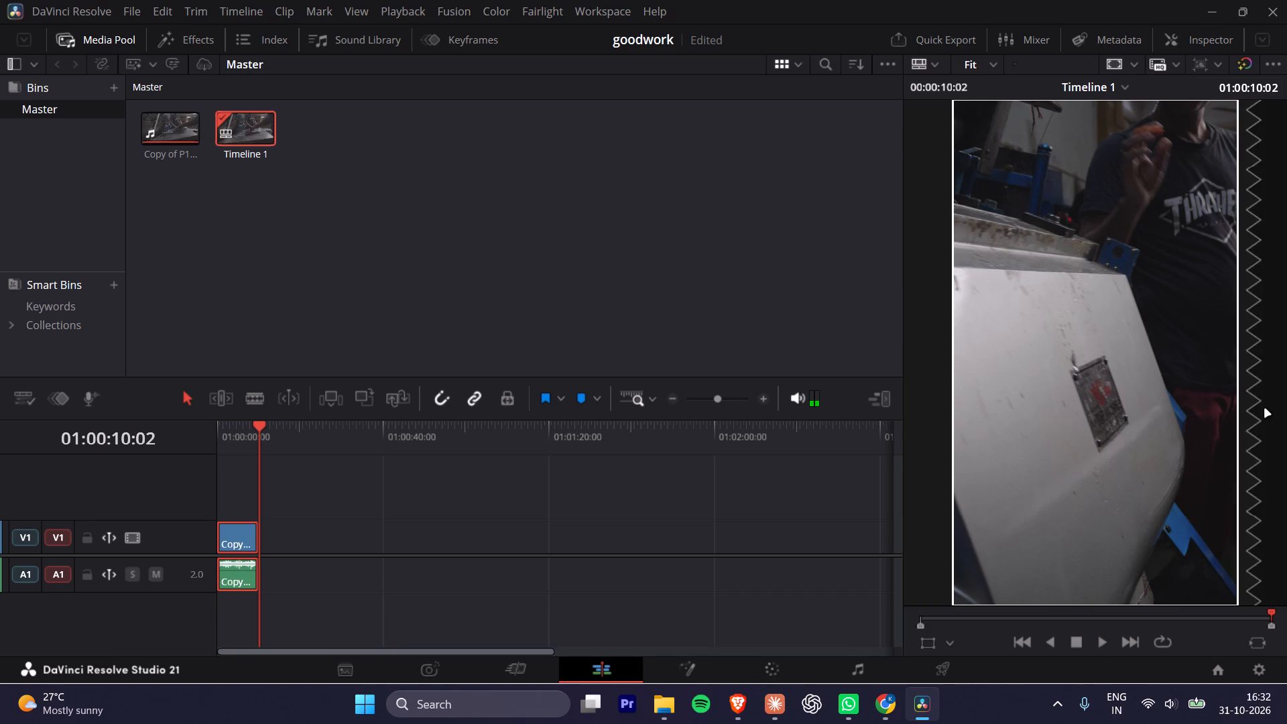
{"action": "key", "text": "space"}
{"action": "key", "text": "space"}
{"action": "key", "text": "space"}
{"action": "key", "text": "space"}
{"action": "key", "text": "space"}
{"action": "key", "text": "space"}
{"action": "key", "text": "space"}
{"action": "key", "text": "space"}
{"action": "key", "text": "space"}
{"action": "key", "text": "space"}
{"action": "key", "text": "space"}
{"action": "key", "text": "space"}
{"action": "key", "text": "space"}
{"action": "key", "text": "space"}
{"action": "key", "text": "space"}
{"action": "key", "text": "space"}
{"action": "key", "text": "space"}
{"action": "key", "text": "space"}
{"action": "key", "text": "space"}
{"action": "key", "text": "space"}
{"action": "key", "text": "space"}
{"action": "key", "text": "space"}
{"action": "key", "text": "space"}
Replay and scrub the graded Timeline 1 from its start to past the clip's end to examine the look.
{"action": "left_click_drag", "start_coordinate": [261, 432], "coordinate": [81, 455]}
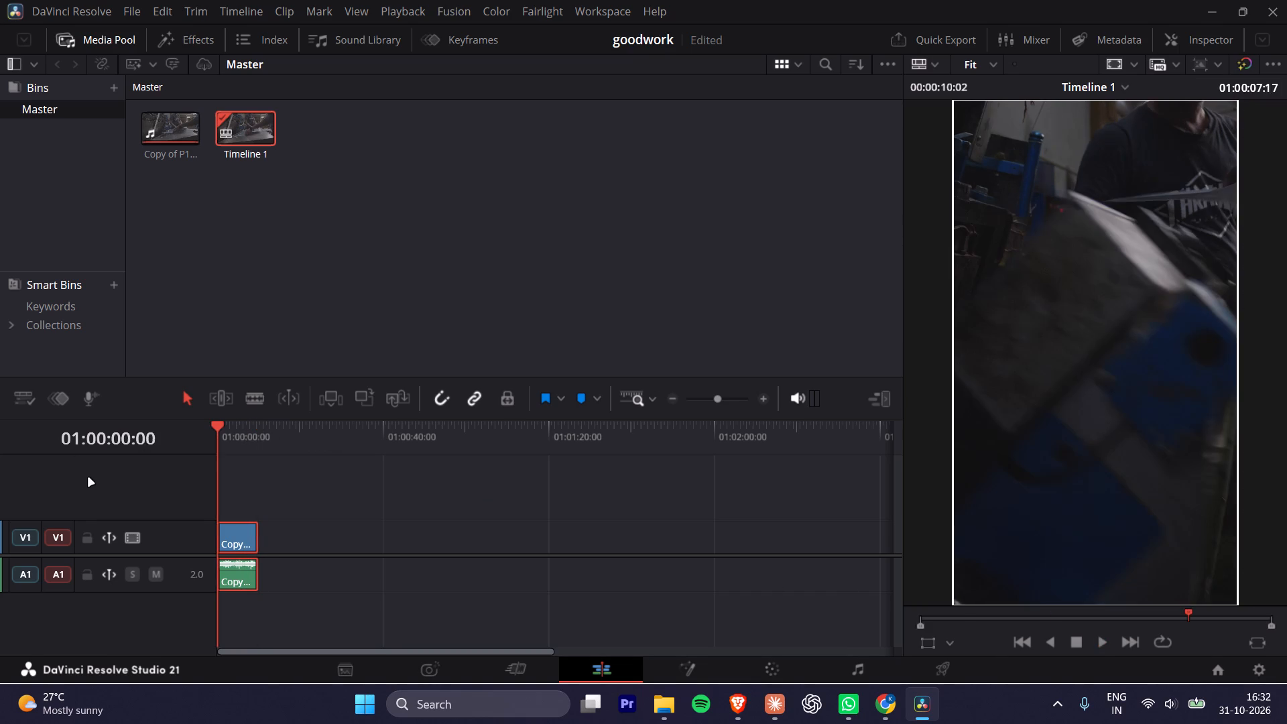
{"action": "key", "text": "space"}
{"action": "key", "text": "space"}
{"action": "key", "text": "space"}
{"action": "key", "text": "space"}
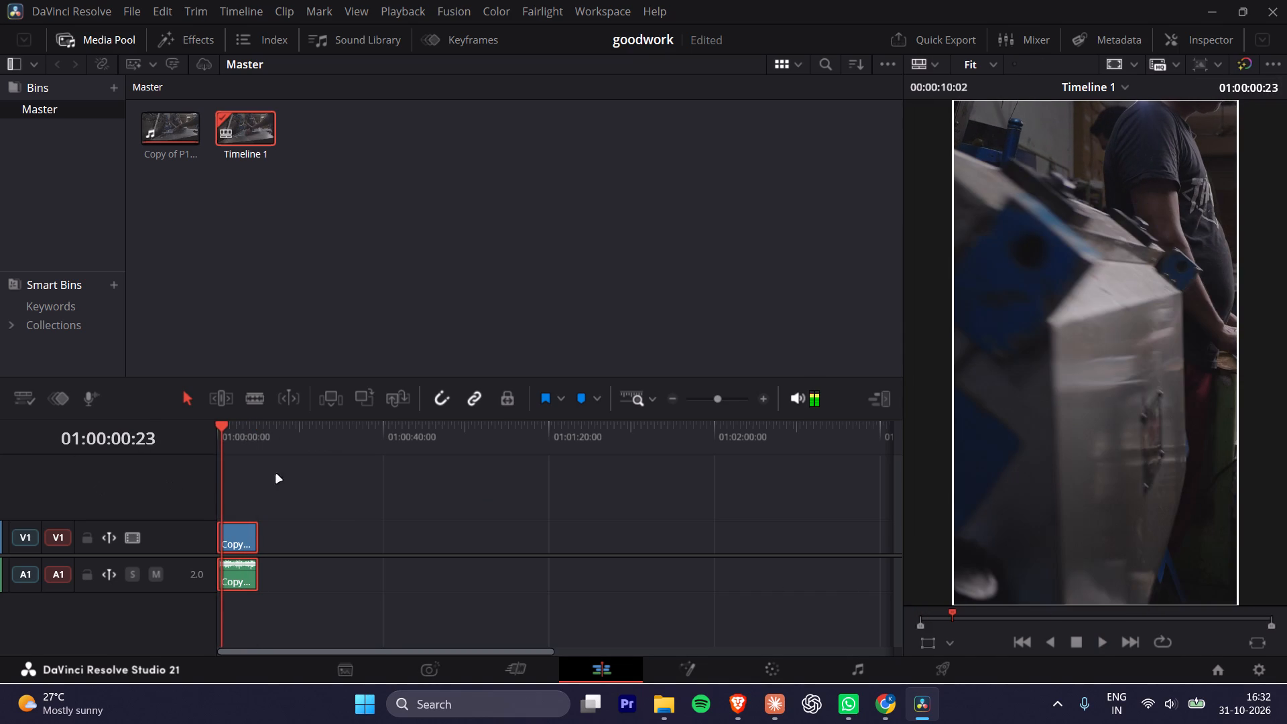
{"action": "left_click_drag", "start_coordinate": [241, 432], "coordinate": [326, 448]}
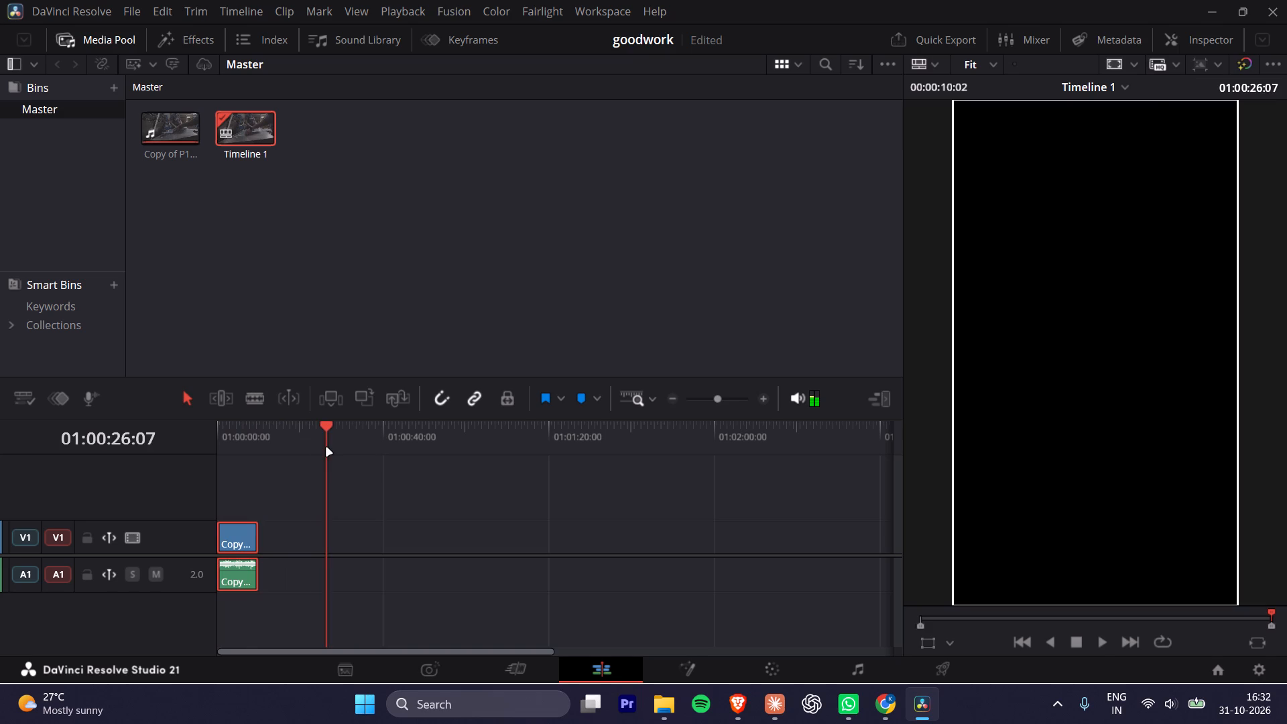
{"action": "left_click_drag", "start_coordinate": [321, 450], "coordinate": [256, 449]}
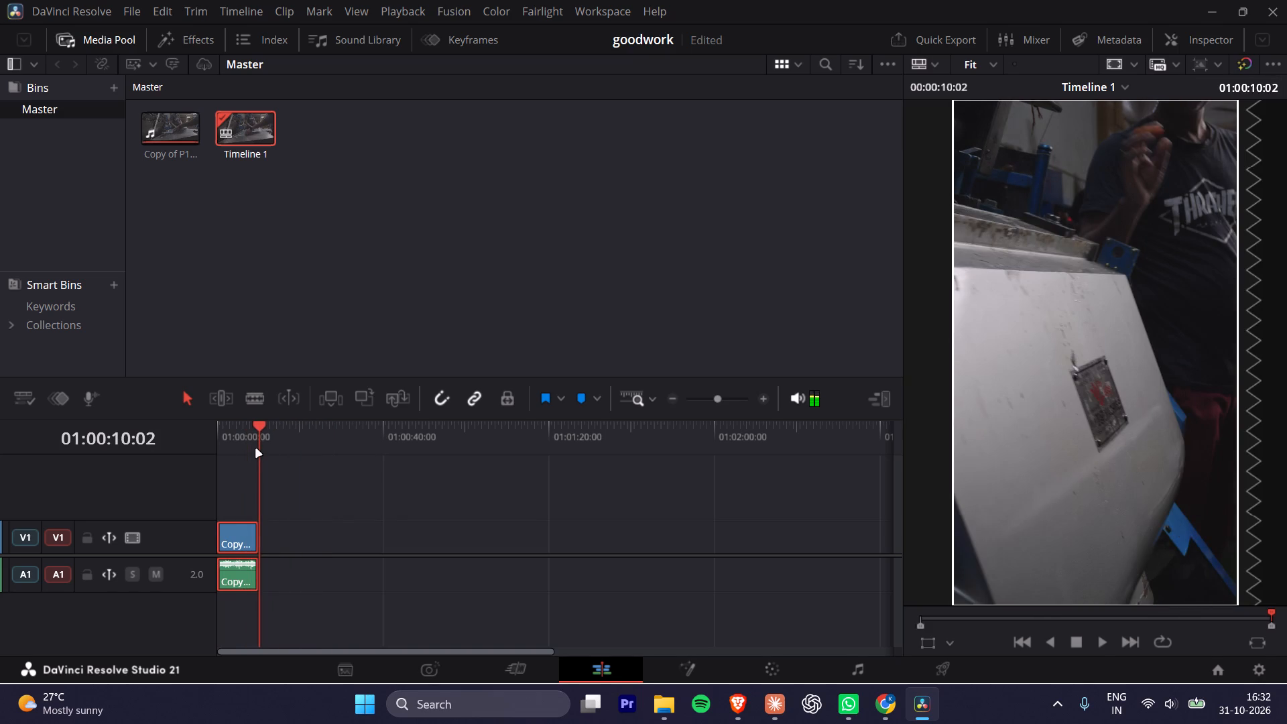
{"action": "left_click_drag", "start_coordinate": [256, 449], "coordinate": [158, 442]}
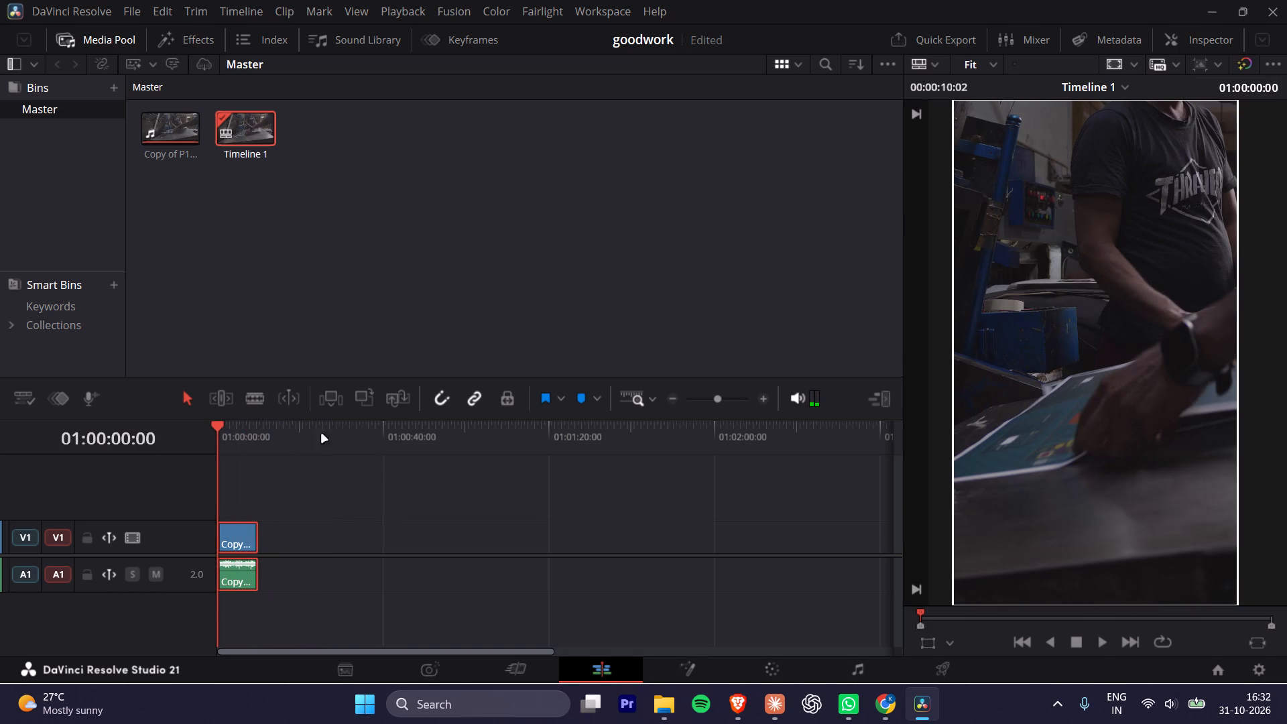
Try to scrub through the clip in the Cut page timeline, checking the frame in the enlarged viewer.
{"action": "left_click", "coordinate": [517, 669]}
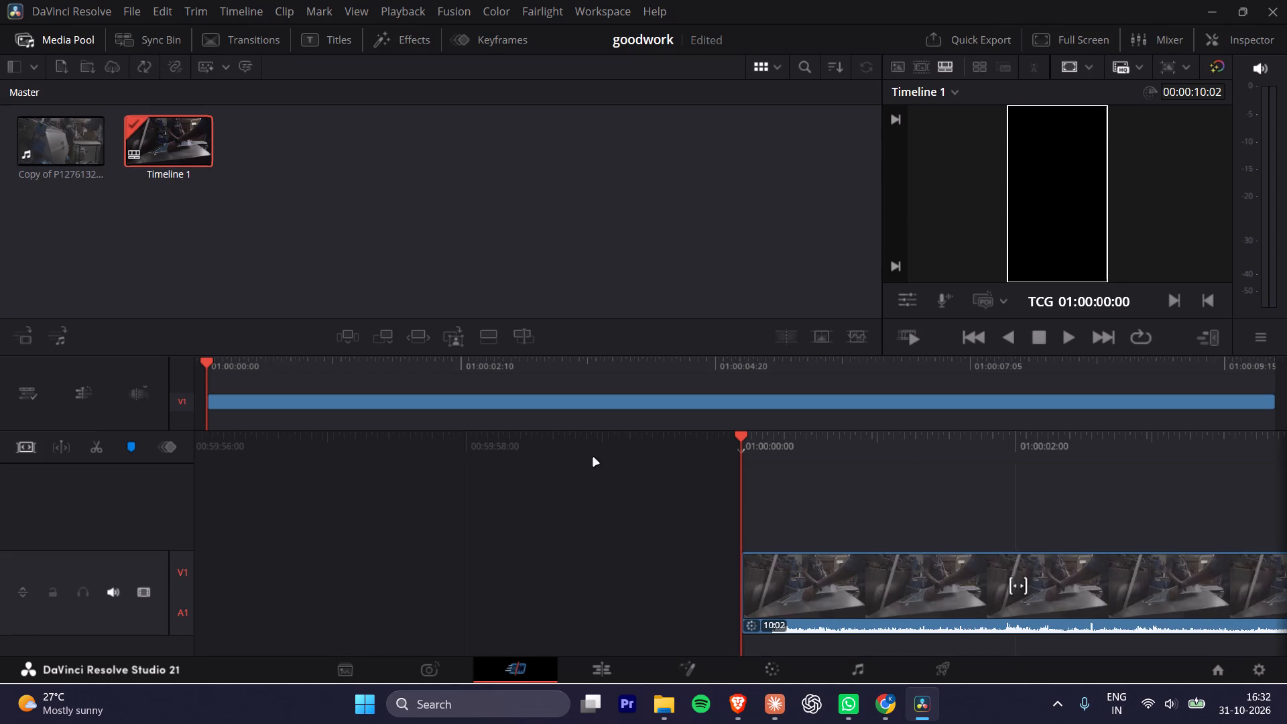
{"action": "left_click", "coordinate": [1215, 339]}
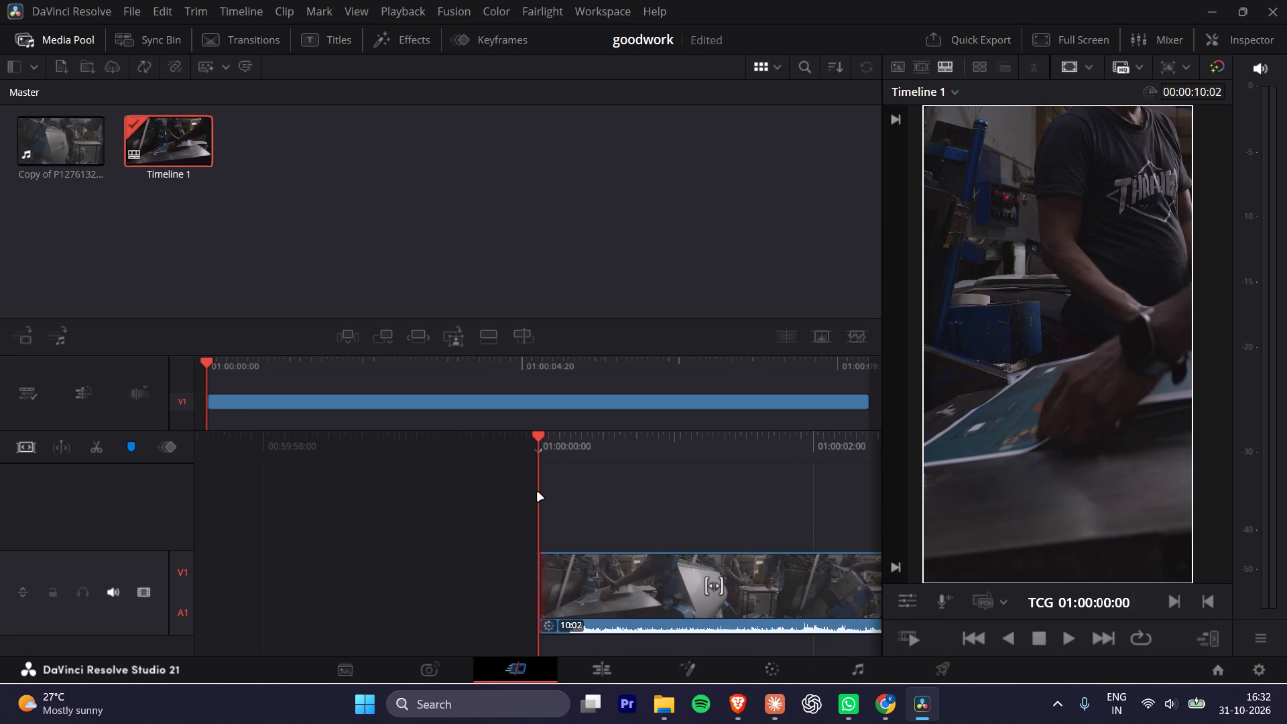
{"action": "left_click_drag", "start_coordinate": [657, 626], "coordinate": [487, 607]}
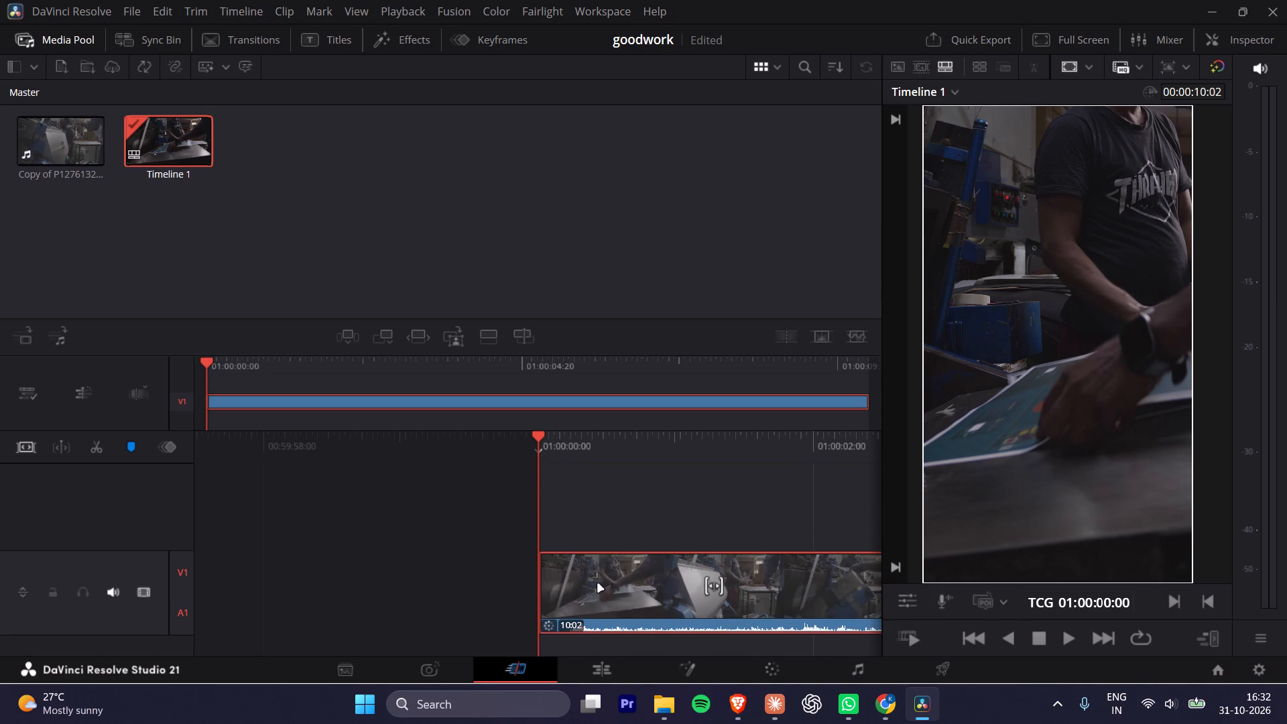
{"action": "left_click_drag", "start_coordinate": [599, 583], "coordinate": [536, 583]}
{"action": "left_click", "coordinate": [1214, 641]}
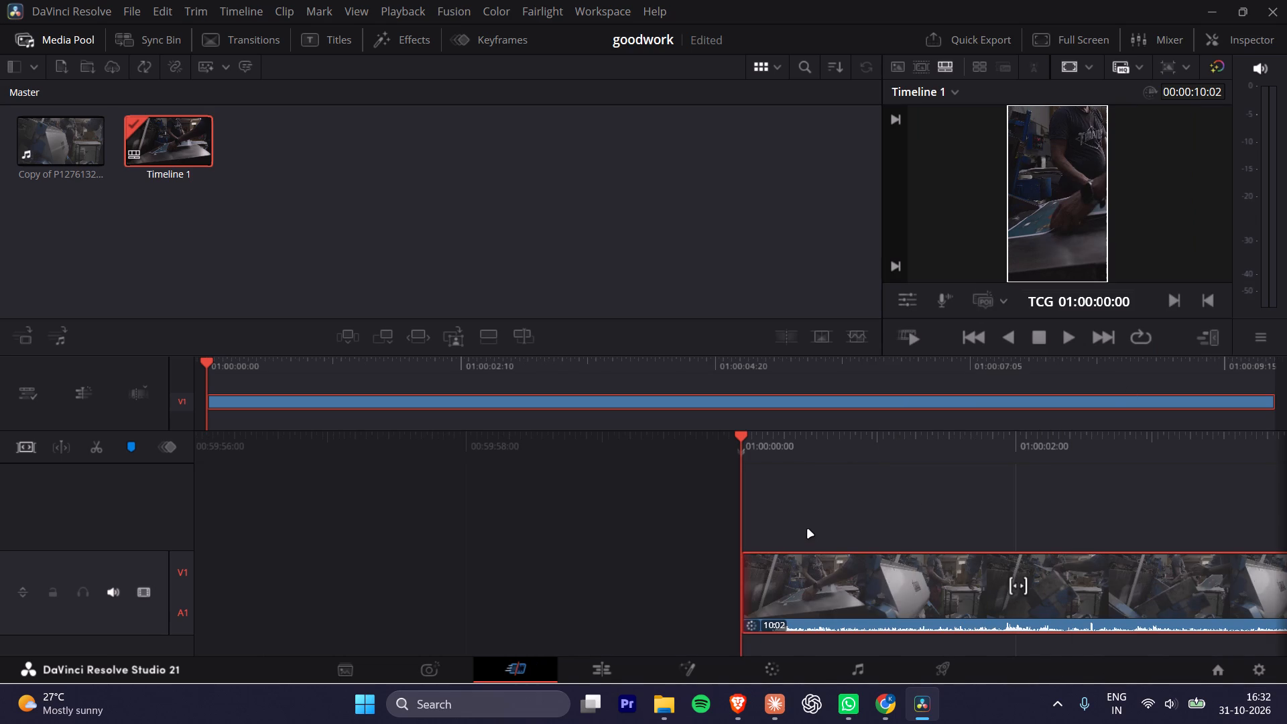
{"action": "scroll", "coordinate": [808, 530], "scroll_direction": "down", "scroll_amount": 8, "text": "alt"}
{"action": "scroll", "coordinate": [808, 530], "scroll_direction": "up", "scroll_amount": 16, "text": "alt"}
{"action": "left_click", "coordinate": [849, 503]}
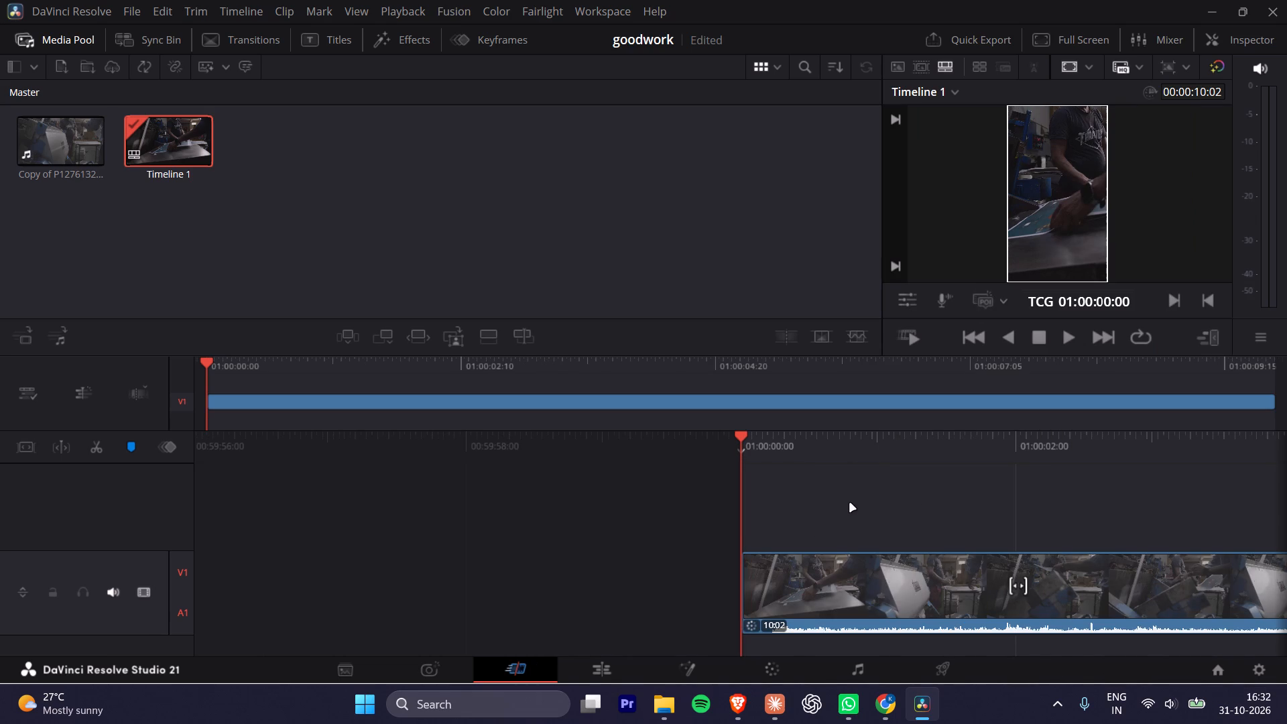
{"action": "scroll", "coordinate": [850, 503], "scroll_direction": "down", "scroll_amount": 6, "text": "alt"}
{"action": "left_click", "coordinate": [978, 572]}
{"action": "left_click_drag", "start_coordinate": [806, 442], "coordinate": [824, 443]}
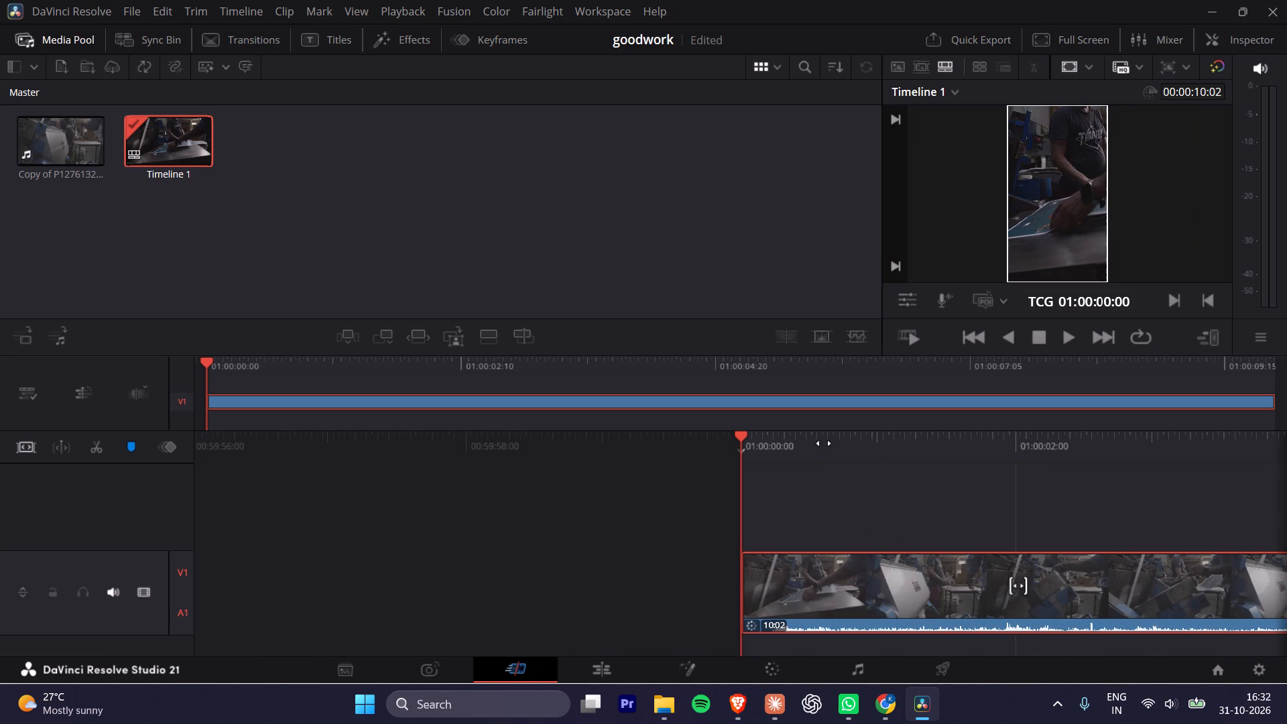
{"action": "left_click_drag", "start_coordinate": [824, 443], "coordinate": [874, 446]}
{"action": "left_click", "coordinate": [744, 438]}
{"action": "left_click_drag", "start_coordinate": [741, 437], "coordinate": [792, 443]}
{"action": "left_click_drag", "start_coordinate": [739, 461], "coordinate": [786, 473]}
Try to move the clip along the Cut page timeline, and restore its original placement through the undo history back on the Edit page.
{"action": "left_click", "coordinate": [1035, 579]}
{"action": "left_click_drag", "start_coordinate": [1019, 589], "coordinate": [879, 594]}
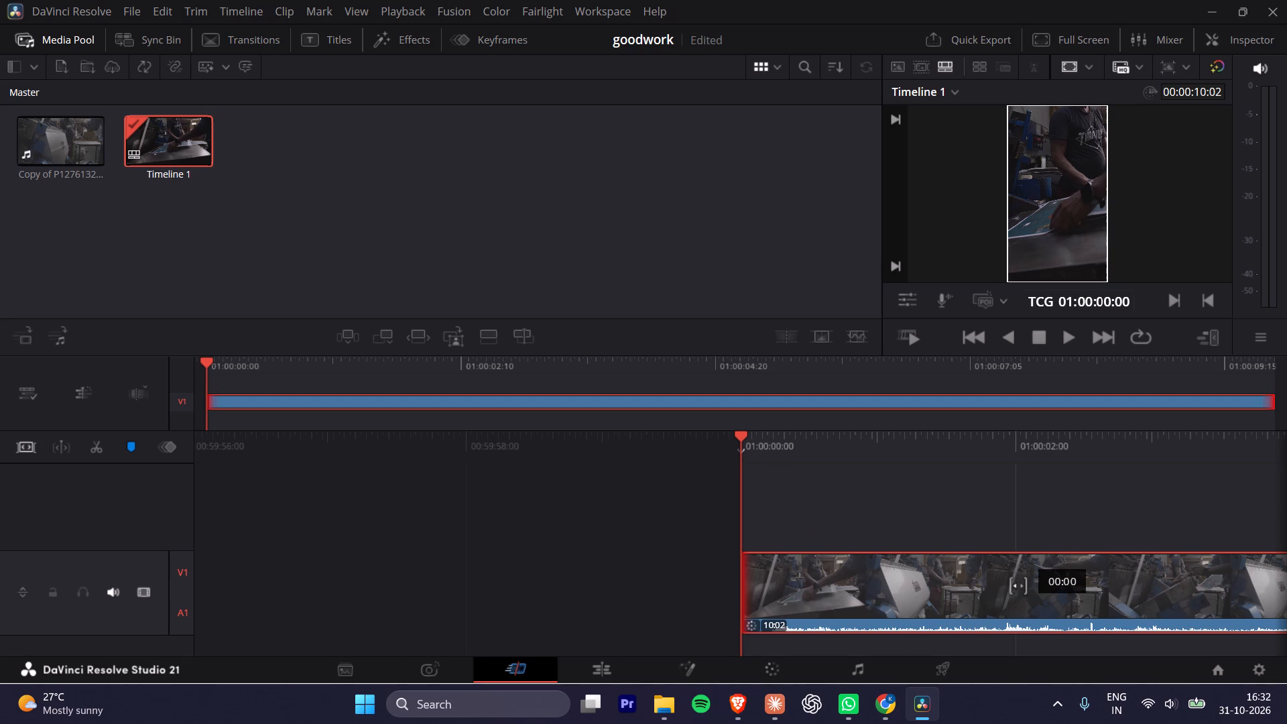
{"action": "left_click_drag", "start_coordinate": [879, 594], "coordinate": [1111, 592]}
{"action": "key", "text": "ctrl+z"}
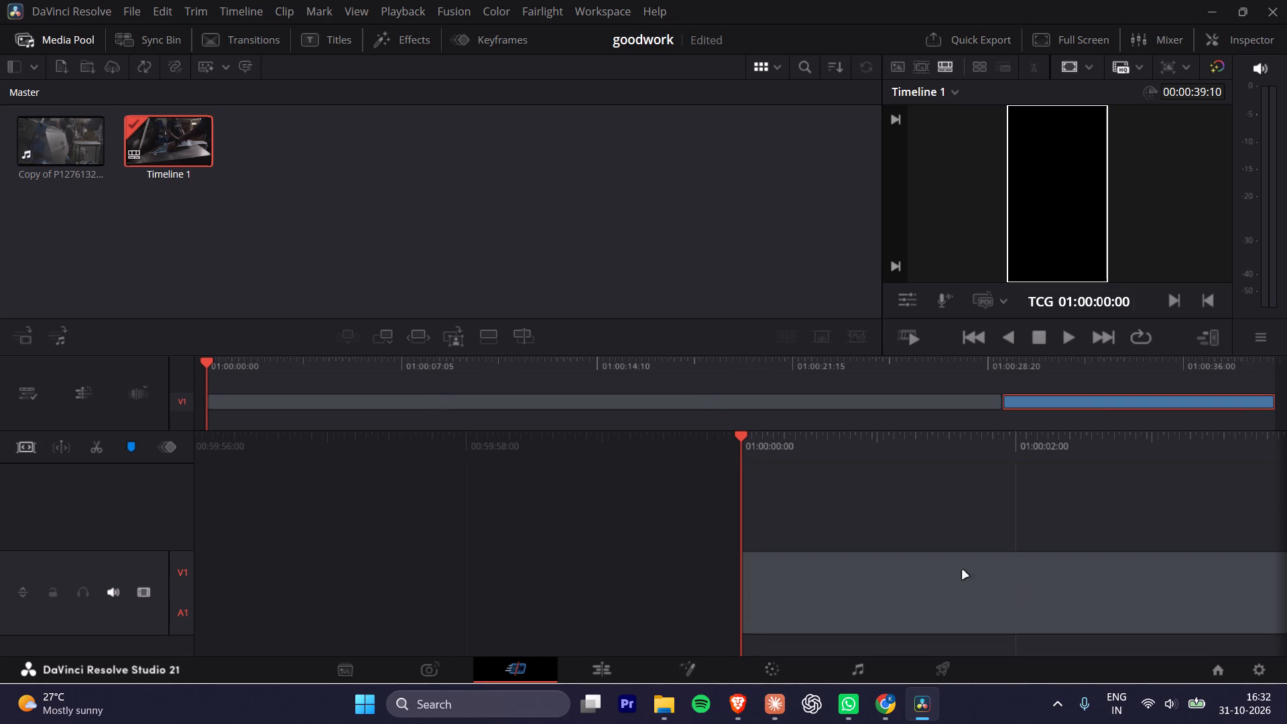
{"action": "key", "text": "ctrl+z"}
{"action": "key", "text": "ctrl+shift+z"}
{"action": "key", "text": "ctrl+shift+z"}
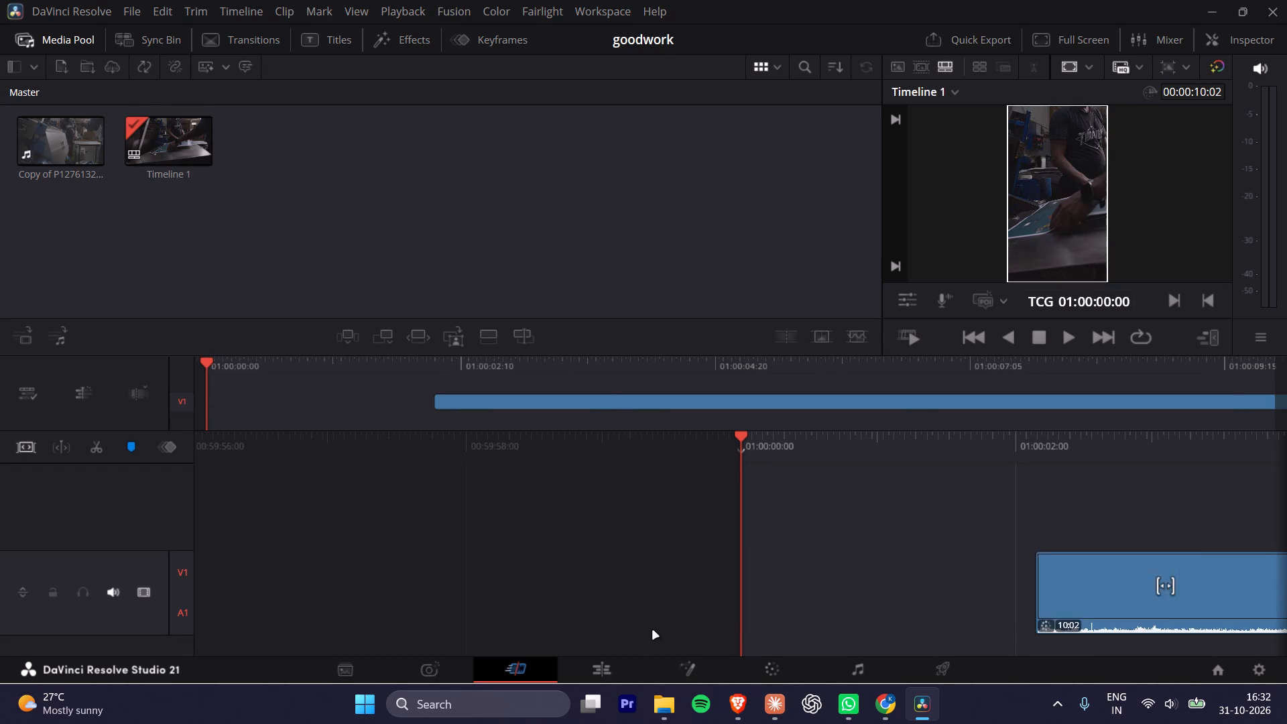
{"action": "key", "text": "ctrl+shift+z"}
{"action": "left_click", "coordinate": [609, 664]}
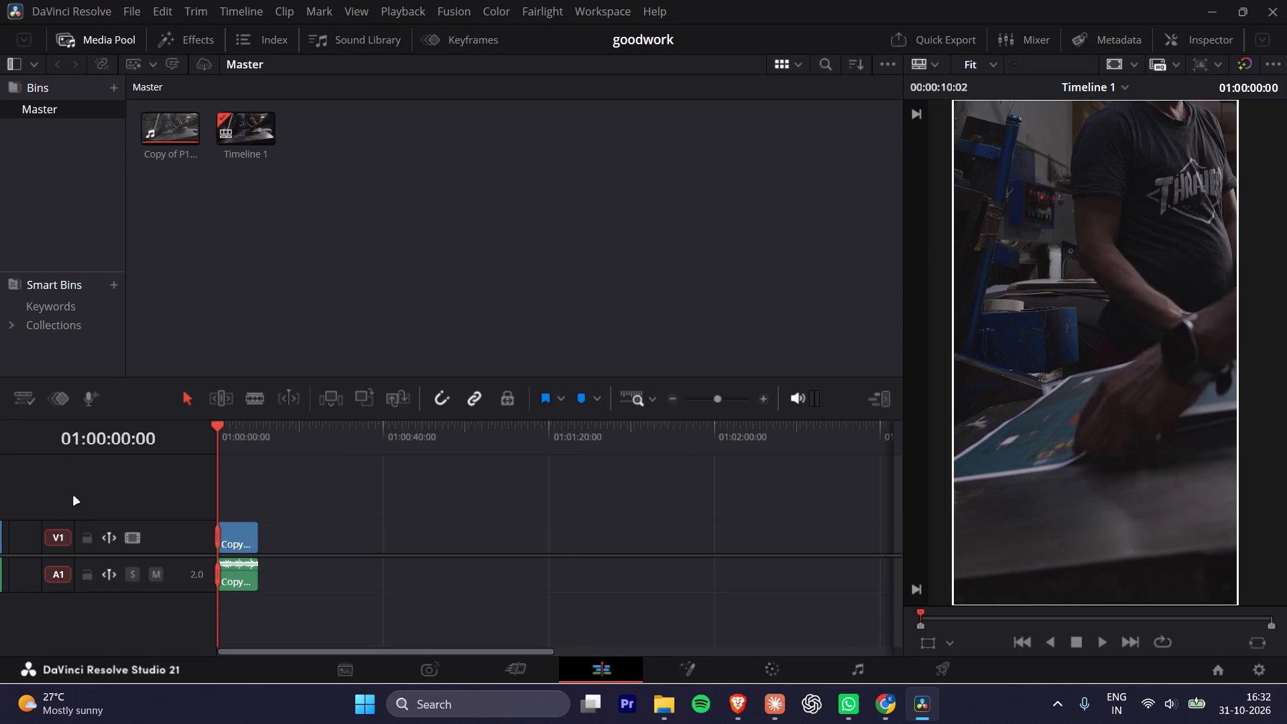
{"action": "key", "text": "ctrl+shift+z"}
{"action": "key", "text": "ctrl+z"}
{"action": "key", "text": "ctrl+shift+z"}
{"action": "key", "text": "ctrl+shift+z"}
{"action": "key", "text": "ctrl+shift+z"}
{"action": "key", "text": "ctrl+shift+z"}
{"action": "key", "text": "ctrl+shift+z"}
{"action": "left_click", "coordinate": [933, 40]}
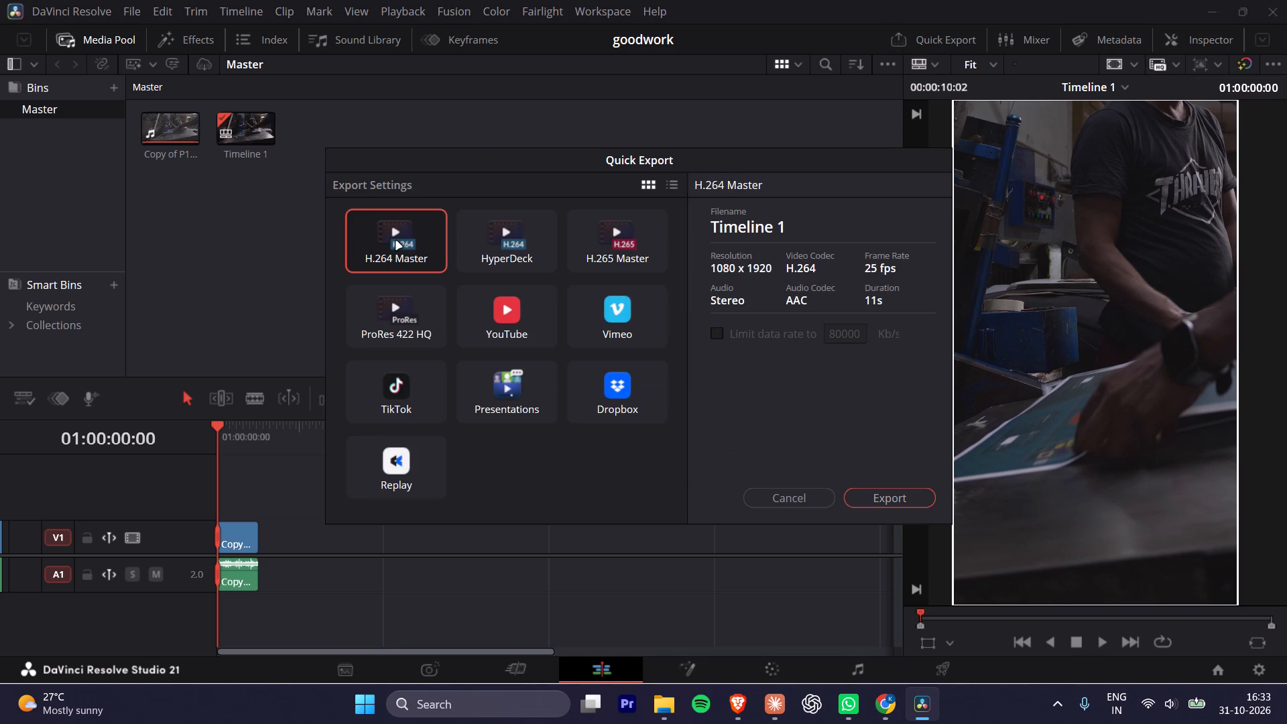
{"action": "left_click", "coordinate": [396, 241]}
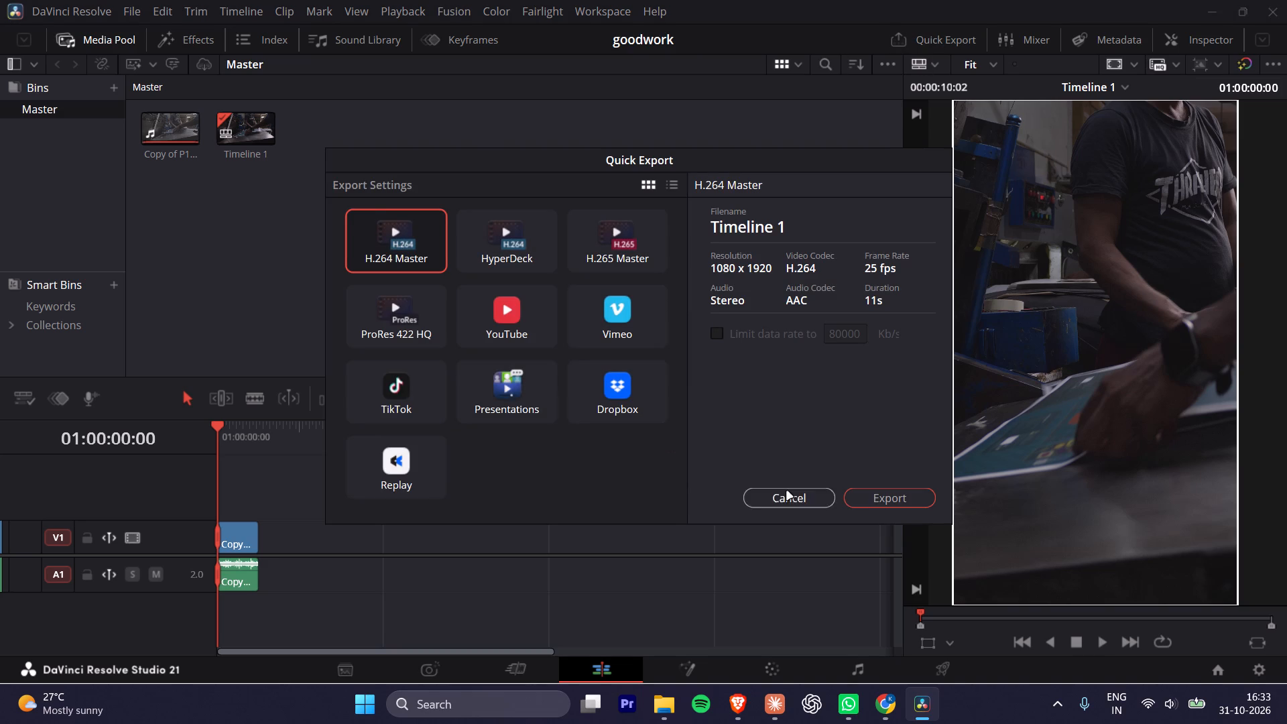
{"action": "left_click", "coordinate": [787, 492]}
Set the Downloads folder as the render location on the Deliver page.
{"action": "left_click", "coordinate": [941, 664]}
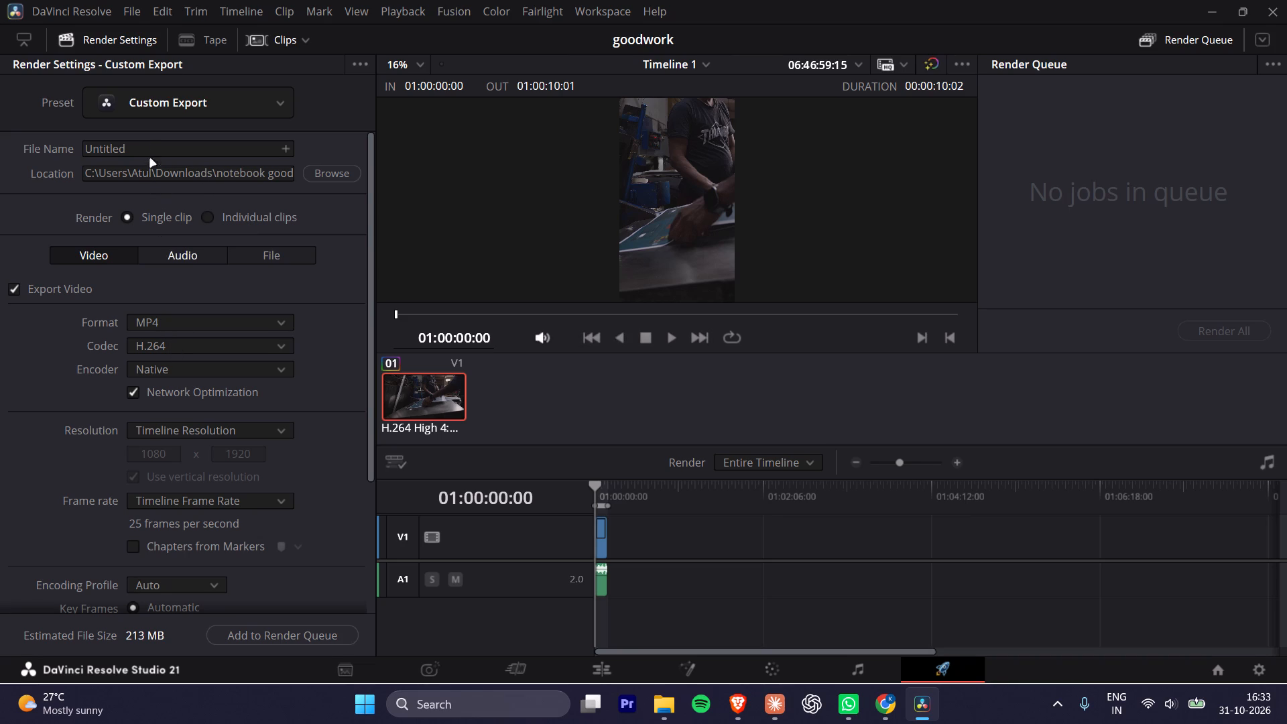
{"action": "left_click_drag", "start_coordinate": [145, 147], "coordinate": [24, 158]}
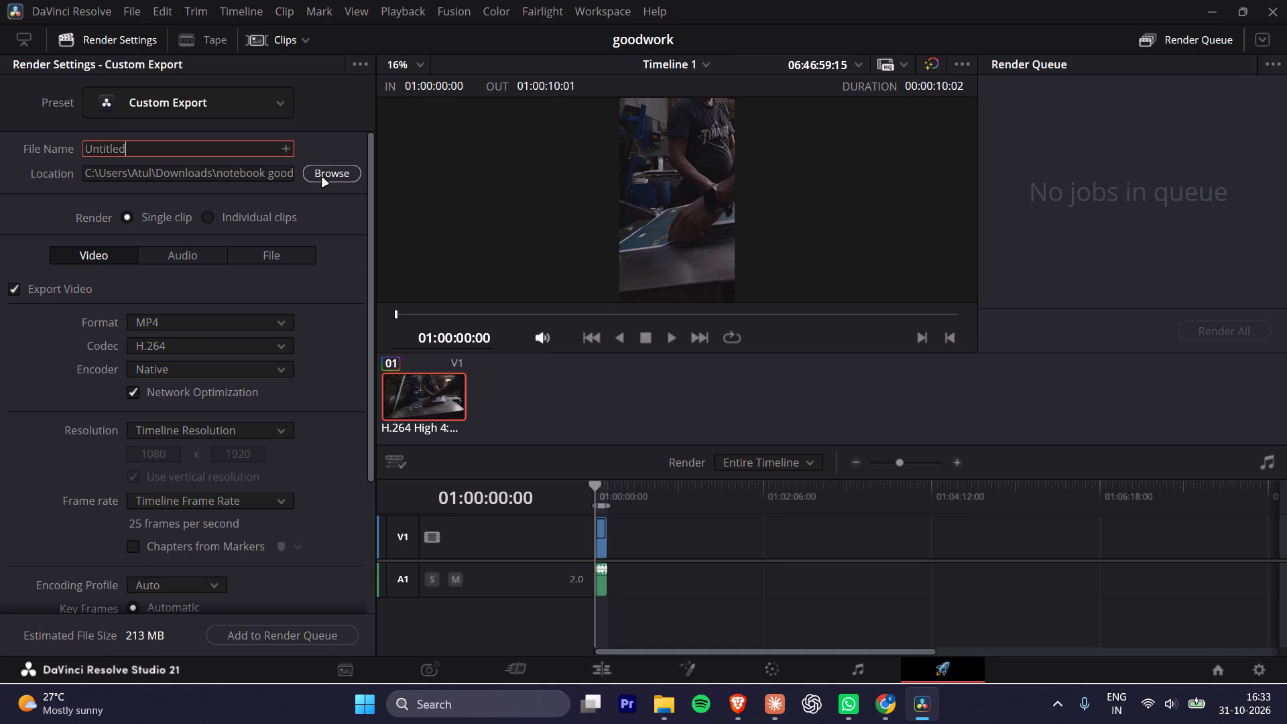
{"action": "left_click", "coordinate": [322, 178]}
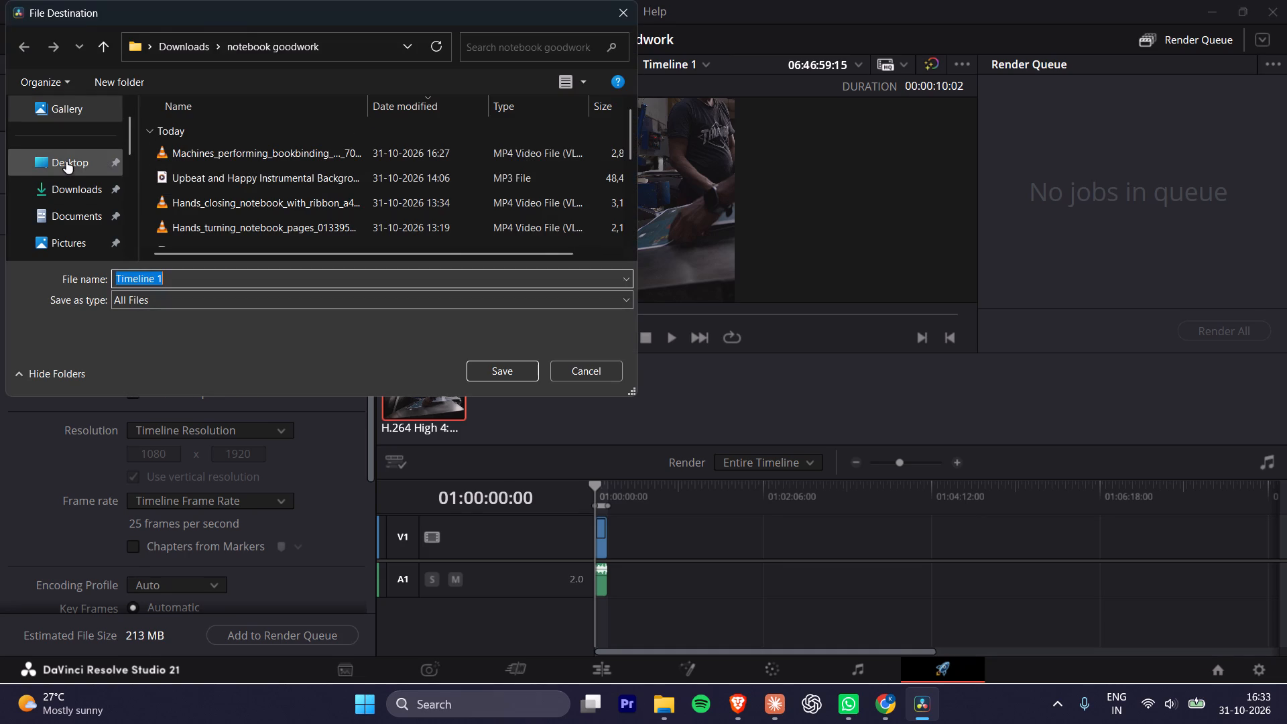
{"action": "left_click", "coordinate": [66, 162]}
{"action": "left_click", "coordinate": [67, 188]}
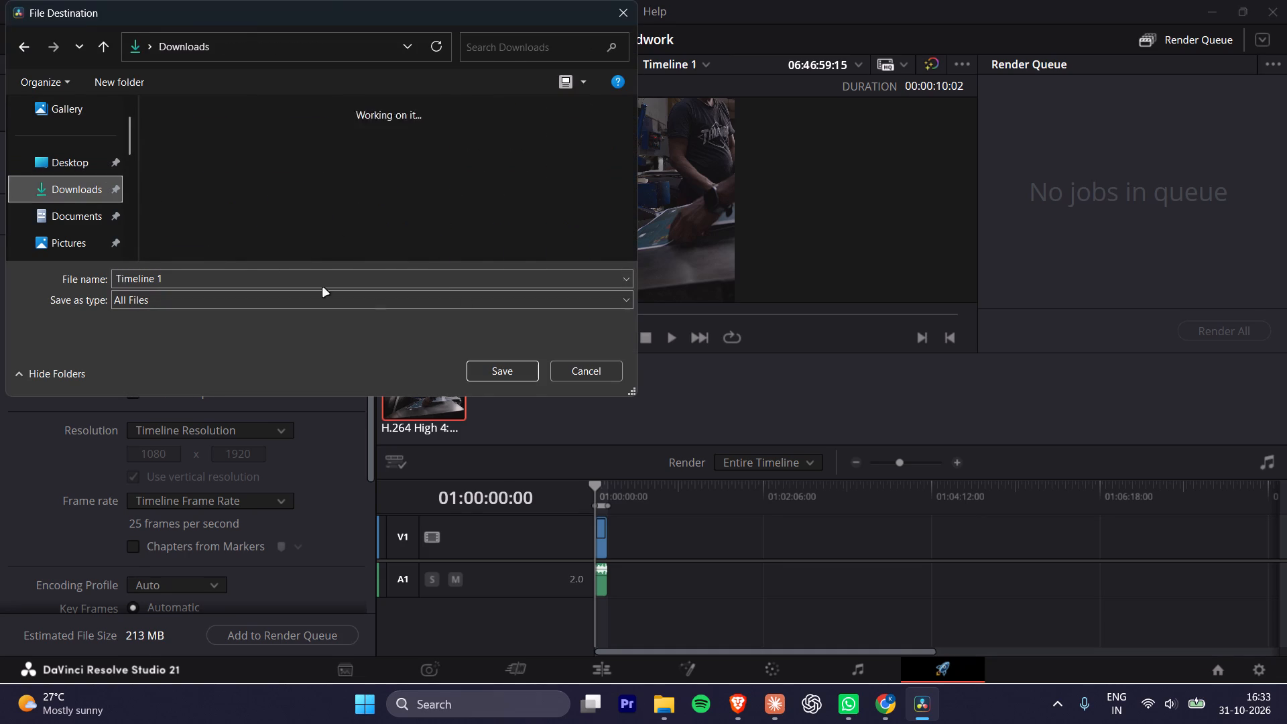
{"action": "left_click", "coordinate": [503, 370]}
Name the render file "gold foil".
{"action": "left_click_drag", "start_coordinate": [142, 147], "coordinate": [0, 152]}
{"action": "type", "text": "foil"}
{"action": "key", "text": "Left"}
{"action": "key", "text": "Left"}
{"action": "key", "text": "Left"}
{"action": "key", "text": "Left"}
{"action": "key", "text": "Left"}
{"action": "key", "text": "Left"}
{"action": "key", "text": "Left"}
{"action": "key", "text": "Left"}
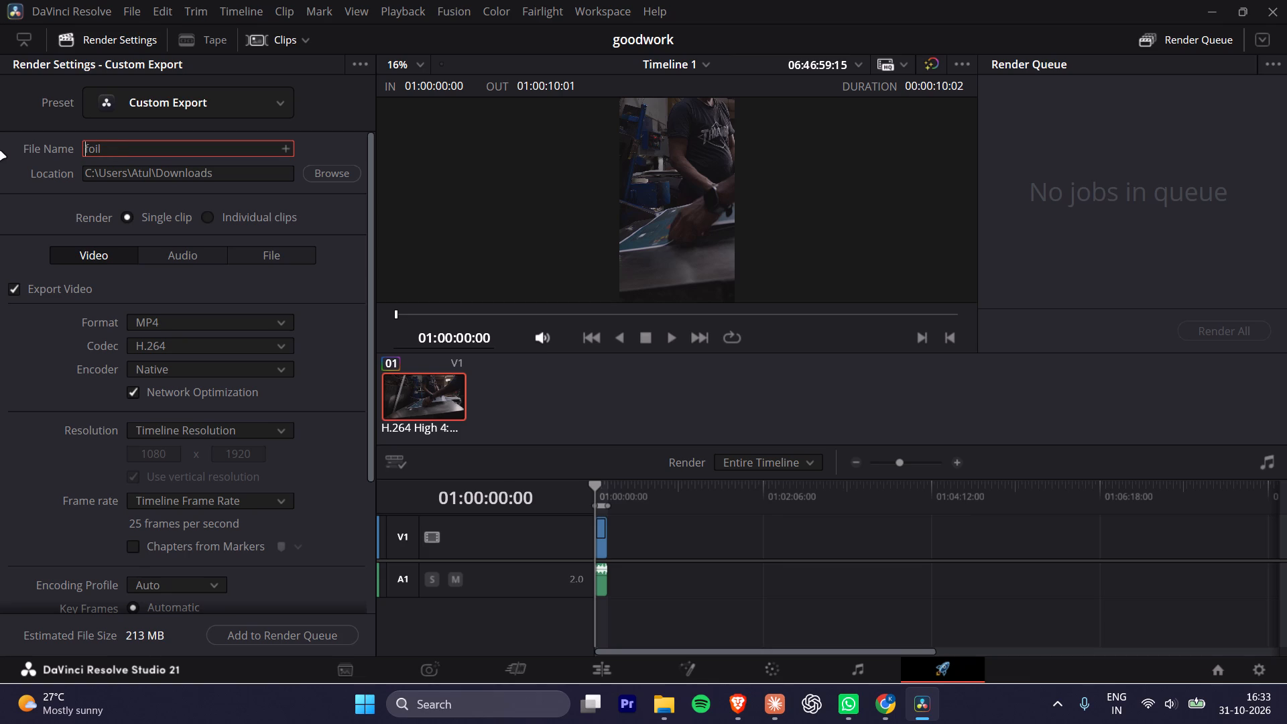
{"action": "key", "text": "h"}
{"action": "key", "text": "BackSpace"}
{"action": "type", "text": "gold"}
{"action": "key", "text": "space"}
Add the gold foil export of Timeline 1 to the render queue and render it.
{"action": "left_click", "coordinate": [288, 641]}
{"action": "left_click", "coordinate": [1241, 325]}
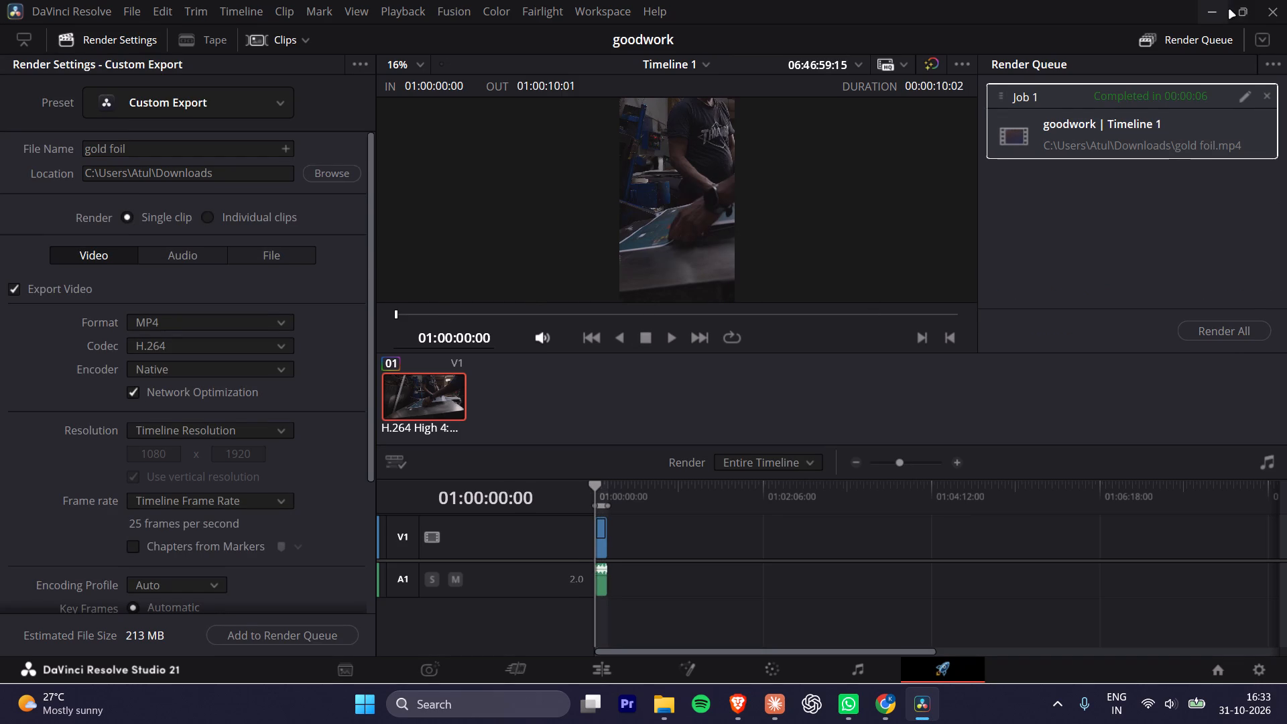
Close DaVinci Resolve and the Downloads folder window to return to the Brave browser.
{"action": "left_click", "coordinate": [1274, 5]}
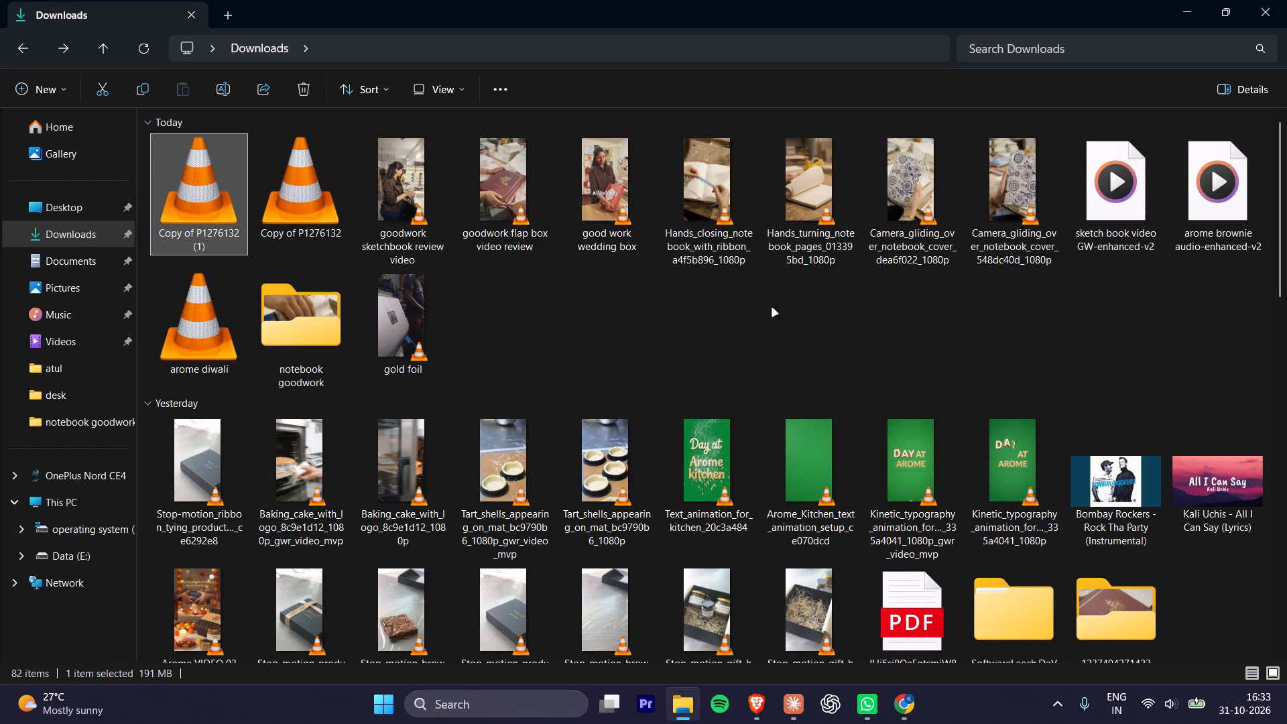
{"action": "left_click", "coordinate": [782, 328]}
{"action": "left_click", "coordinate": [1286, 10]}
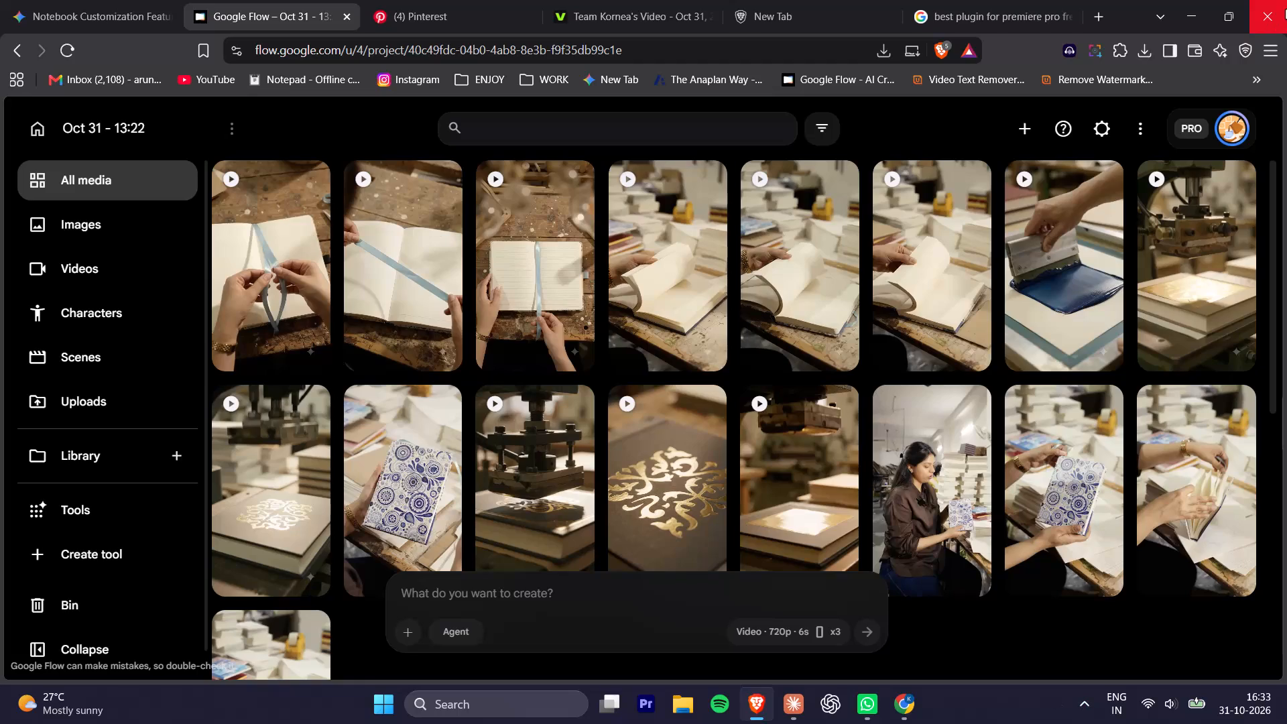
Switch to Pinterest in Brave and browse the designs in the home feed.
{"action": "left_click", "coordinate": [388, 0]}
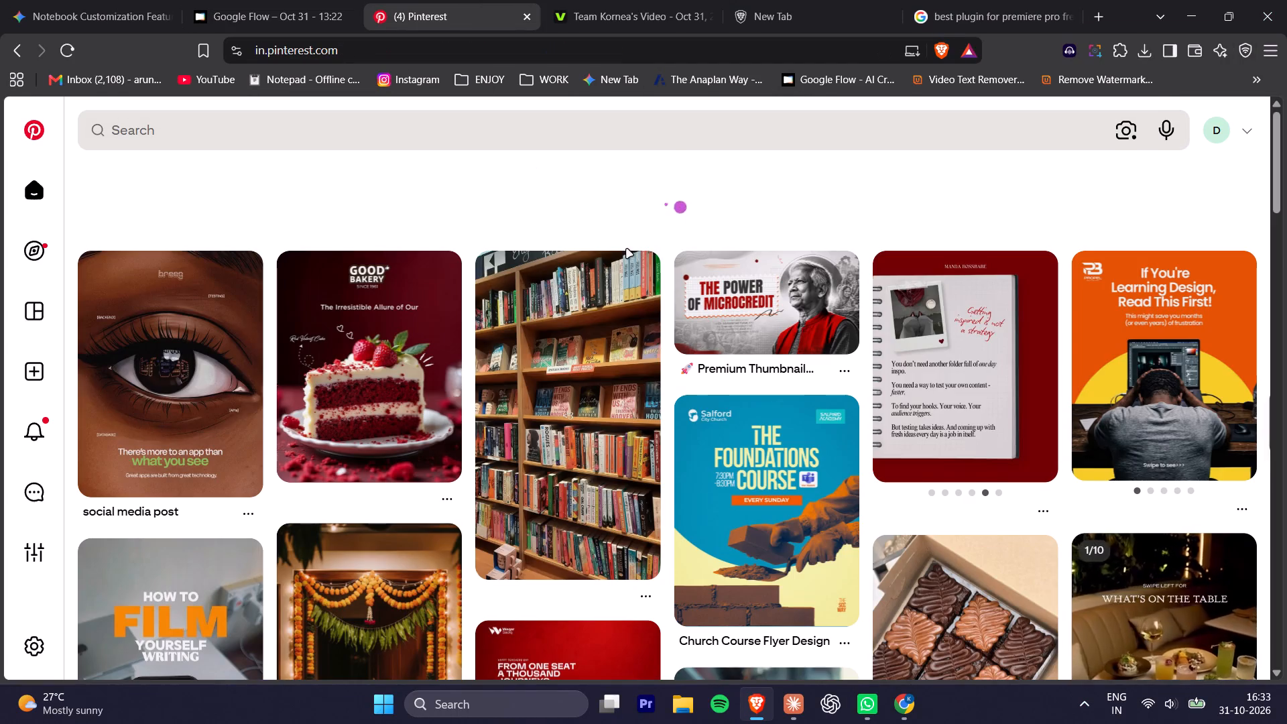
{"action": "scroll", "coordinate": [731, 290], "scroll_direction": "down", "scroll_amount": 3}
{"action": "scroll", "coordinate": [988, 412], "scroll_direction": "down", "scroll_amount": 2}
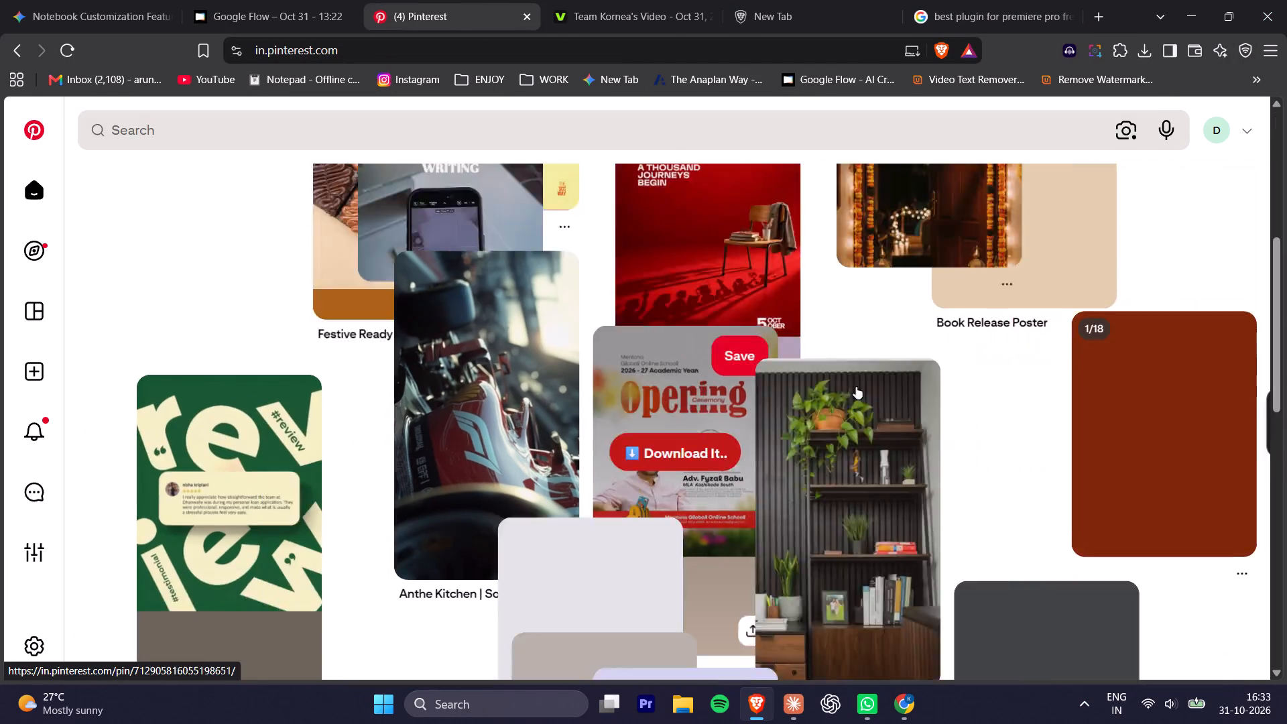
{"action": "scroll", "coordinate": [859, 389], "scroll_direction": "up", "scroll_amount": 3}
{"action": "scroll", "coordinate": [489, 292], "scroll_direction": "up", "scroll_amount": 8}
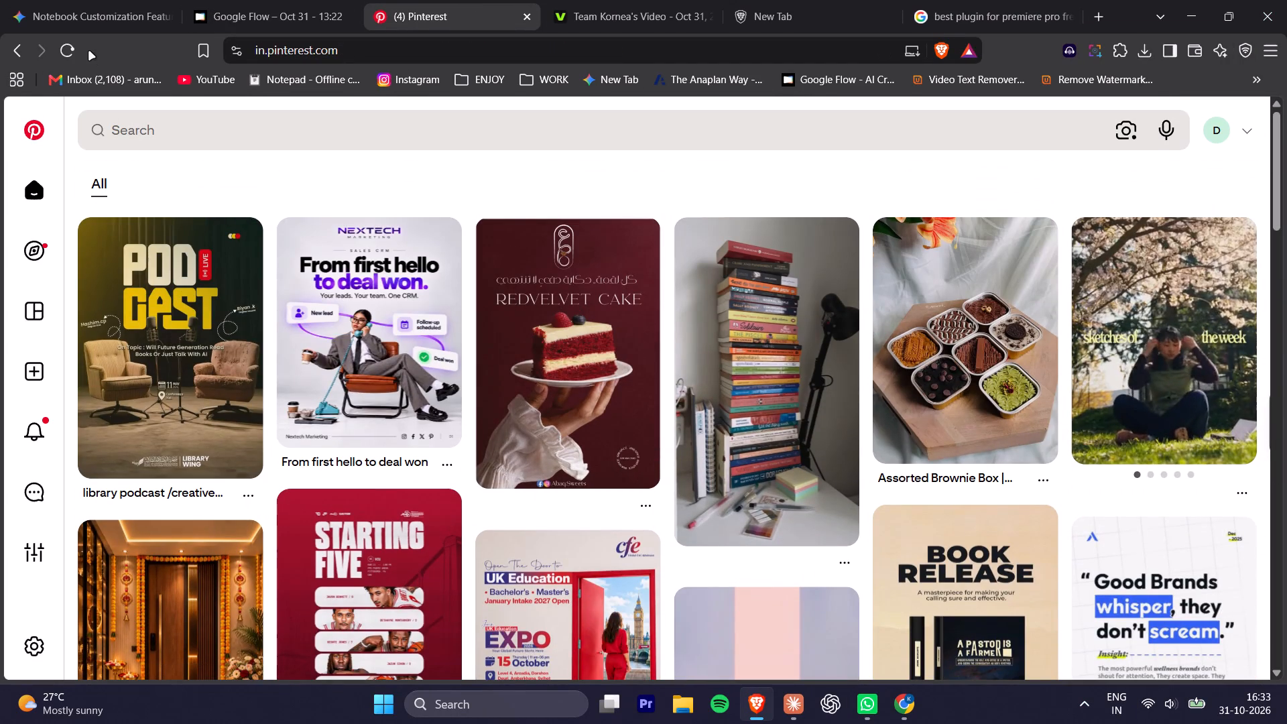
Refresh the Pinterest home feed and browse the poster, book and product designs for inspiration.
{"action": "left_click", "coordinate": [70, 48]}
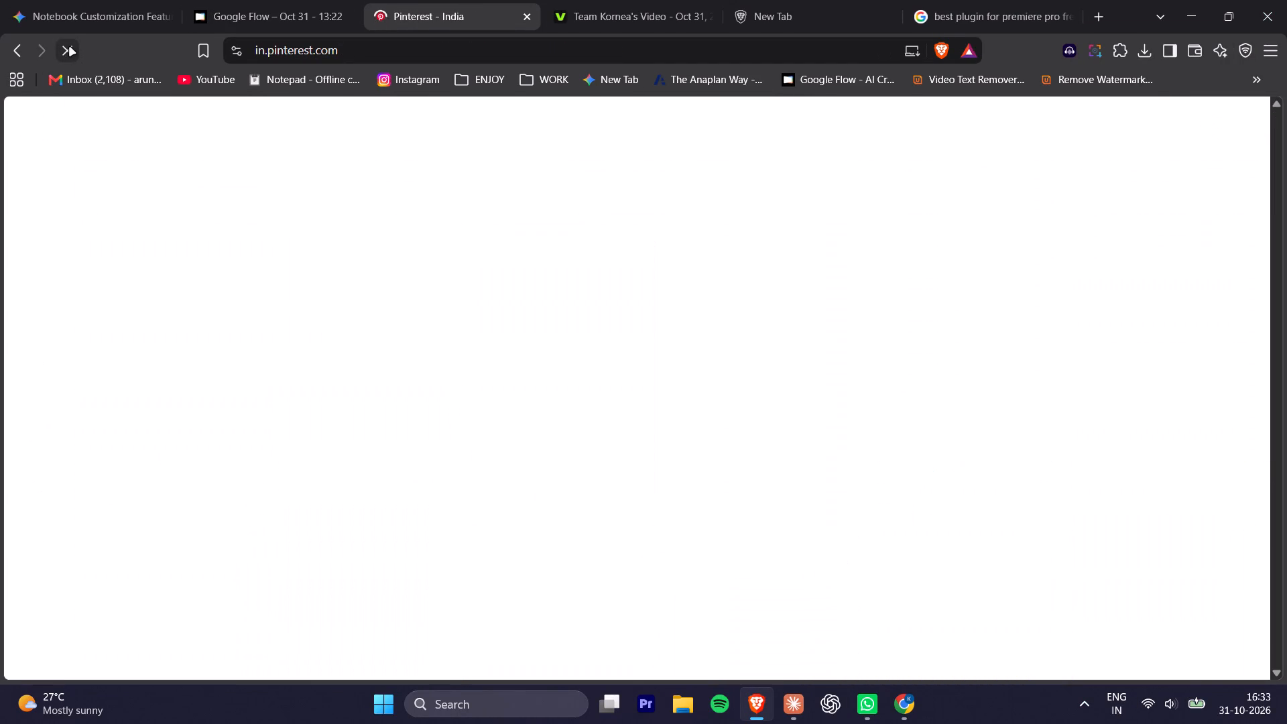
{"action": "scroll", "coordinate": [562, 243], "scroll_direction": "up", "scroll_amount": 2}
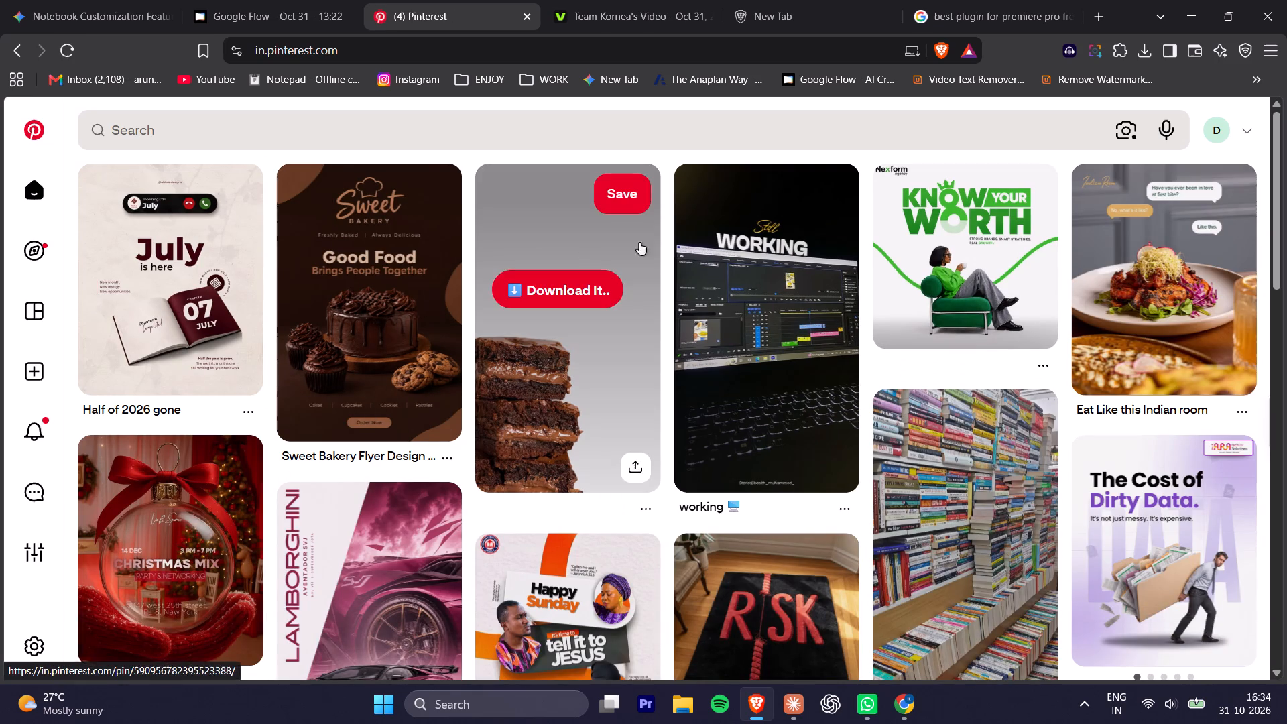
{"action": "scroll", "coordinate": [669, 225], "scroll_direction": "up", "scroll_amount": 2}
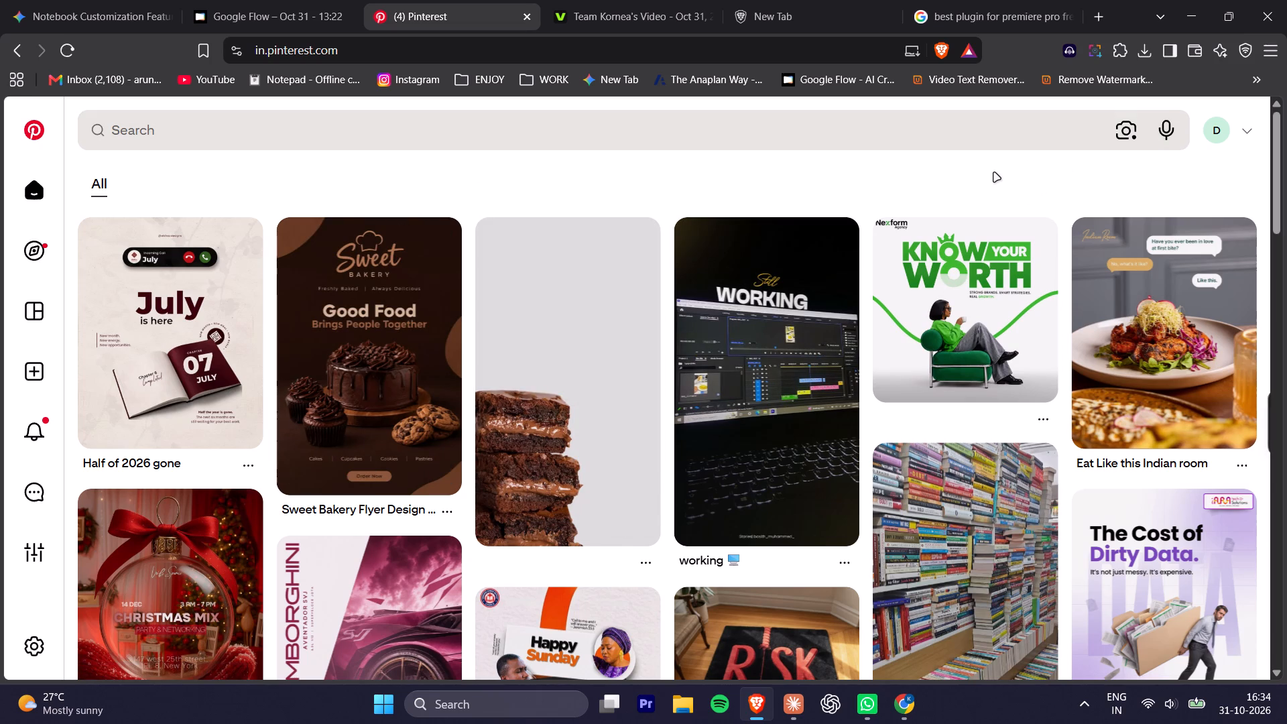
{"action": "scroll", "coordinate": [1206, 427], "scroll_direction": "down", "scroll_amount": 1}
{"action": "scroll", "coordinate": [1141, 461], "scroll_direction": "down", "scroll_amount": 2}
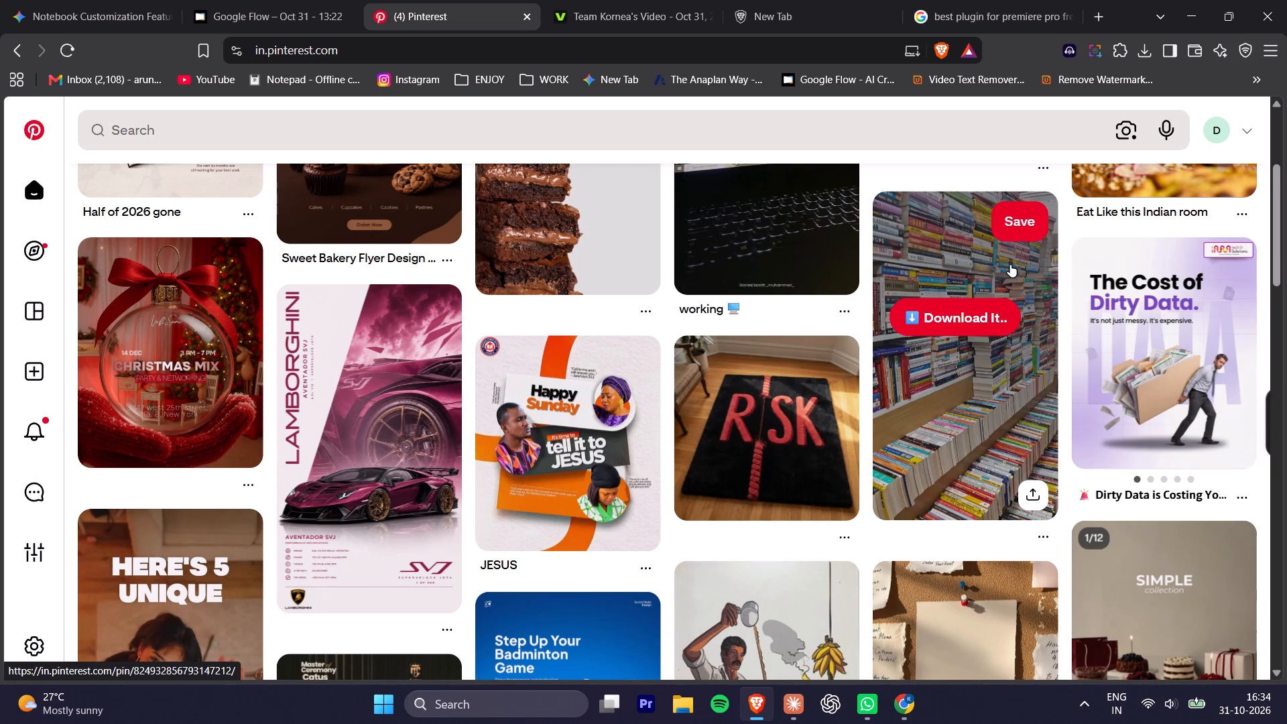
{"action": "scroll", "coordinate": [1010, 265], "scroll_direction": "down", "scroll_amount": 1}
{"action": "scroll", "coordinate": [1016, 273], "scroll_direction": "up", "scroll_amount": 1}
{"action": "scroll", "coordinate": [1022, 280], "scroll_direction": "down", "scroll_amount": 4}
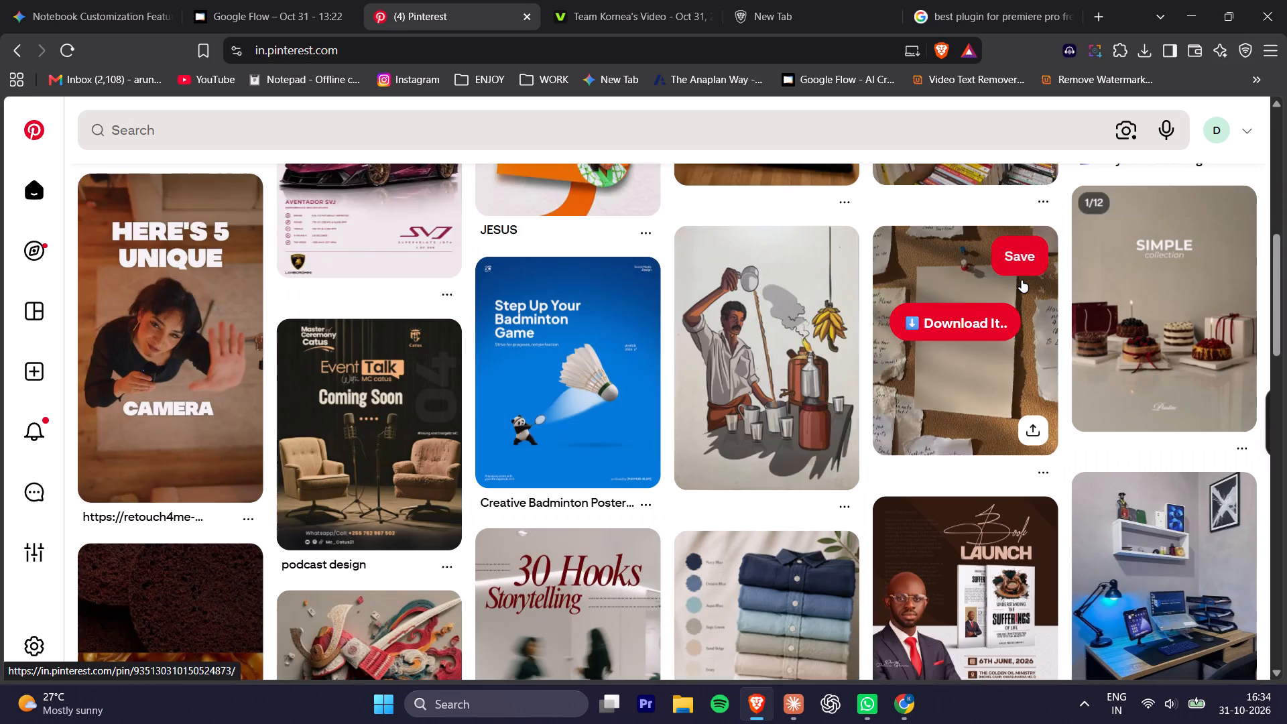
{"action": "scroll", "coordinate": [1022, 280], "scroll_direction": "down", "scroll_amount": 2}
{"action": "scroll", "coordinate": [1022, 280], "scroll_direction": "up", "scroll_amount": 8}
{"action": "scroll", "coordinate": [1022, 280], "scroll_direction": "down", "scroll_amount": 13}
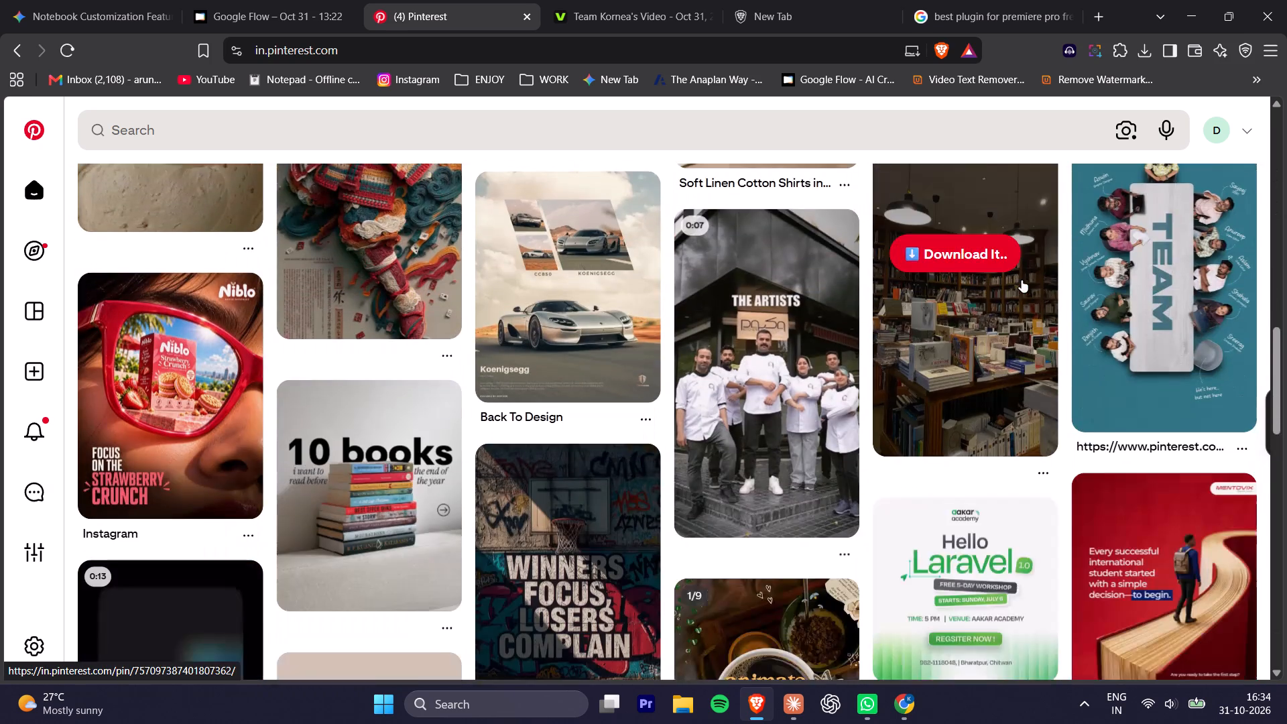
{"action": "scroll", "coordinate": [1022, 280], "scroll_direction": "down", "scroll_amount": 12}
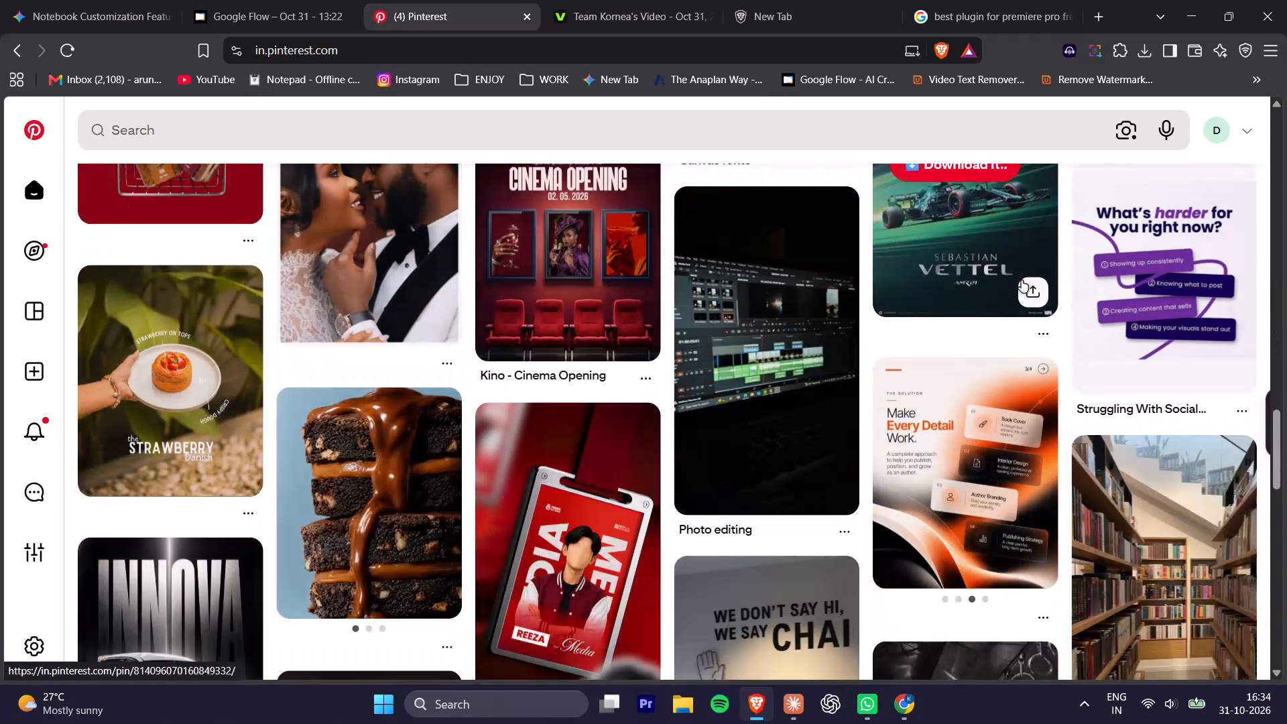
{"action": "scroll", "coordinate": [1022, 280], "scroll_direction": "down", "scroll_amount": 11}
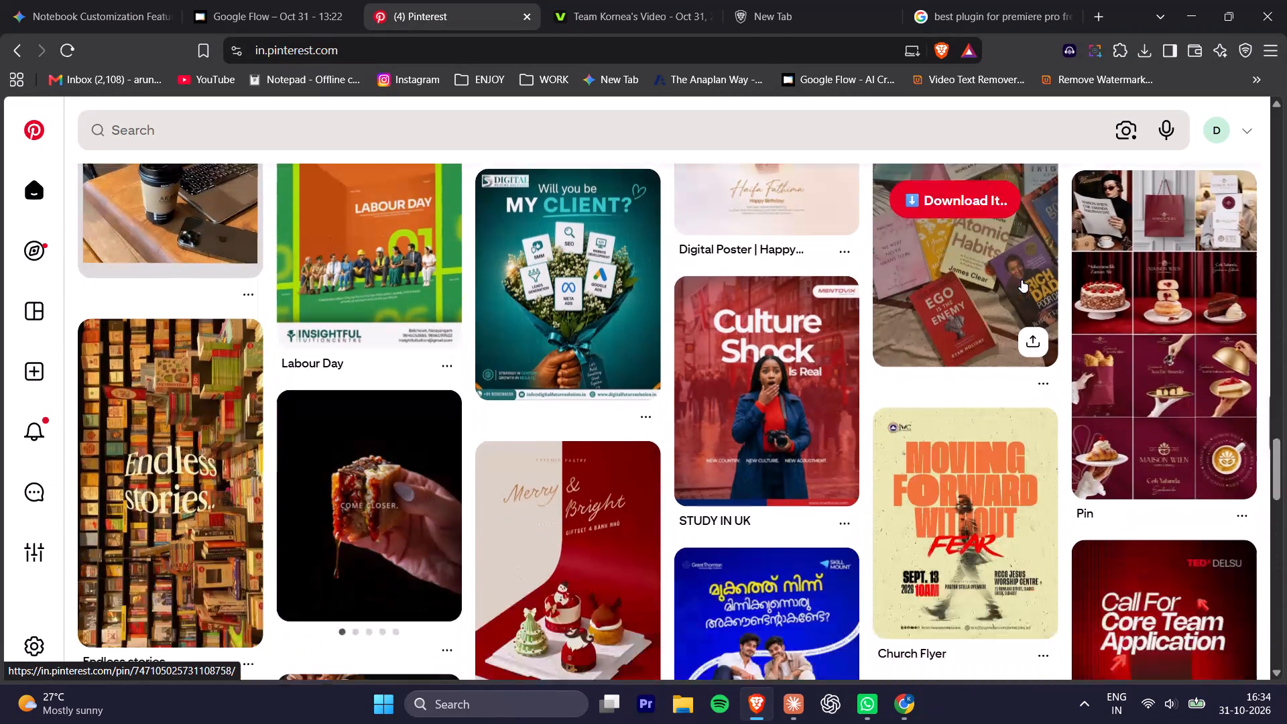
{"action": "scroll", "coordinate": [1022, 280], "scroll_direction": "down", "scroll_amount": 18}
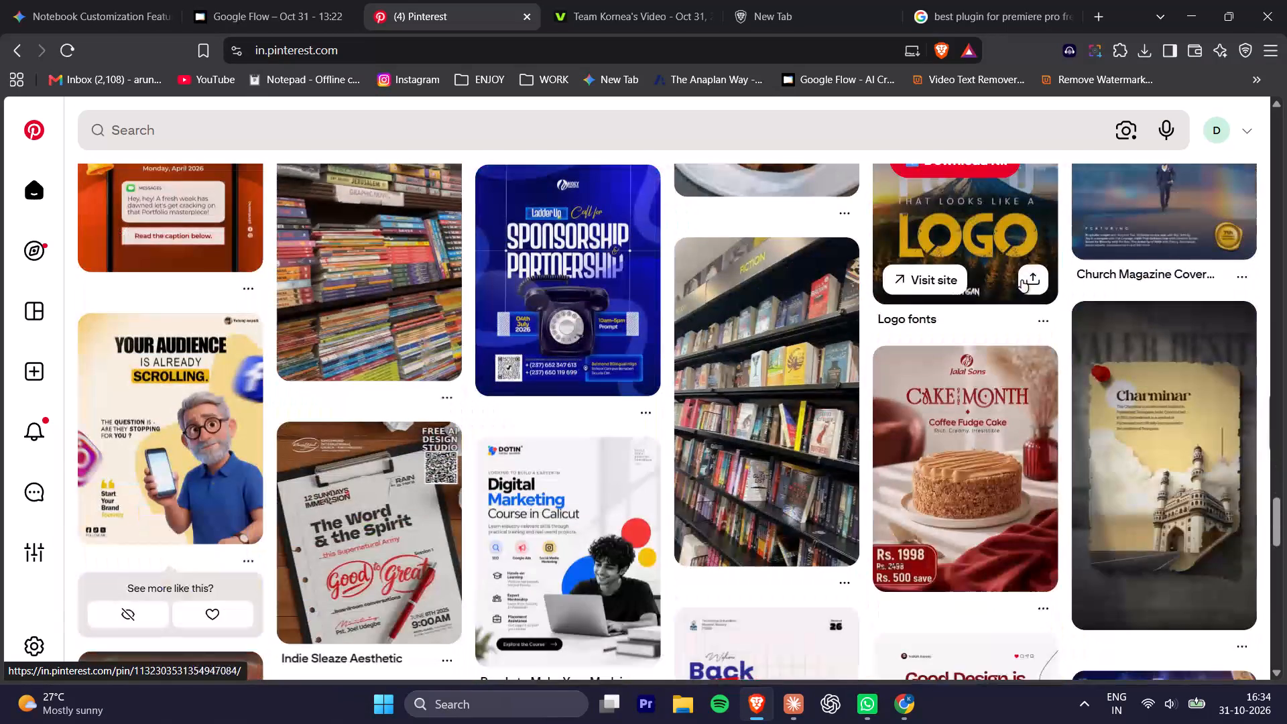
{"action": "scroll", "coordinate": [1022, 280], "scroll_direction": "up", "scroll_amount": 2}
{"action": "scroll", "coordinate": [1022, 280], "scroll_direction": "down", "scroll_amount": 13}
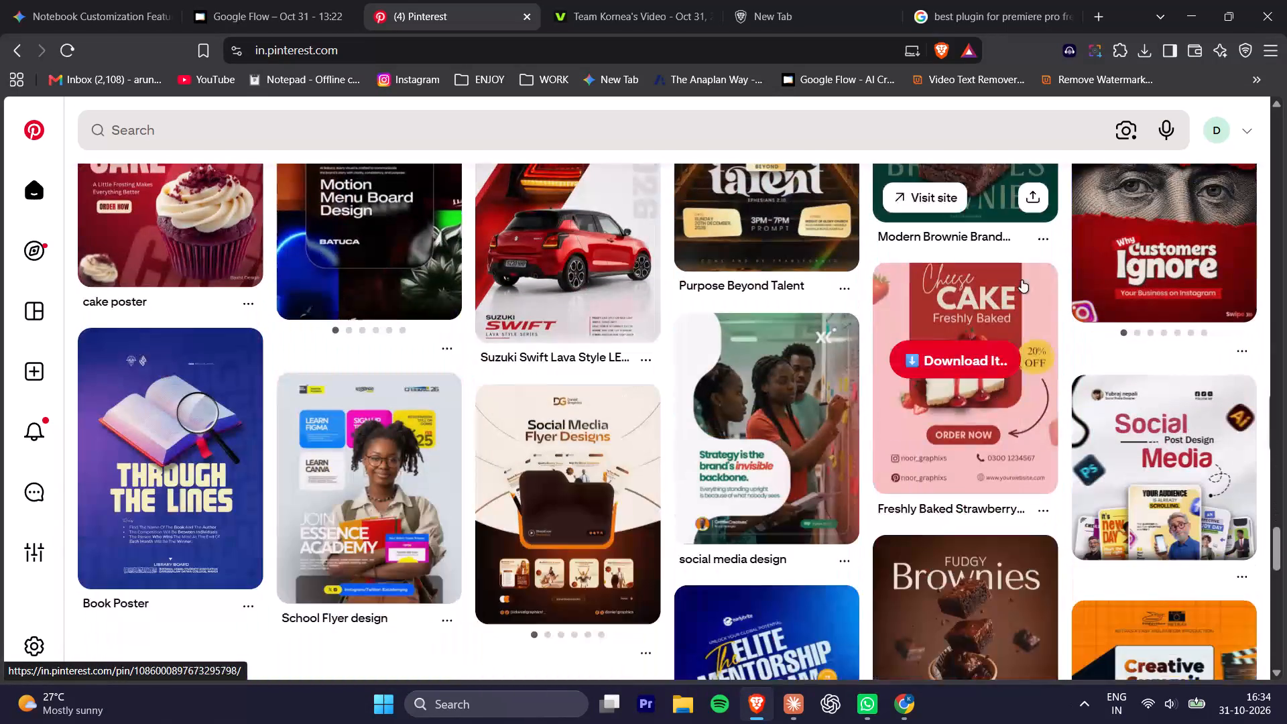
{"action": "scroll", "coordinate": [1022, 280], "scroll_direction": "down", "scroll_amount": 4}
{"action": "scroll", "coordinate": [1022, 280], "scroll_direction": "up", "scroll_amount": 20}
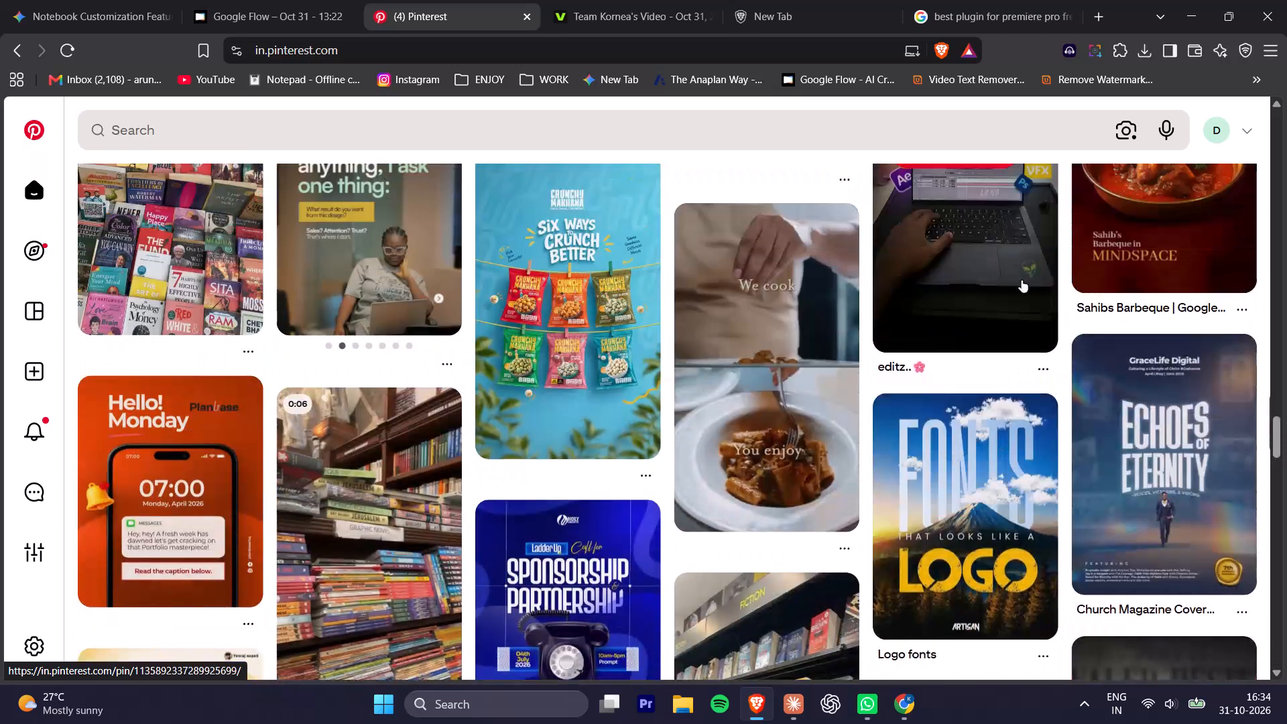
{"action": "scroll", "coordinate": [1022, 280], "scroll_direction": "up", "scroll_amount": 19}
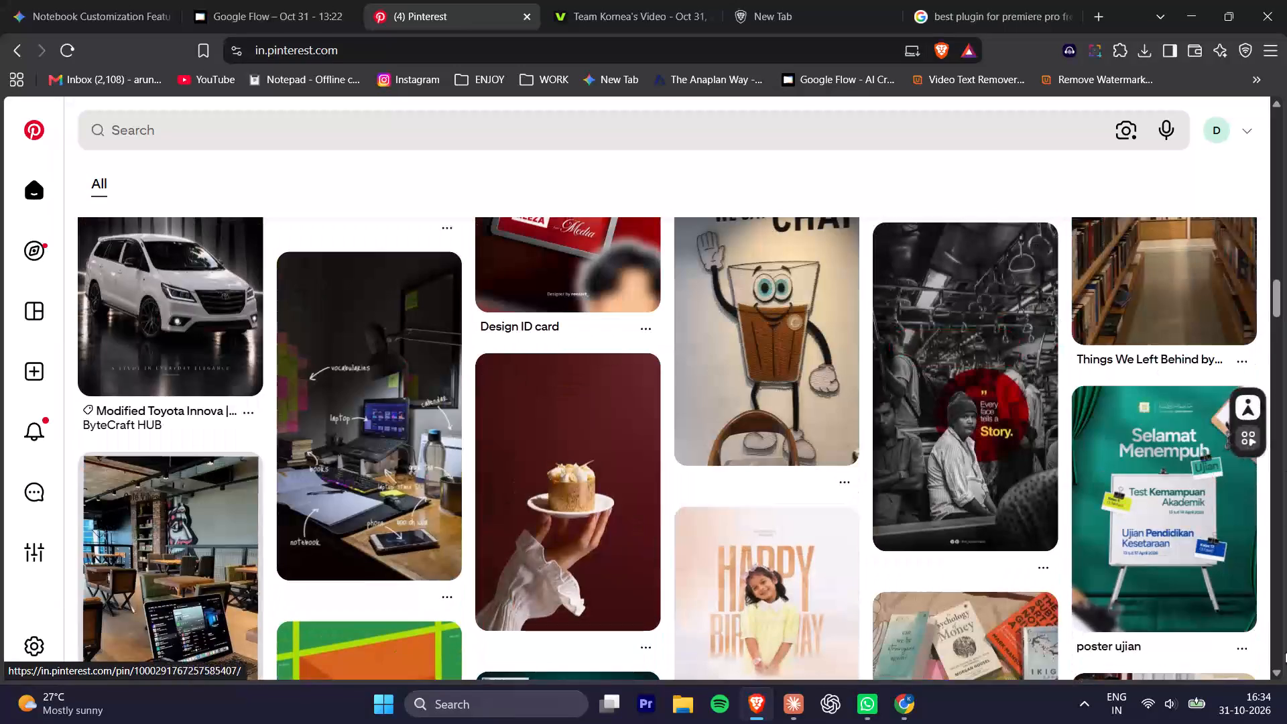
Go to the desktop and launch Adobe Premiere.
{"action": "left_click", "coordinate": [1286, 723]}
{"action": "right_click", "coordinate": [690, 321]}
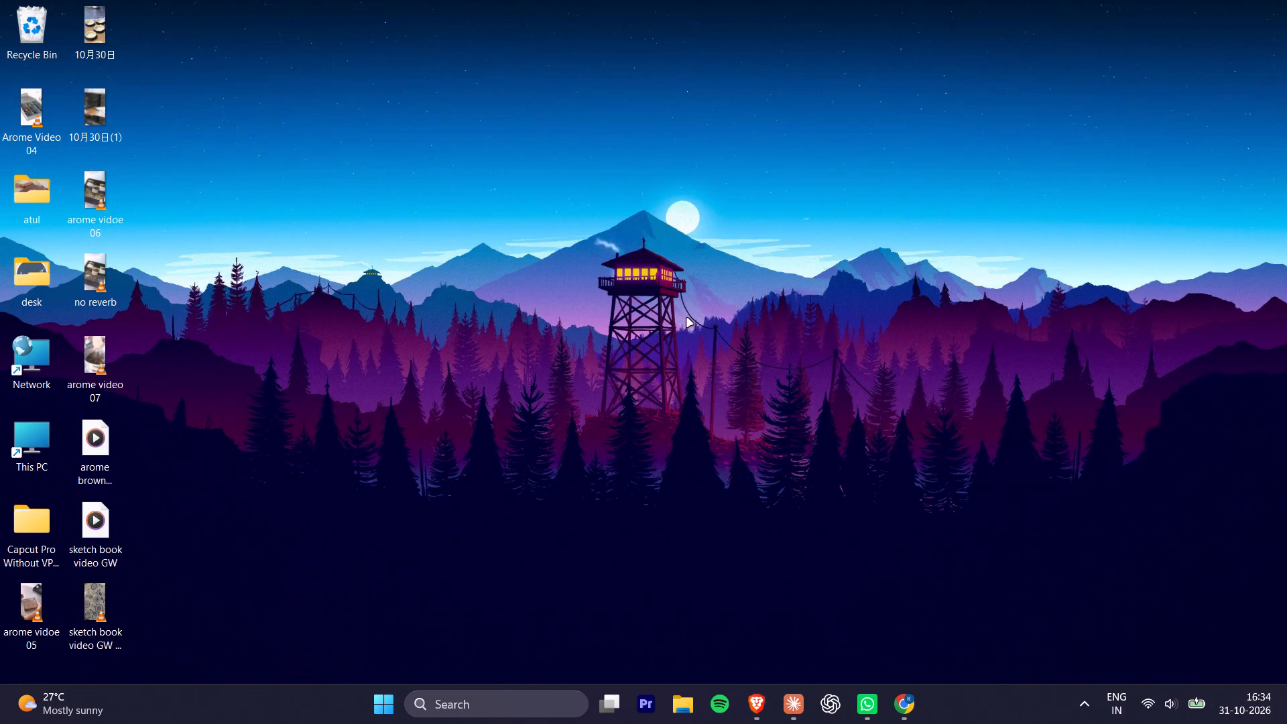
{"action": "left_click", "coordinate": [758, 391]}
{"action": "right_click", "coordinate": [534, 180]}
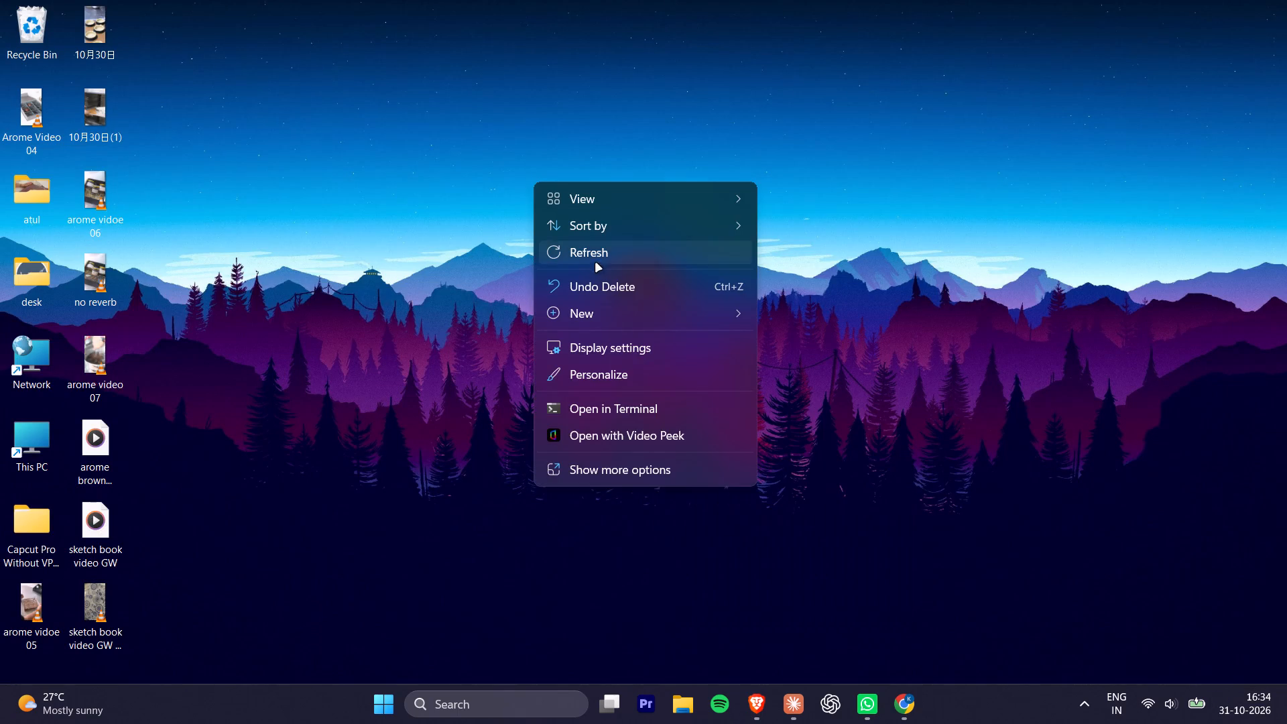
{"action": "left_click", "coordinate": [584, 259]}
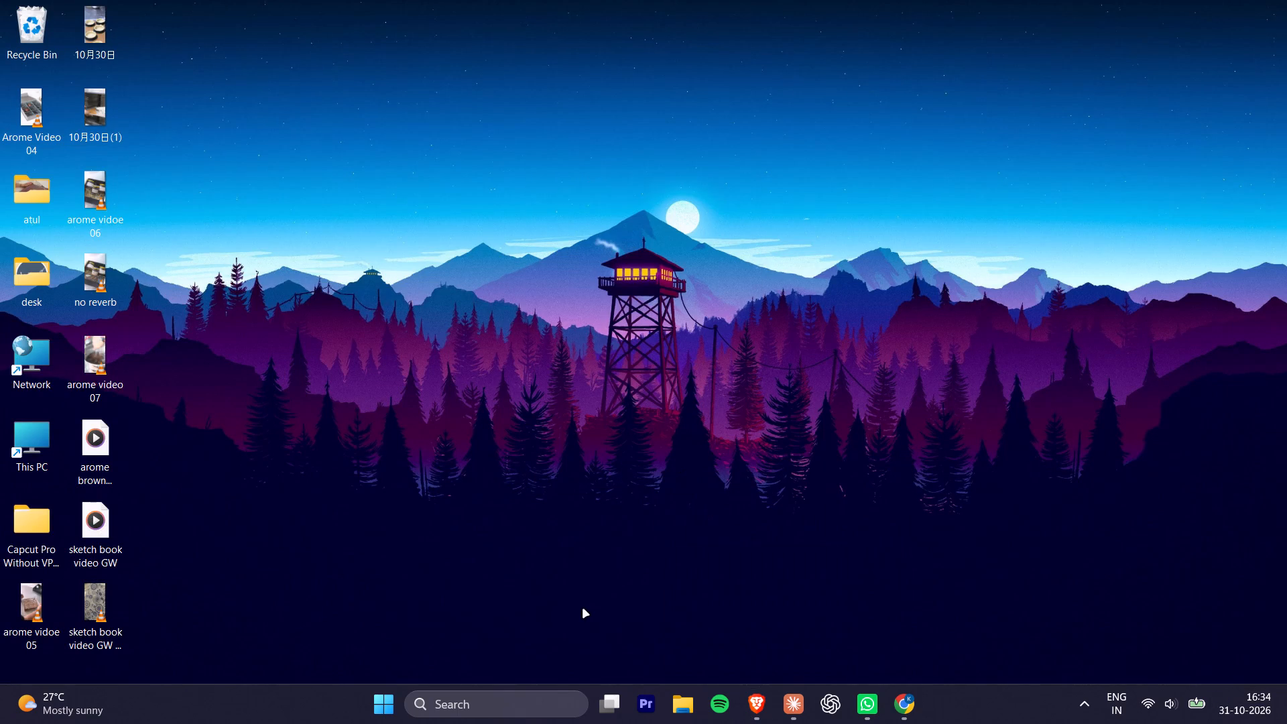
{"action": "left_click", "coordinate": [337, 489]}
{"action": "left_click", "coordinate": [647, 707]}
Switch to Chrome and close the sept shoot Google Drive folder.
{"action": "left_click", "coordinate": [898, 625]}
{"action": "scroll", "coordinate": [829, 390], "scroll_direction": "down", "scroll_amount": 1}
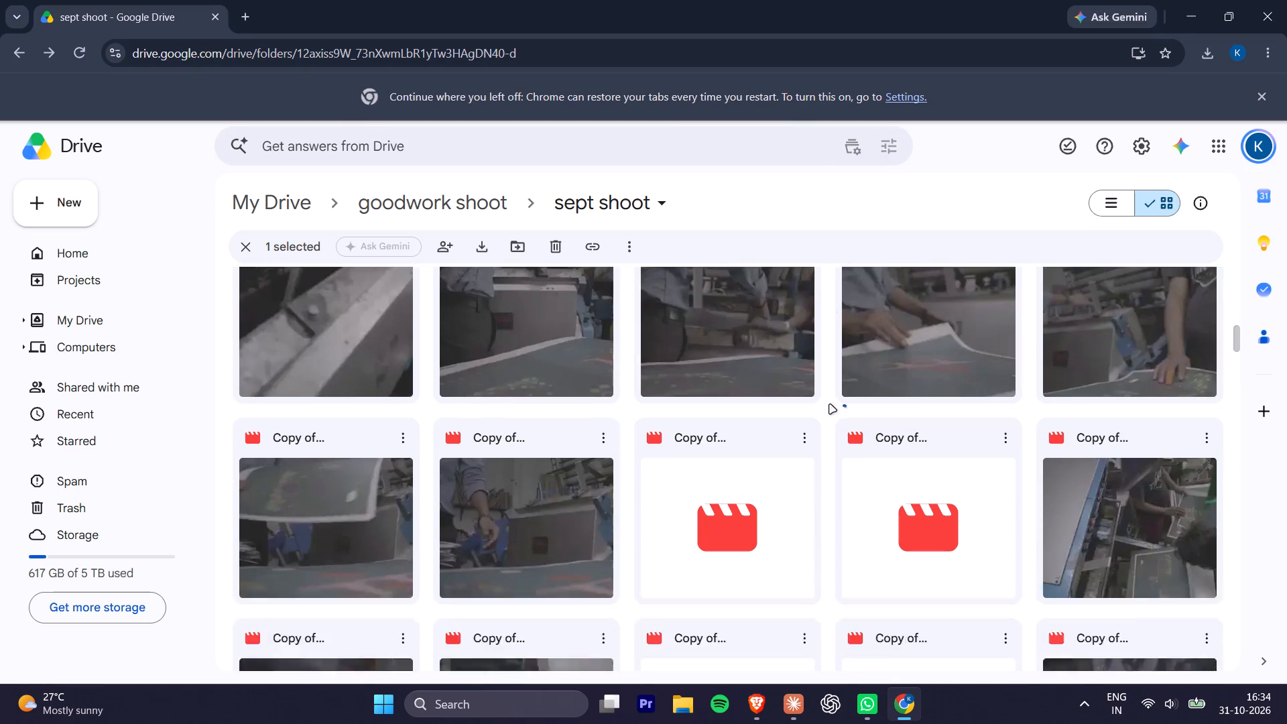
{"action": "scroll", "coordinate": [830, 405], "scroll_direction": "up", "scroll_amount": 5}
{"action": "left_click", "coordinate": [210, 13]}
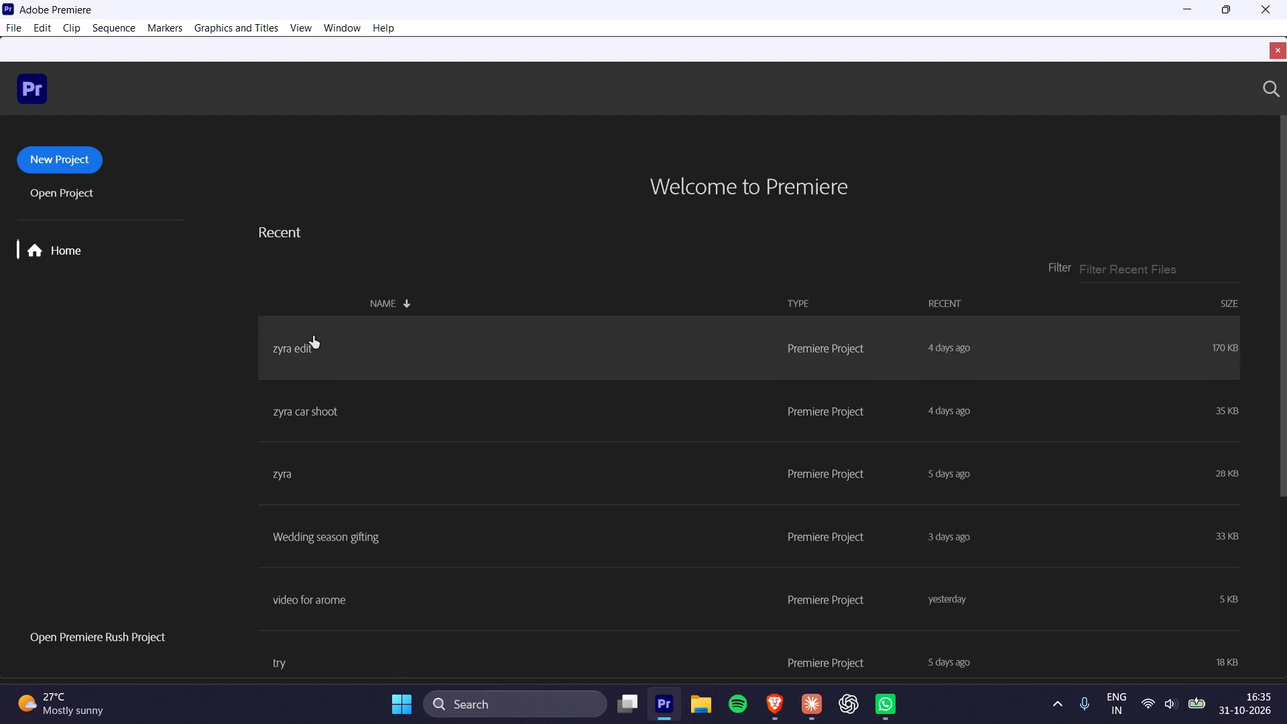
Open the recent sketchbook project in Adobe Premiere.
{"action": "scroll", "coordinate": [353, 385], "scroll_direction": "down", "scroll_amount": 9}
{"action": "scroll", "coordinate": [339, 638], "scroll_direction": "down", "scroll_amount": 16}
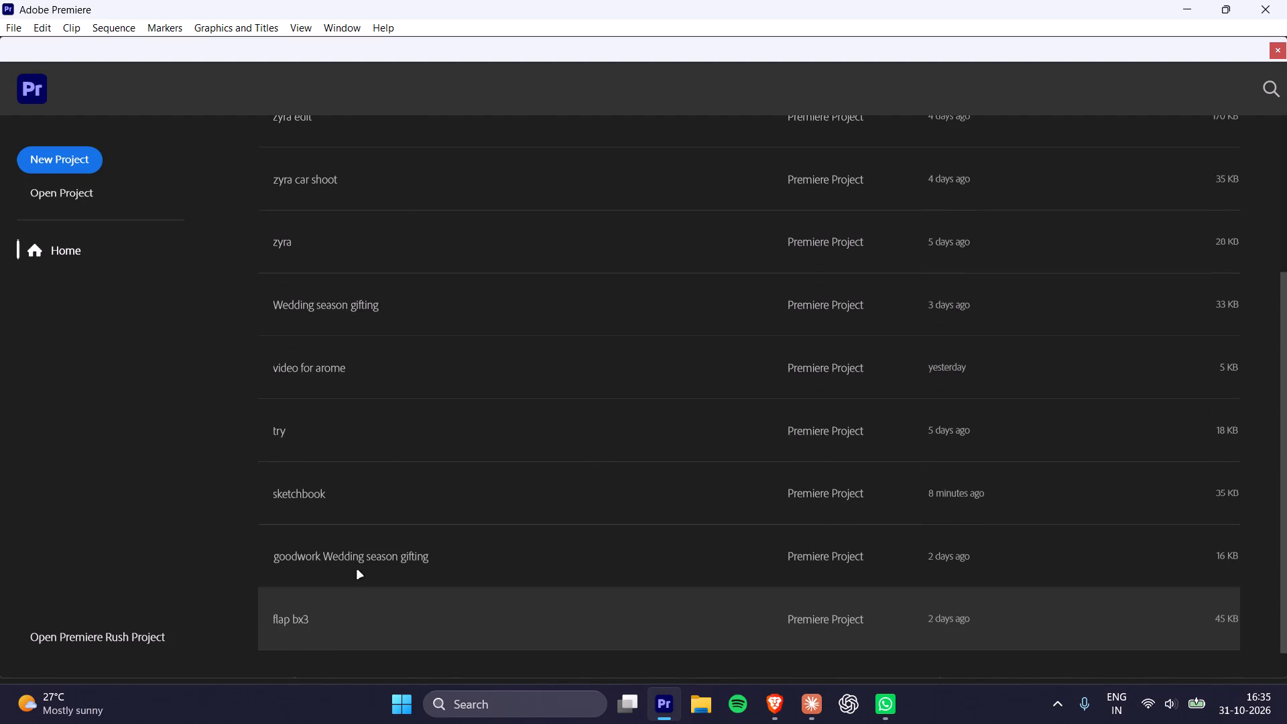
{"action": "left_click", "coordinate": [377, 461]}
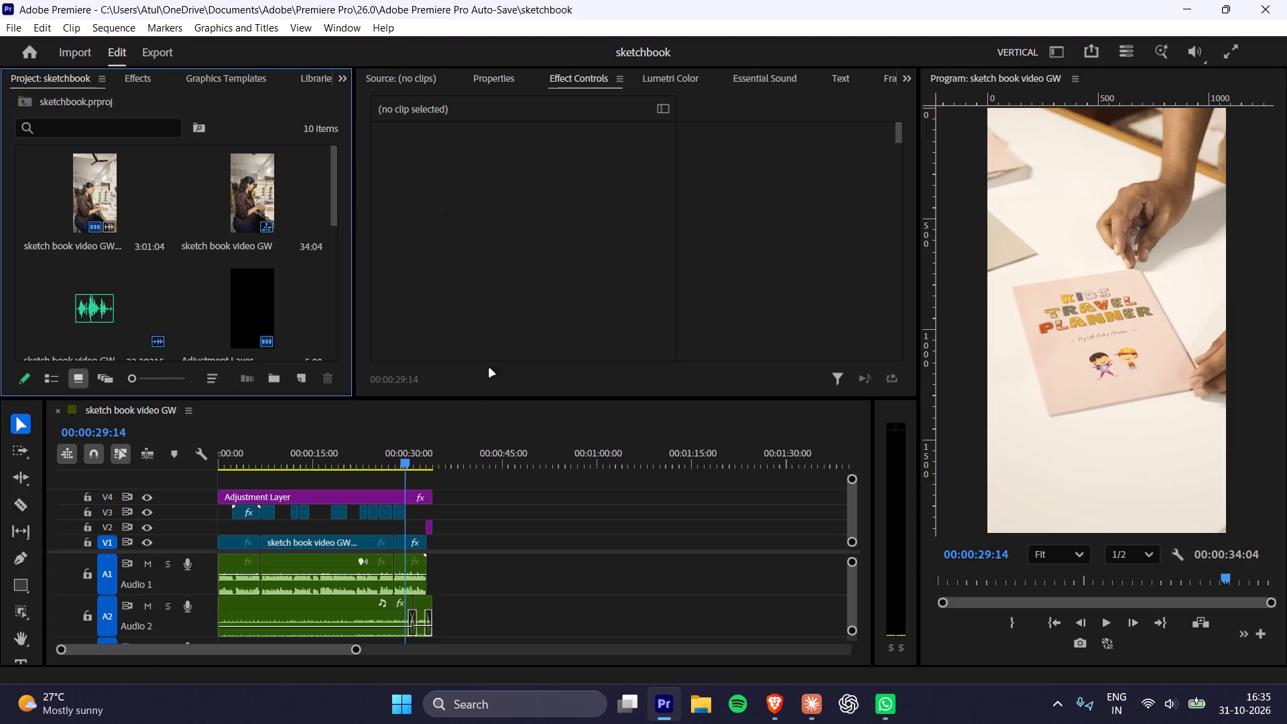
Play the sketch book video GW sequence from the beginning to review the edit.
{"action": "left_click_drag", "start_coordinate": [322, 461], "coordinate": [0, 414]}
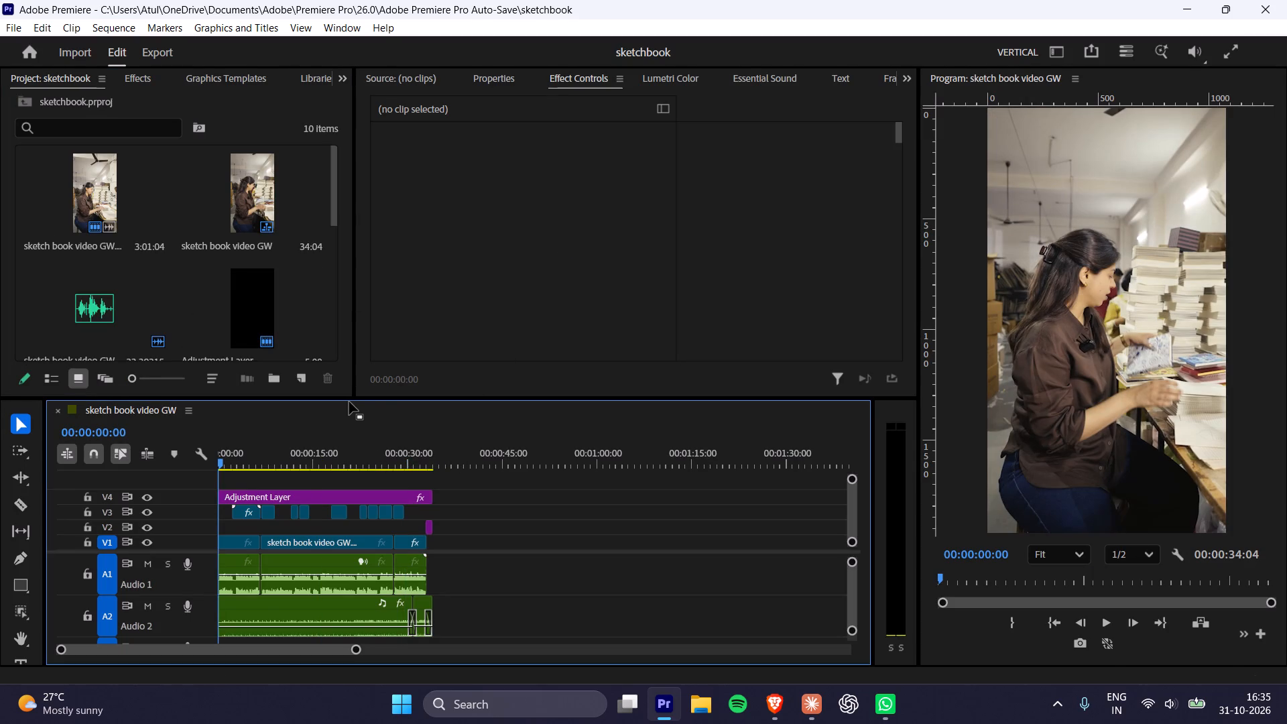
{"action": "key", "text": "space"}
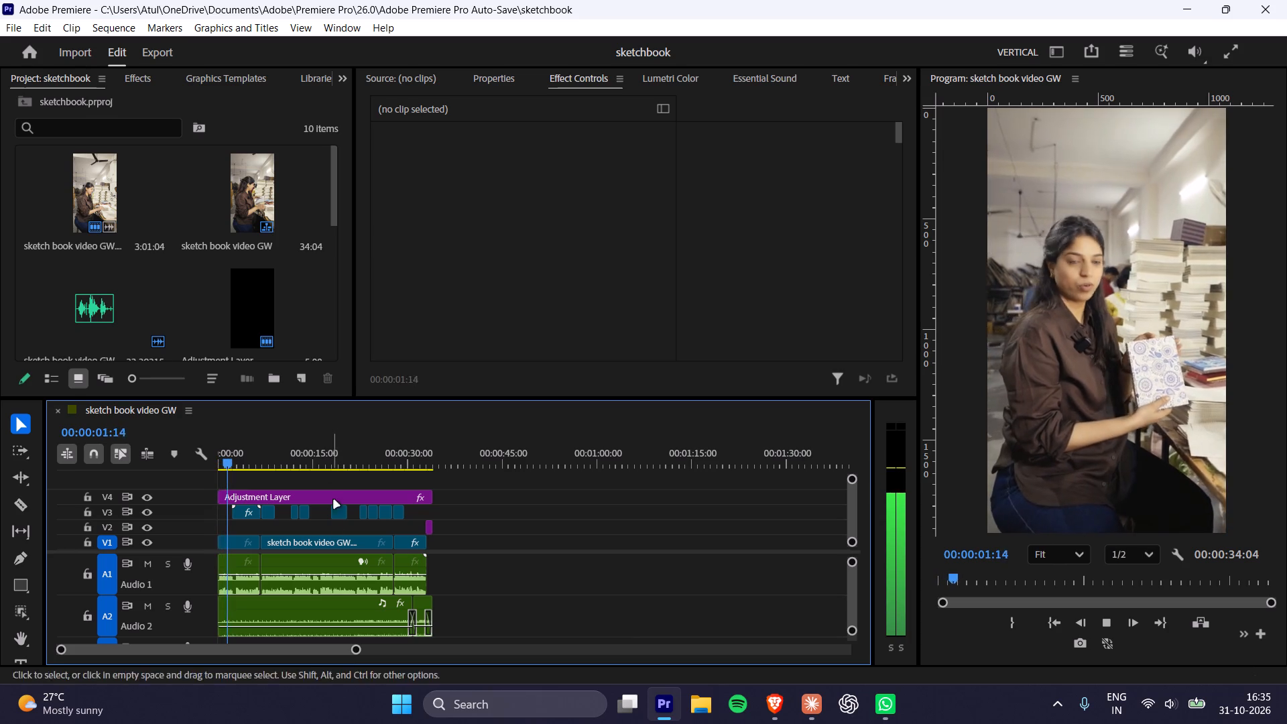
{"action": "key", "text": "space"}
{"action": "left_click_drag", "start_coordinate": [349, 459], "coordinate": [480, 459]}
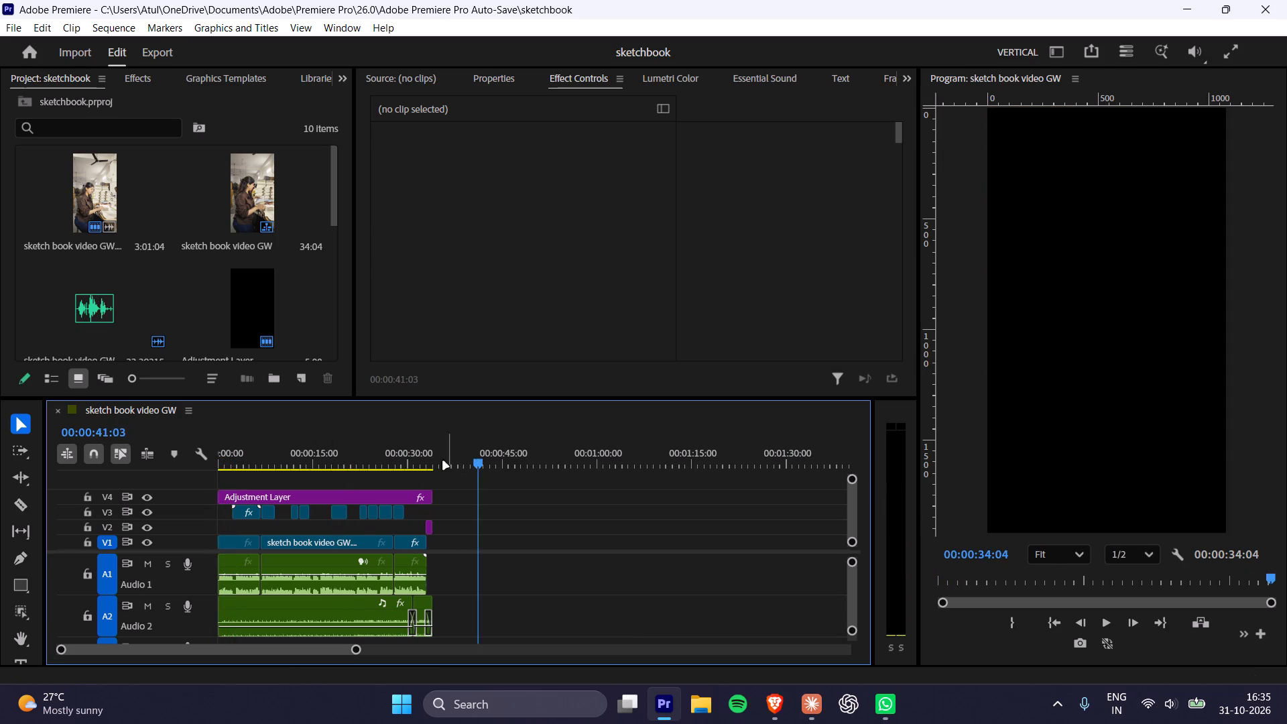
{"action": "left_click_drag", "start_coordinate": [416, 458], "coordinate": [208, 450]}
{"action": "key", "text": "space"}
{"action": "scroll", "coordinate": [300, 495], "scroll_direction": "up", "scroll_amount": 2, "text": "alt"}
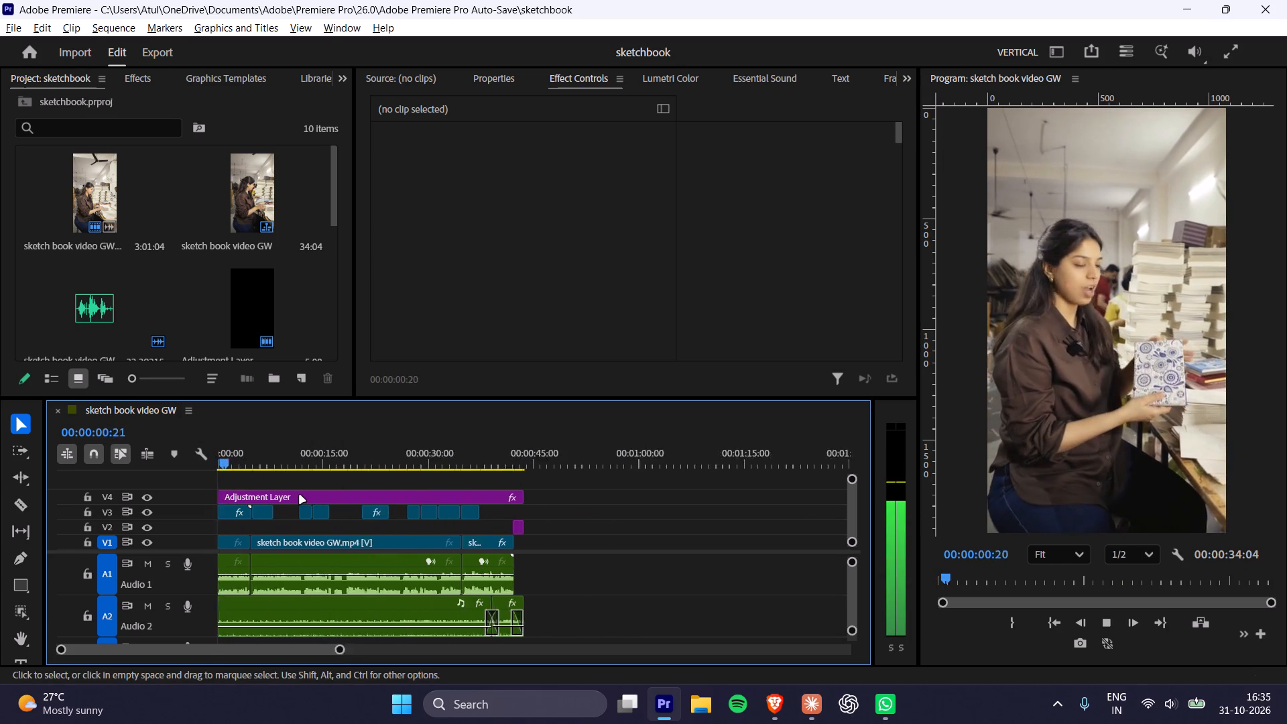
{"action": "scroll", "coordinate": [300, 495], "scroll_direction": "up", "scroll_amount": 10, "text": "alt"}
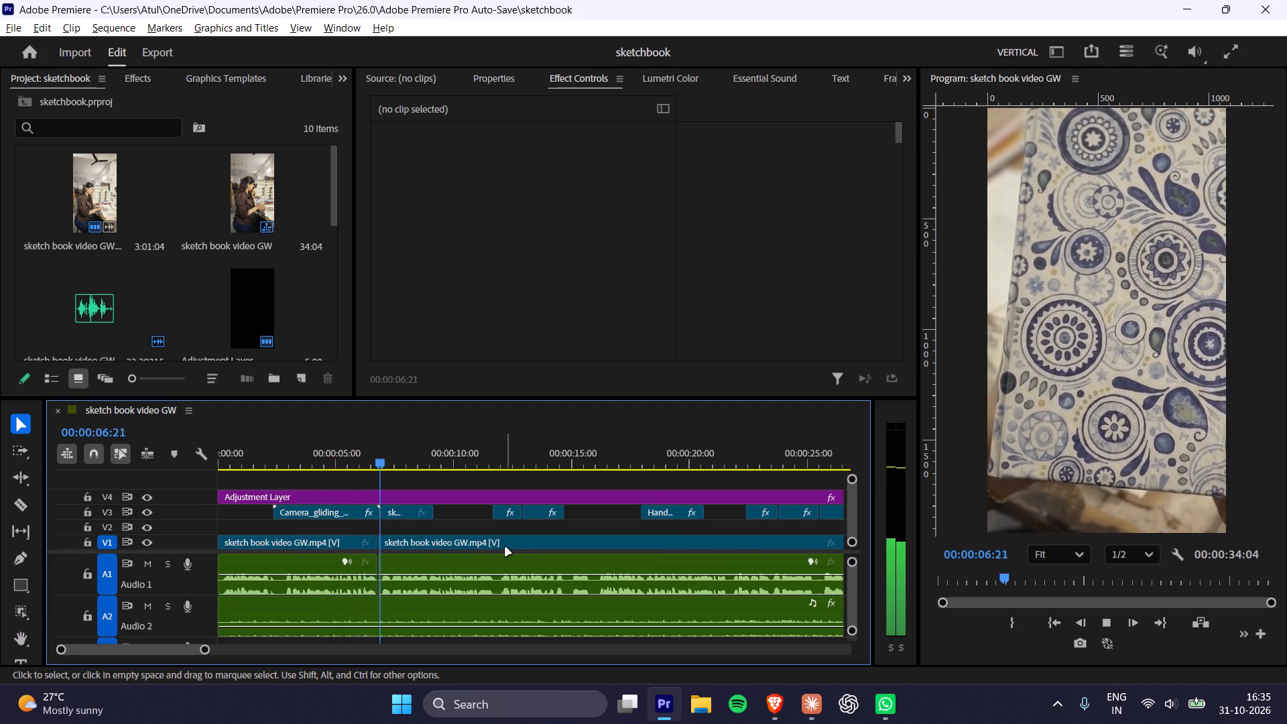
{"action": "scroll", "coordinate": [505, 548], "scroll_direction": "down", "scroll_amount": 4, "text": "alt"}
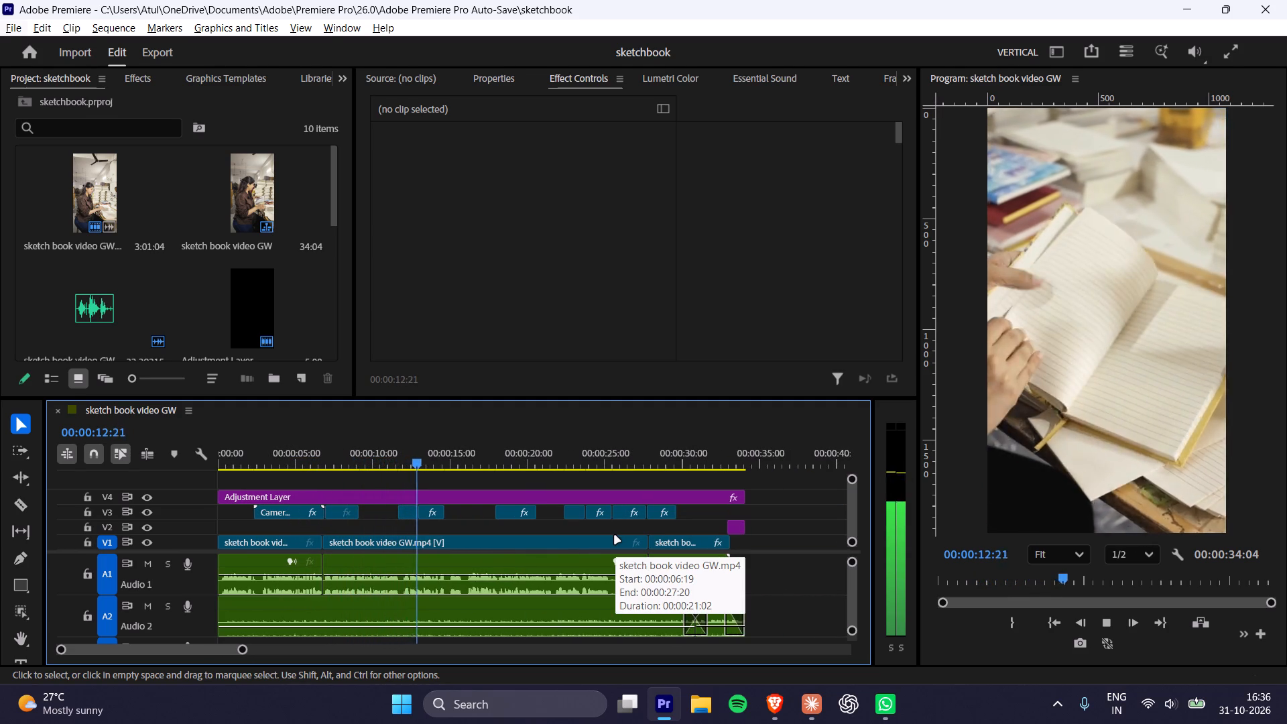
{"action": "key", "text": "space"}
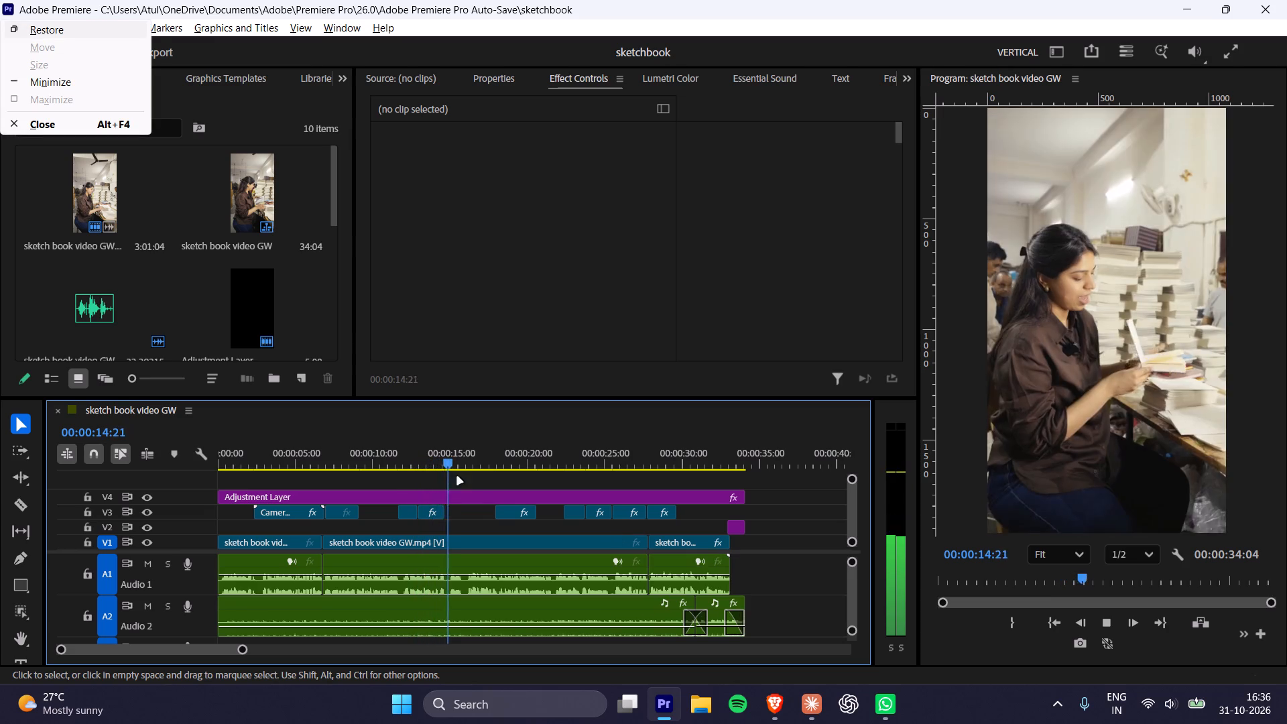
Replay the notebook page-turning shots from about 11 seconds in short bursts to examine them closely.
{"action": "left_click", "coordinate": [393, 450]}
{"action": "key", "text": "space"}
{"action": "key", "text": "space"}
{"action": "key", "text": "space"}
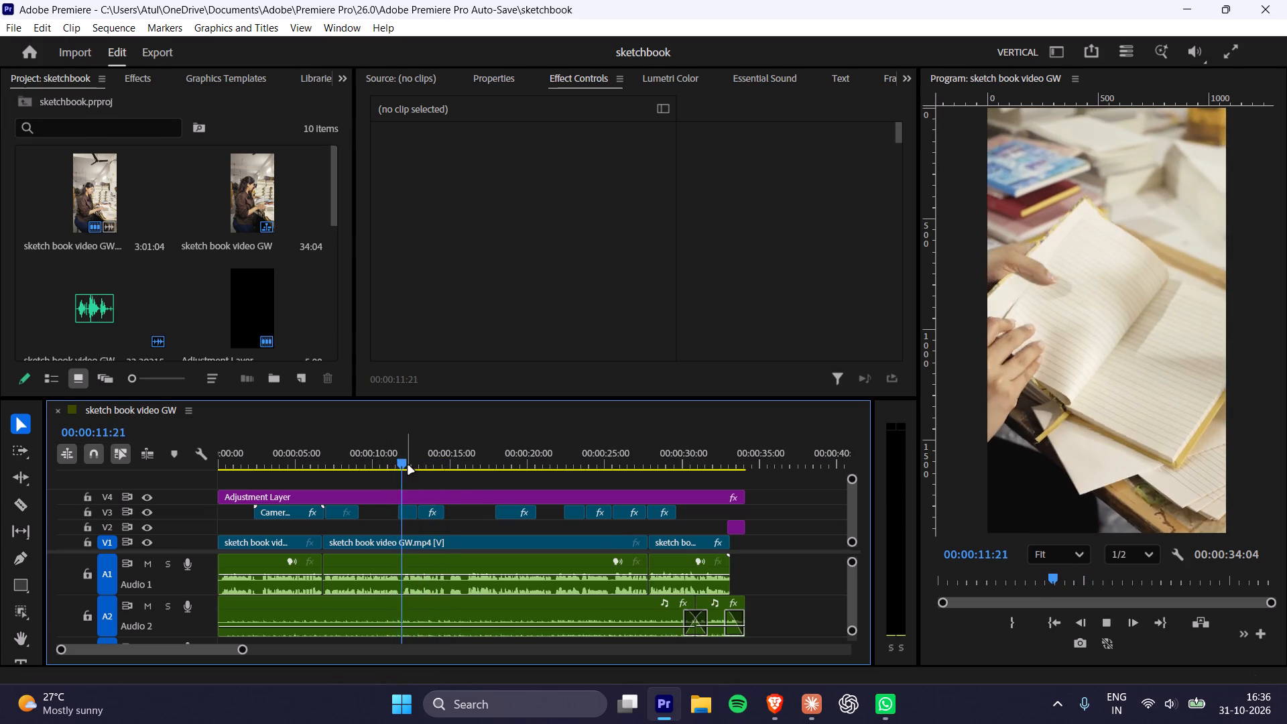
{"action": "key", "text": "space"}
{"action": "key", "text": "space"}
{"action": "key", "text": "space"}
{"action": "key", "text": "space"}
{"action": "key", "text": "space"}
{"action": "key", "text": "space"}
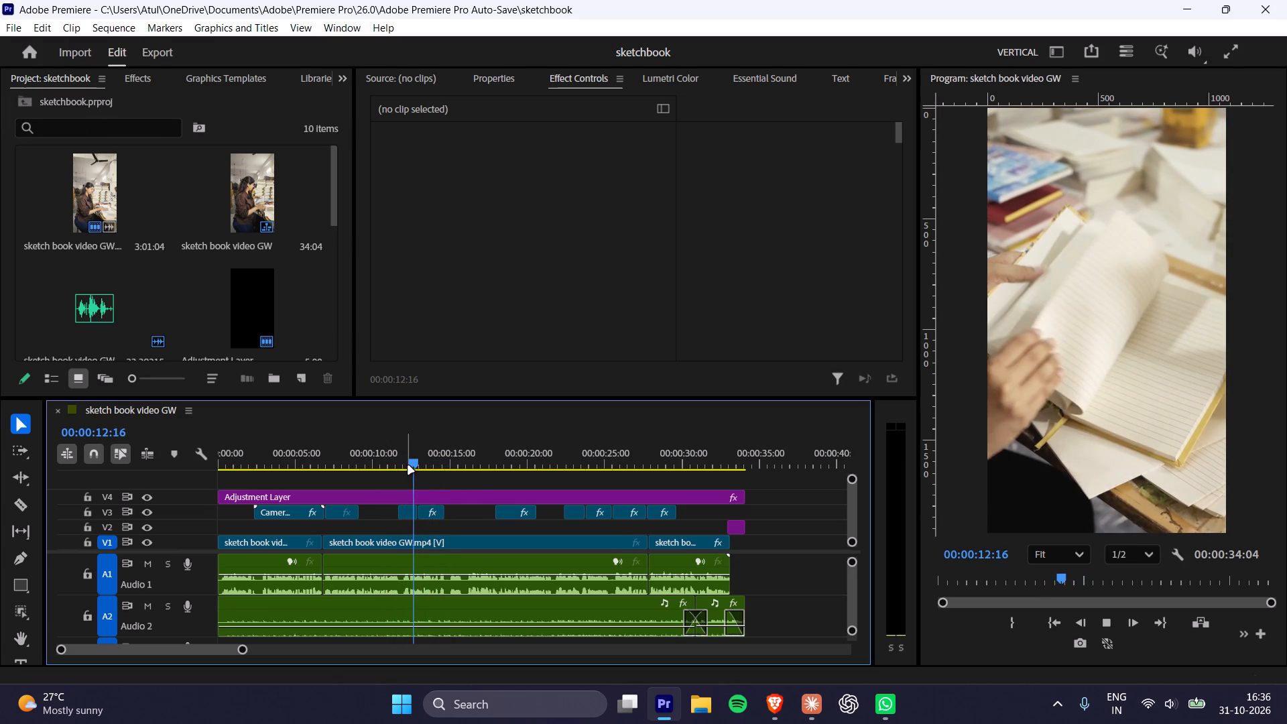
{"action": "key", "text": "space"}
{"action": "key", "text": "space"}
{"action": "key", "text": "space"}
{"action": "key", "text": "space"}
{"action": "key", "text": "space"}
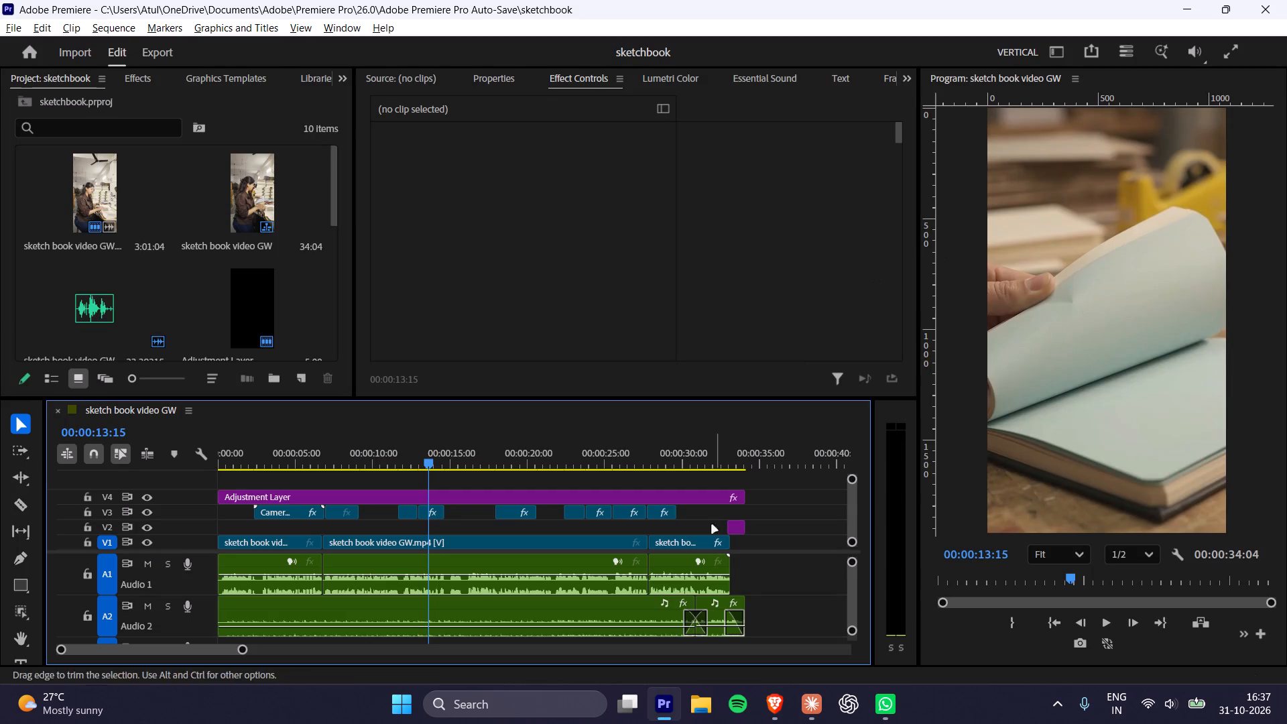
{"action": "left_click_drag", "start_coordinate": [434, 465], "coordinate": [90, 501]}
{"action": "key", "text": "space"}
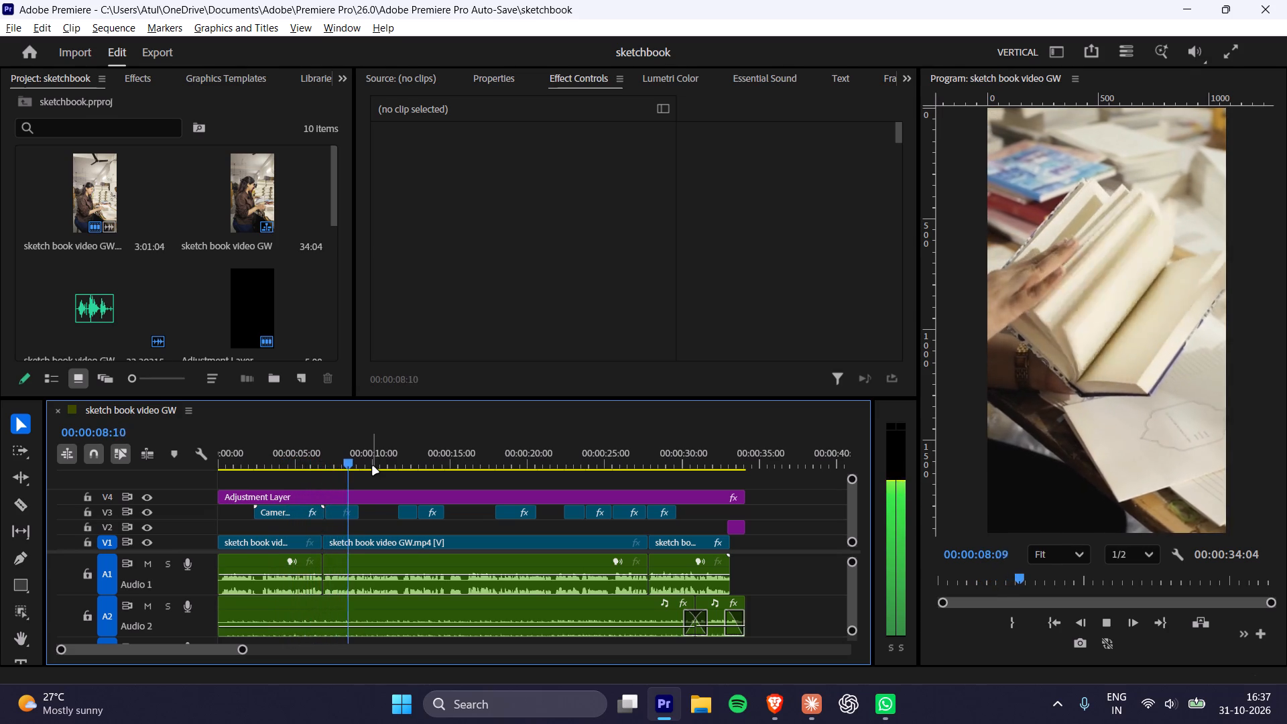
{"action": "key", "text": "space"}
{"action": "key", "text": "alt+Tab"}
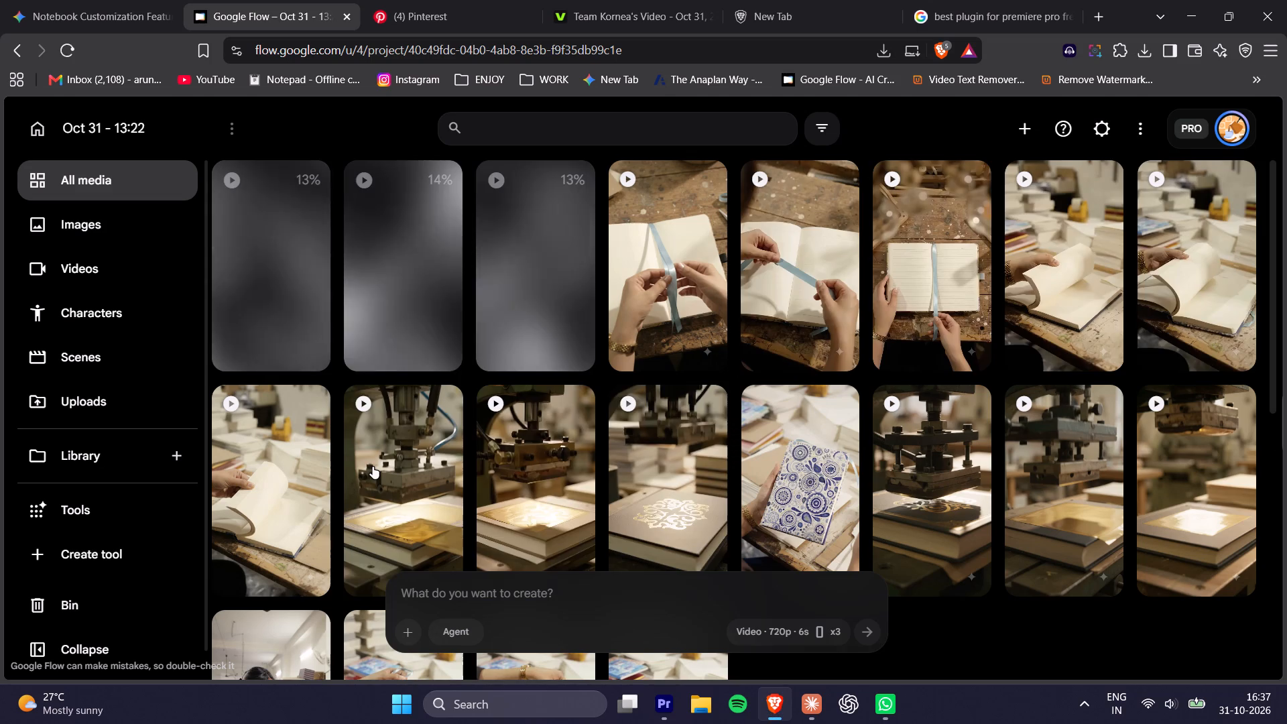
{"action": "key", "text": "alt+Tab"}
{"action": "key", "text": "space"}
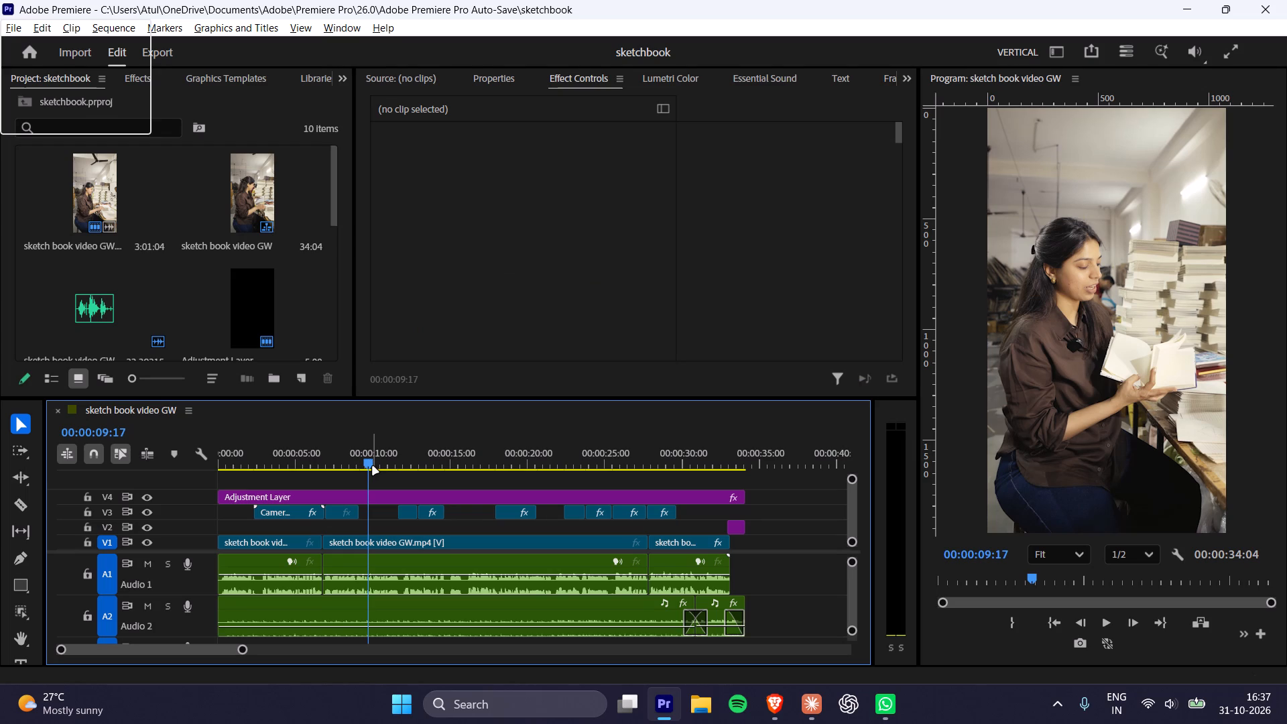
{"action": "left_click", "coordinate": [373, 467]}
{"action": "key", "text": "space"}
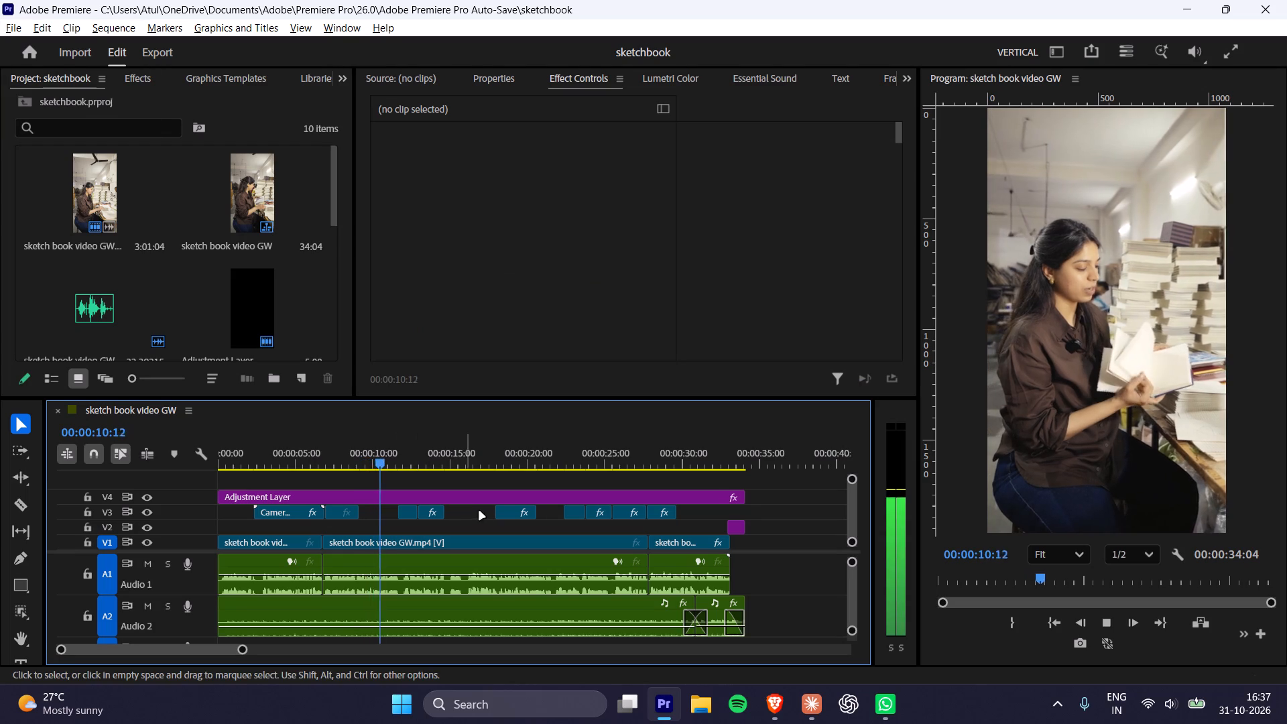
Replay the section around 10 to 11 seconds and move the lined-page clip on V3 about half a second earlier.
{"action": "scroll", "coordinate": [483, 512], "scroll_direction": "up", "scroll_amount": 6, "text": "alt"}
{"action": "key", "text": "space"}
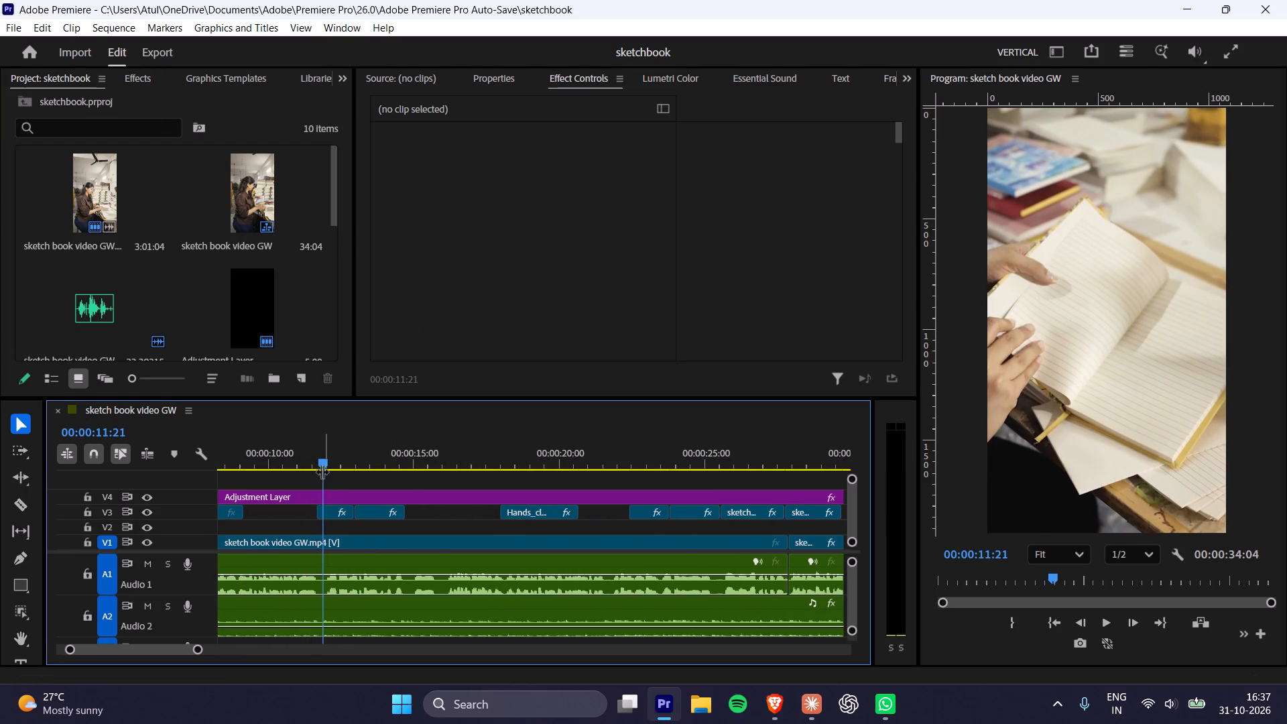
{"action": "left_click", "coordinate": [305, 463]}
{"action": "key", "text": "space"}
{"action": "key", "text": "space"}
{"action": "left_click", "coordinate": [298, 463]}
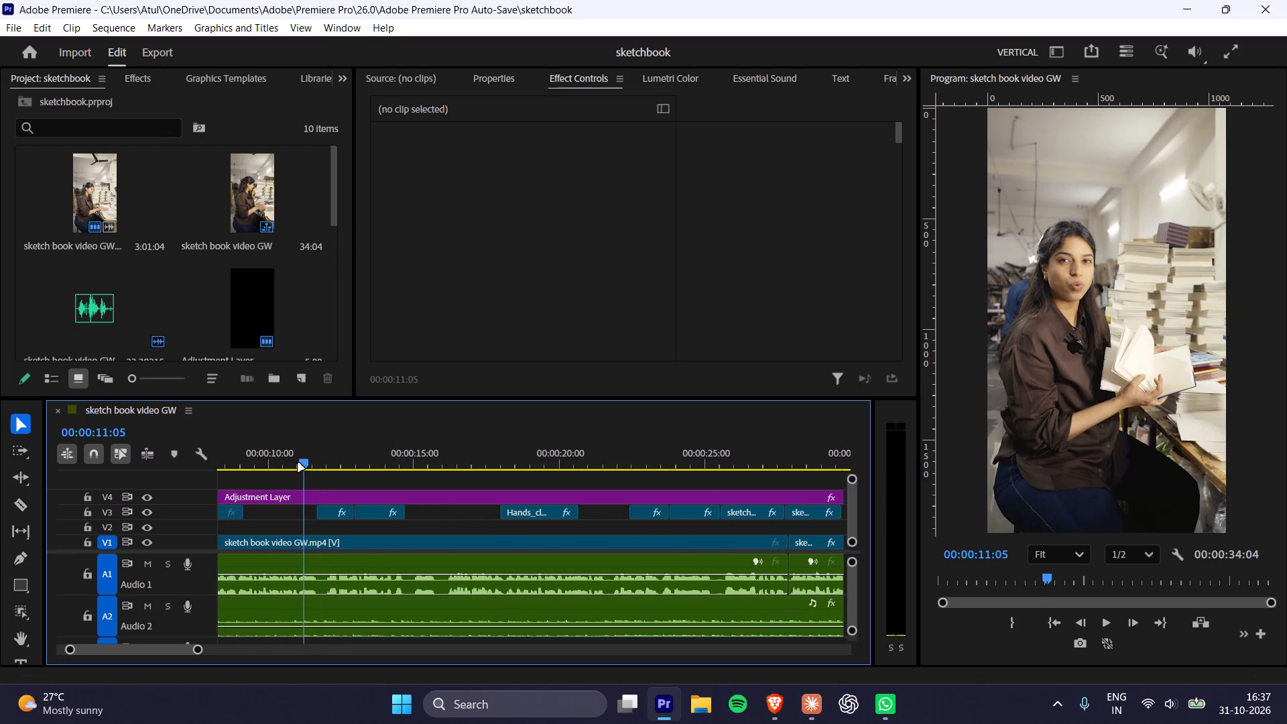
{"action": "left_click", "coordinate": [275, 464]}
{"action": "key", "text": "space"}
{"action": "key", "text": "space"}
{"action": "scroll", "coordinate": [346, 518], "scroll_direction": "up", "scroll_amount": 5, "text": "alt"}
{"action": "key", "text": "space"}
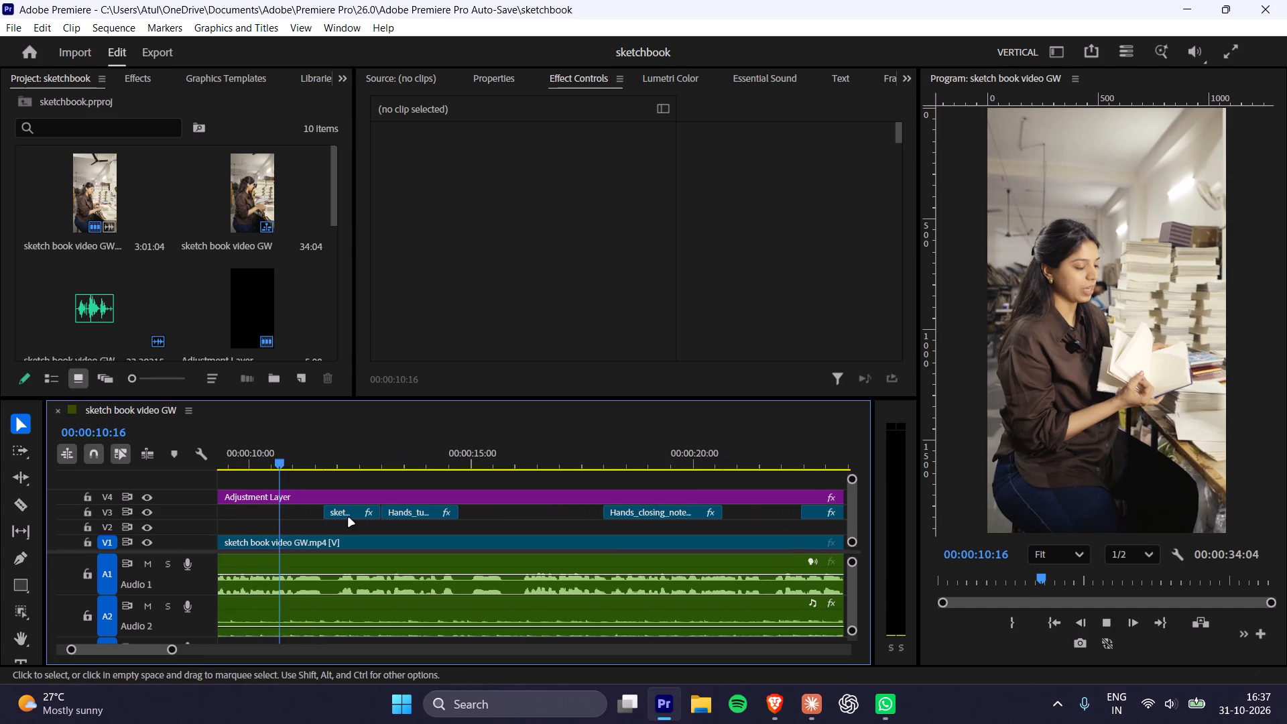
{"action": "key", "text": "space"}
{"action": "key", "text": "space"}
{"action": "key", "text": "space"}
{"action": "left_click_drag", "start_coordinate": [350, 513], "coordinate": [330, 515]}
Trim the end of the lined-page clip on V3 to 00:00:12:00.
{"action": "key", "text": "space"}
{"action": "key", "text": "space"}
{"action": "key", "text": "space"}
{"action": "key", "text": "space"}
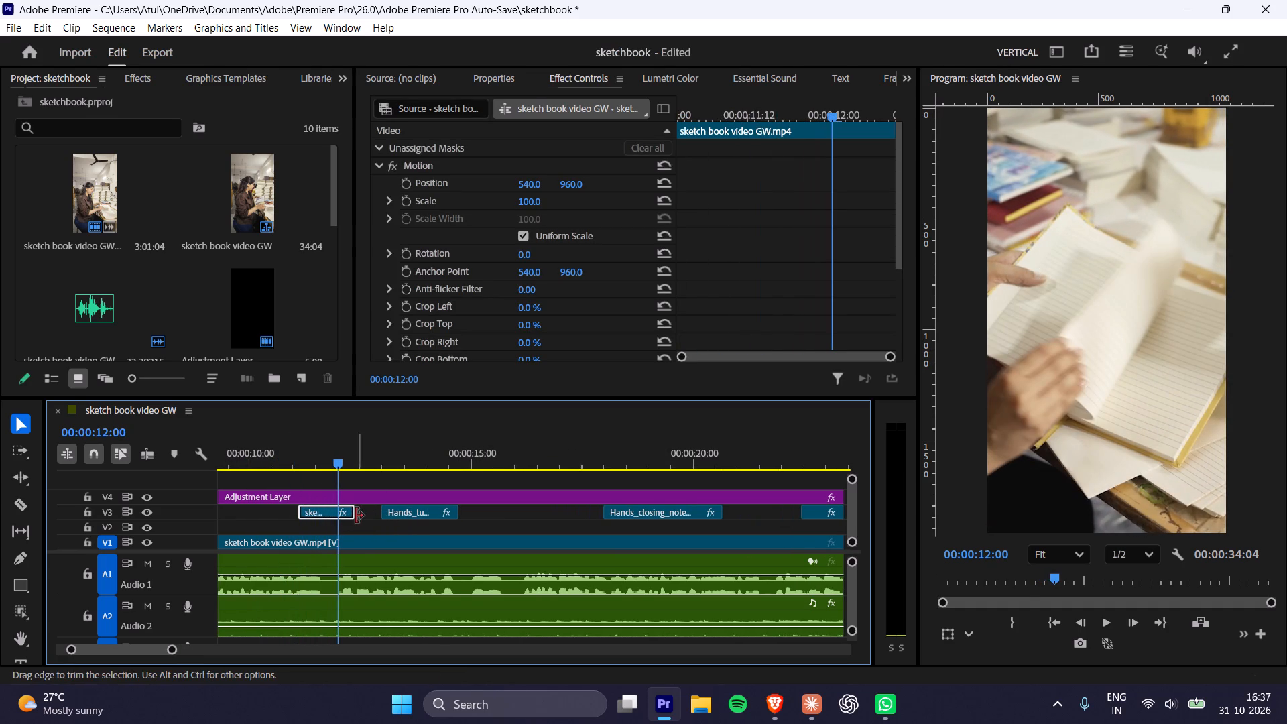
{"action": "left_click_drag", "start_coordinate": [353, 516], "coordinate": [339, 518]}
Play the sequence from about 12 seconds to the printing shots around 24 seconds to examine the remaining inserts.
{"action": "key", "text": "space"}
{"action": "key", "text": "space"}
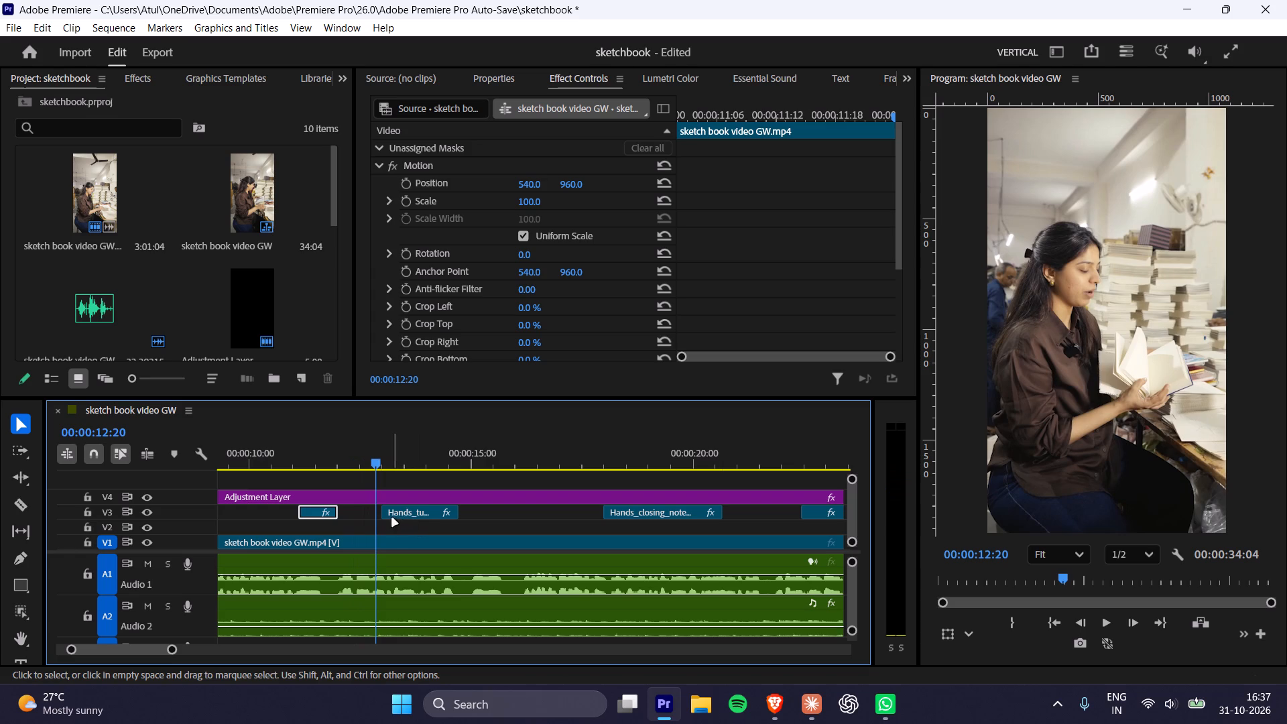
{"action": "key", "text": "space"}
{"action": "key", "text": "space"}
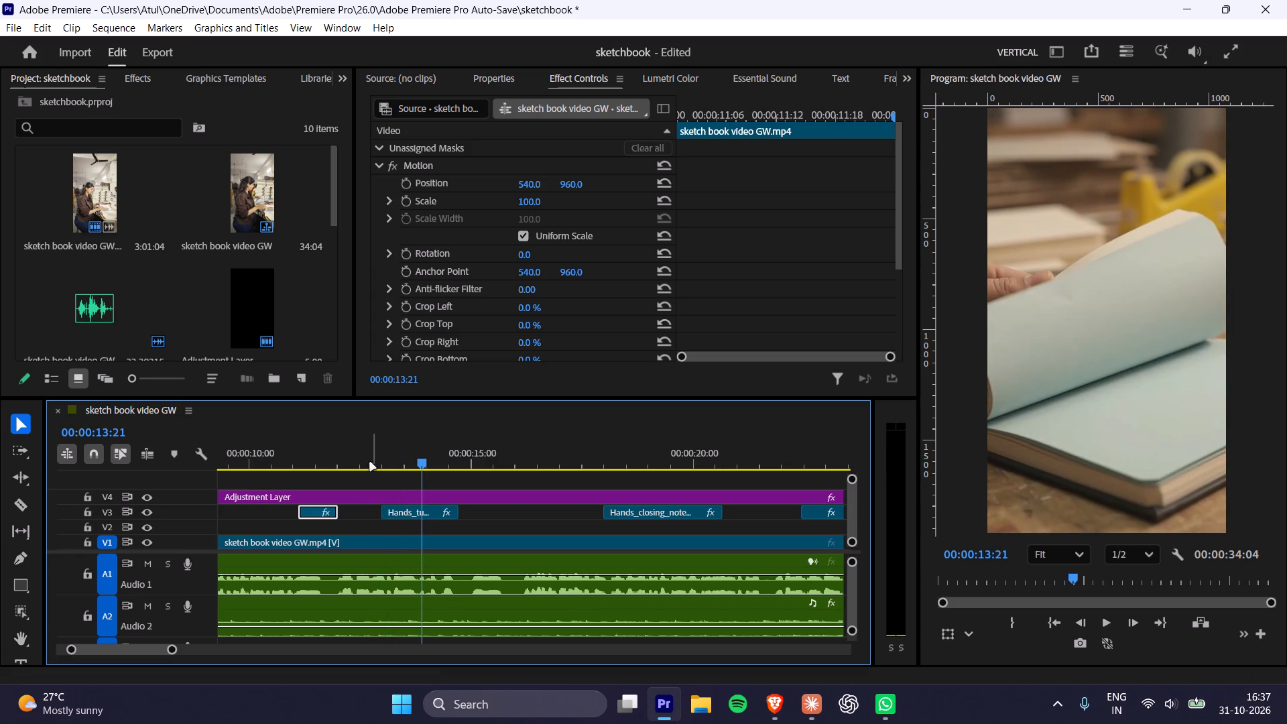
{"action": "key", "text": "space"}
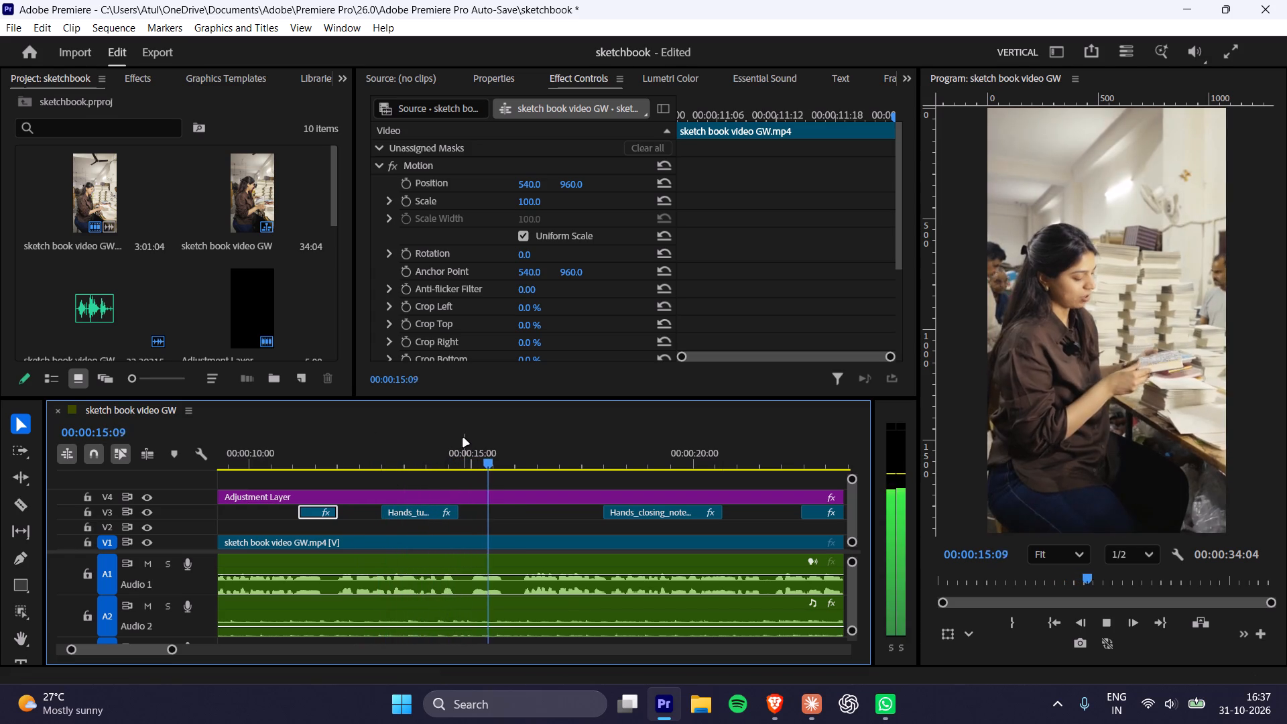
{"action": "key", "text": "space"}
{"action": "key", "text": "space"}
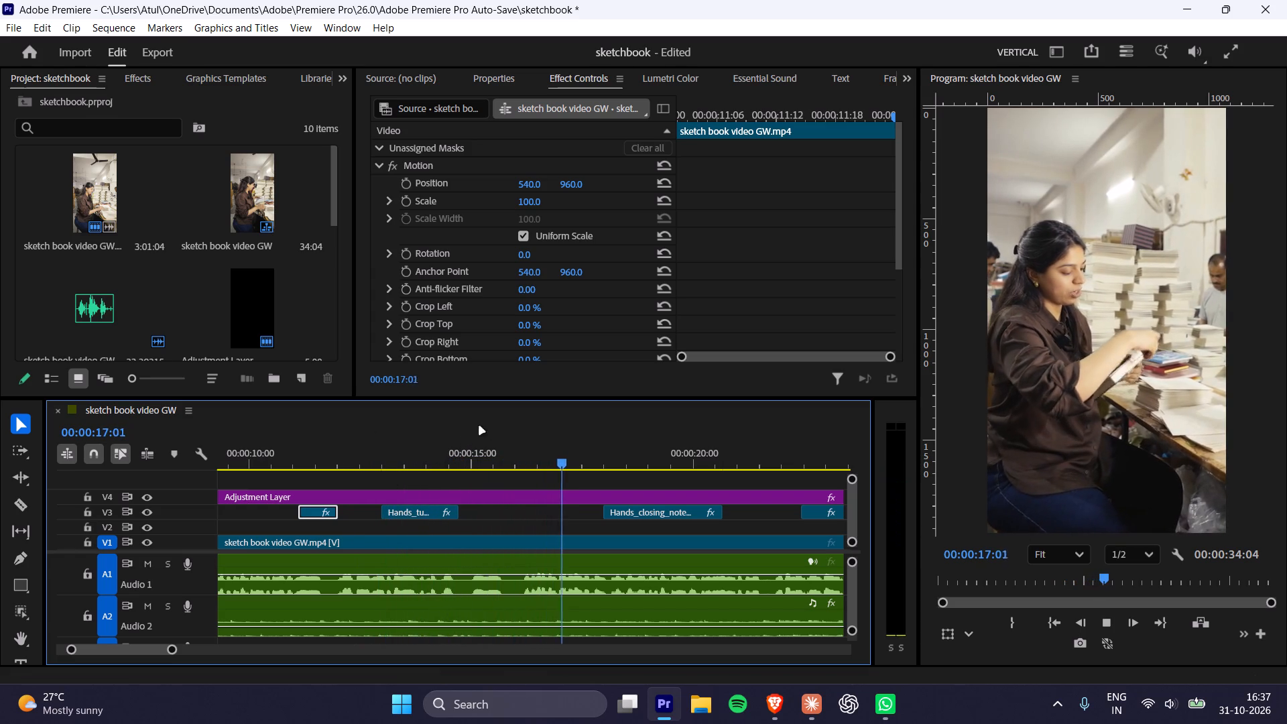
{"action": "scroll", "coordinate": [579, 500], "scroll_direction": "down", "scroll_amount": 5, "text": "alt"}
{"action": "scroll", "coordinate": [580, 507], "scroll_direction": "up", "scroll_amount": 7, "text": "alt"}
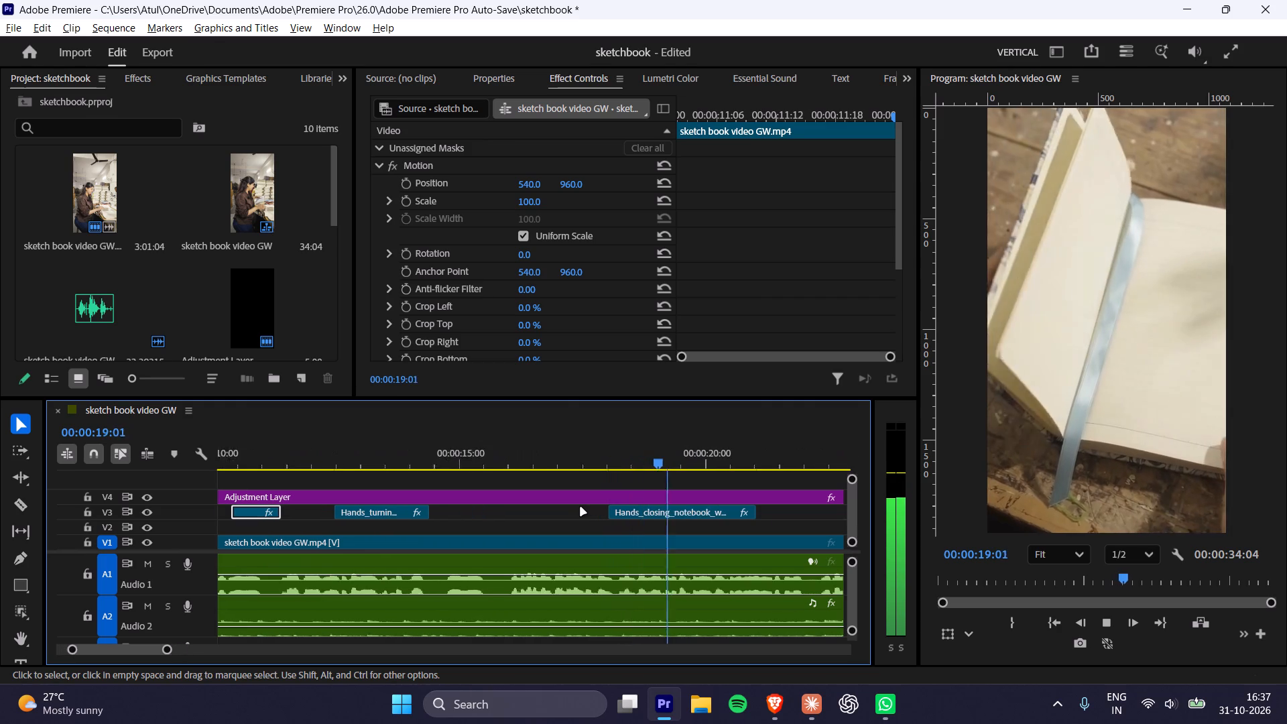
{"action": "scroll", "coordinate": [617, 503], "scroll_direction": "down", "scroll_amount": 5, "text": "shift"}
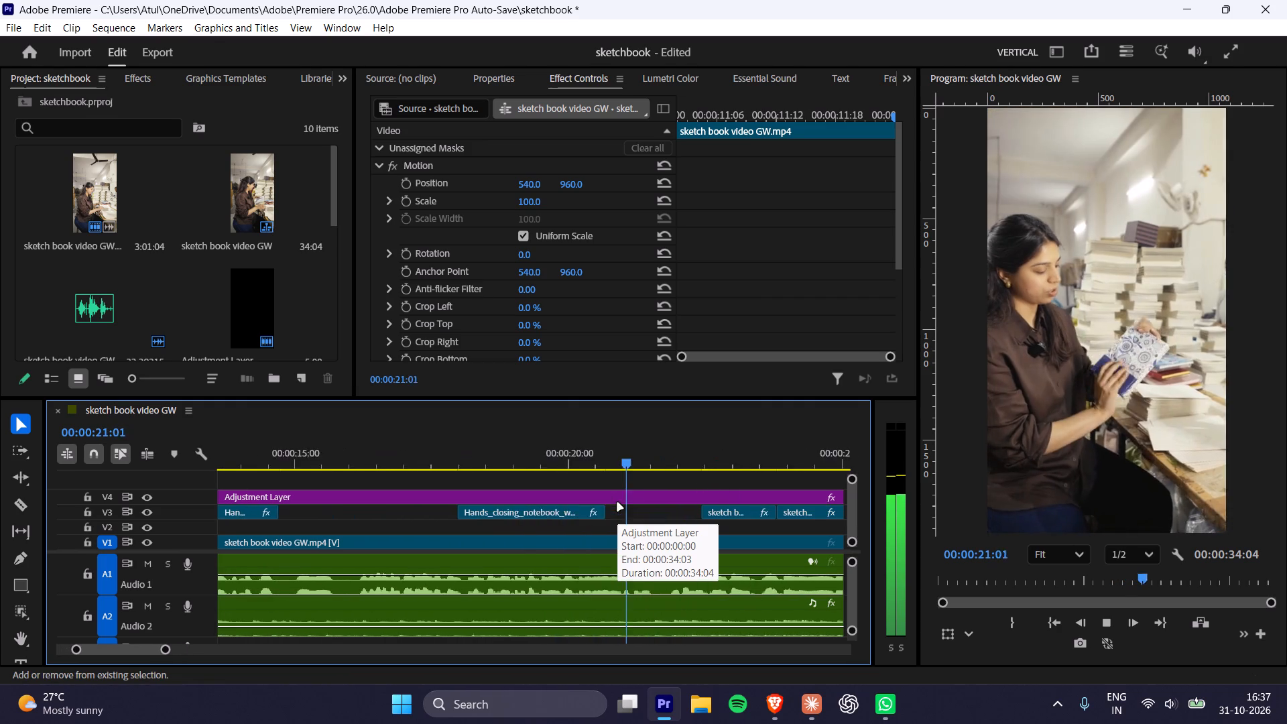
{"action": "scroll", "coordinate": [617, 503], "scroll_direction": "down", "scroll_amount": 16, "text": "shift"}
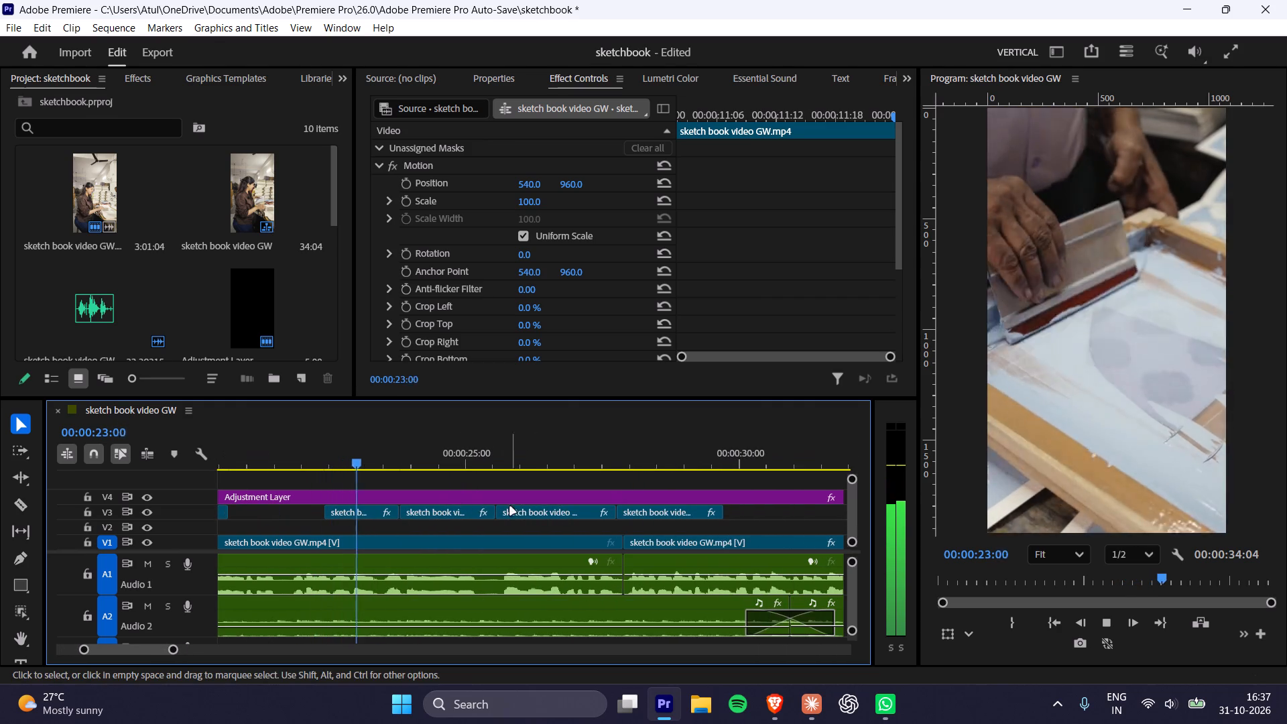
{"action": "key", "text": "space"}
{"action": "key", "text": "space"}
{"action": "key", "text": "space"}
{"action": "key", "text": "space"}
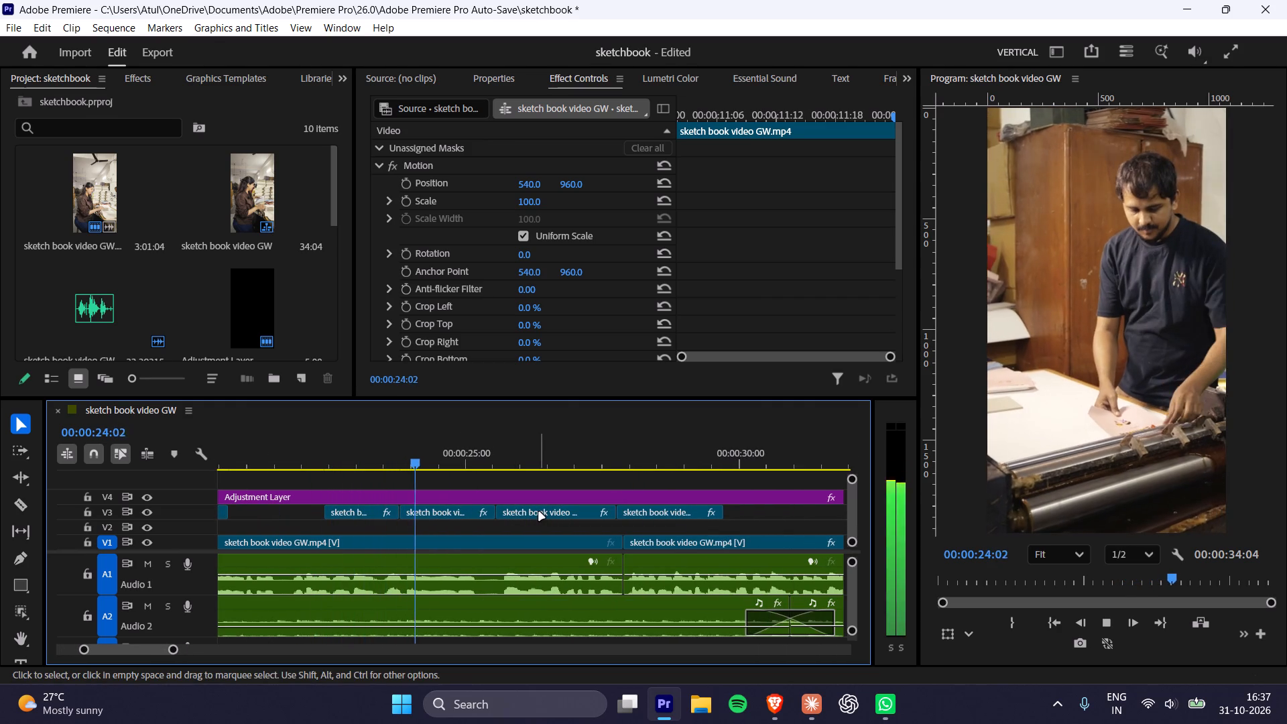
{"action": "key", "text": "space"}
{"action": "key", "text": "space"}
{"action": "key", "text": "space"}
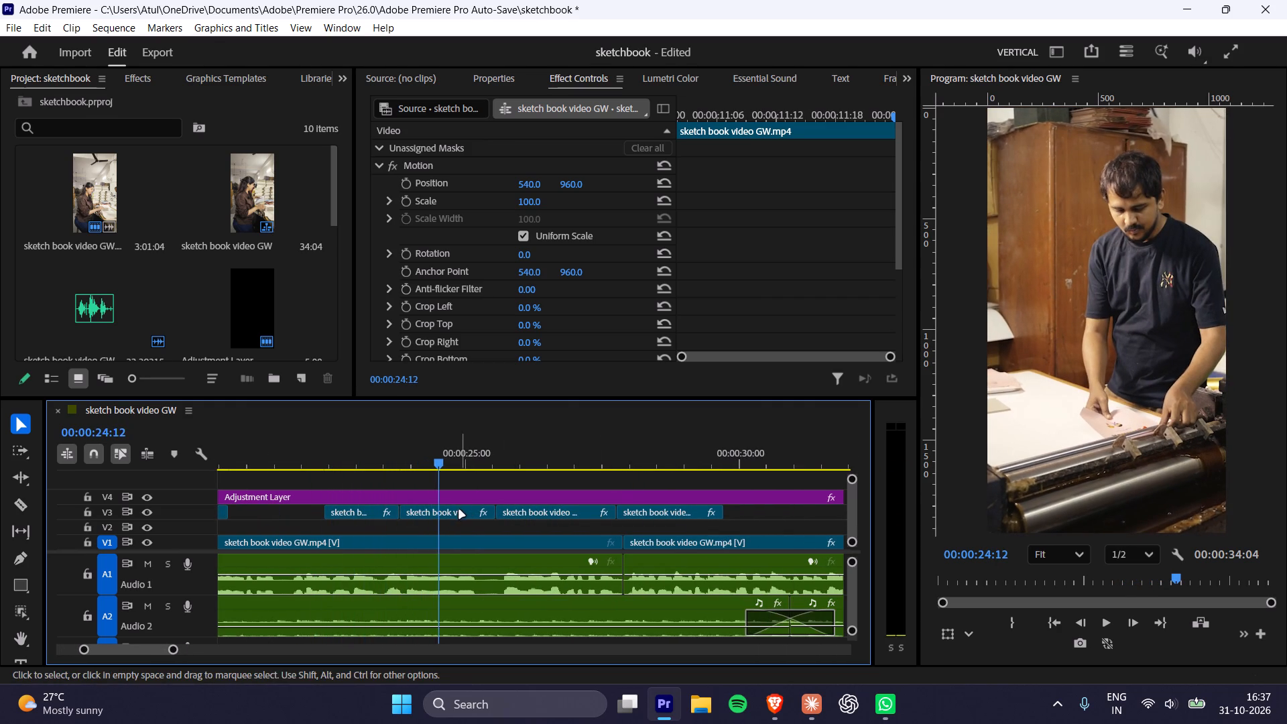
{"action": "left_click_drag", "start_coordinate": [414, 469], "coordinate": [400, 467]}
{"action": "left_click", "coordinate": [393, 463]}
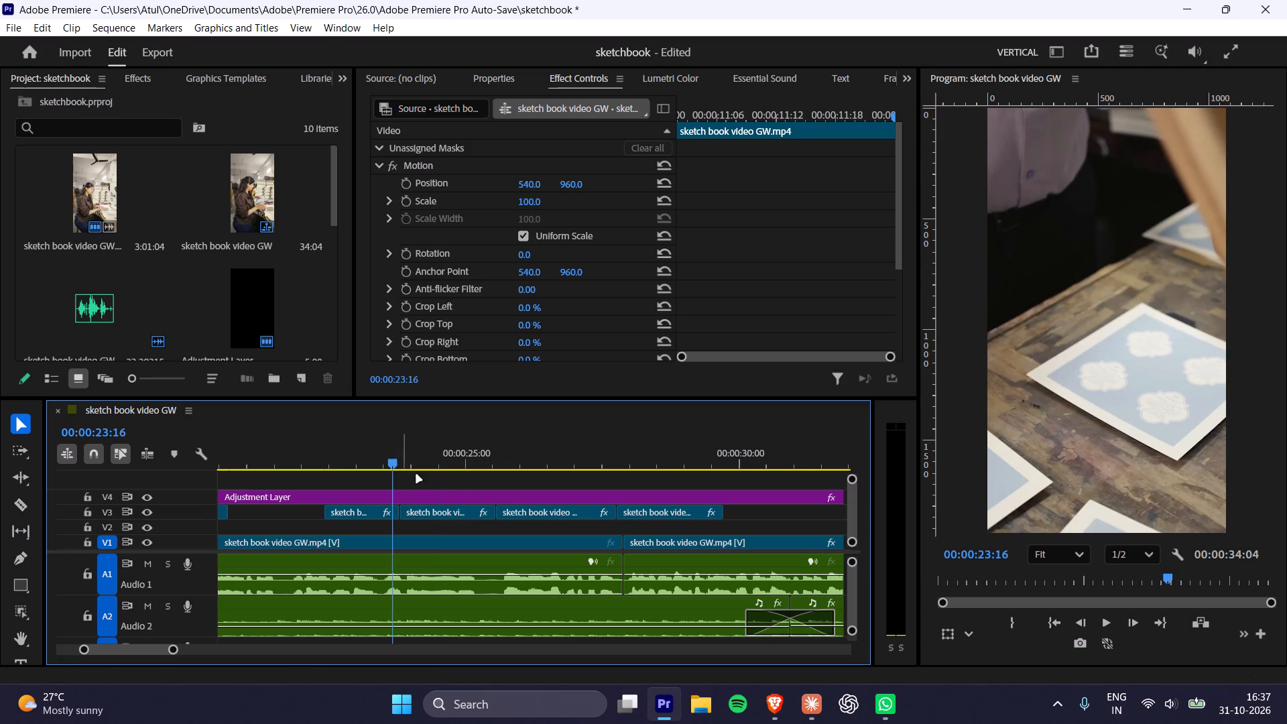
Import gold foil.mp4 into the sketchbook project.
{"action": "scroll", "coordinate": [505, 514], "scroll_direction": "down", "scroll_amount": 10, "text": "alt"}
{"action": "left_click_drag", "start_coordinate": [714, 452], "coordinate": [732, 461]}
{"action": "left_click_drag", "start_coordinate": [719, 465], "coordinate": [737, 471]}
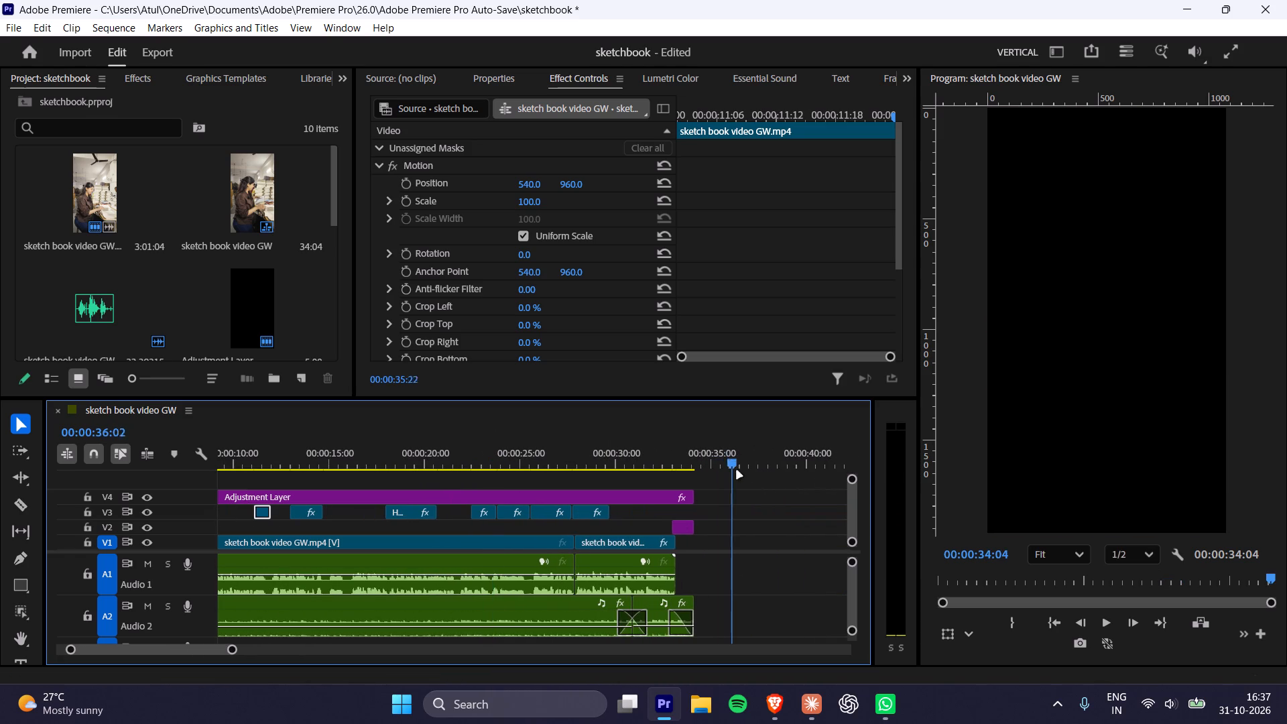
{"action": "left_click_drag", "start_coordinate": [737, 471], "coordinate": [737, 471]}
{"action": "scroll", "coordinate": [211, 299], "scroll_direction": "down", "scroll_amount": 9}
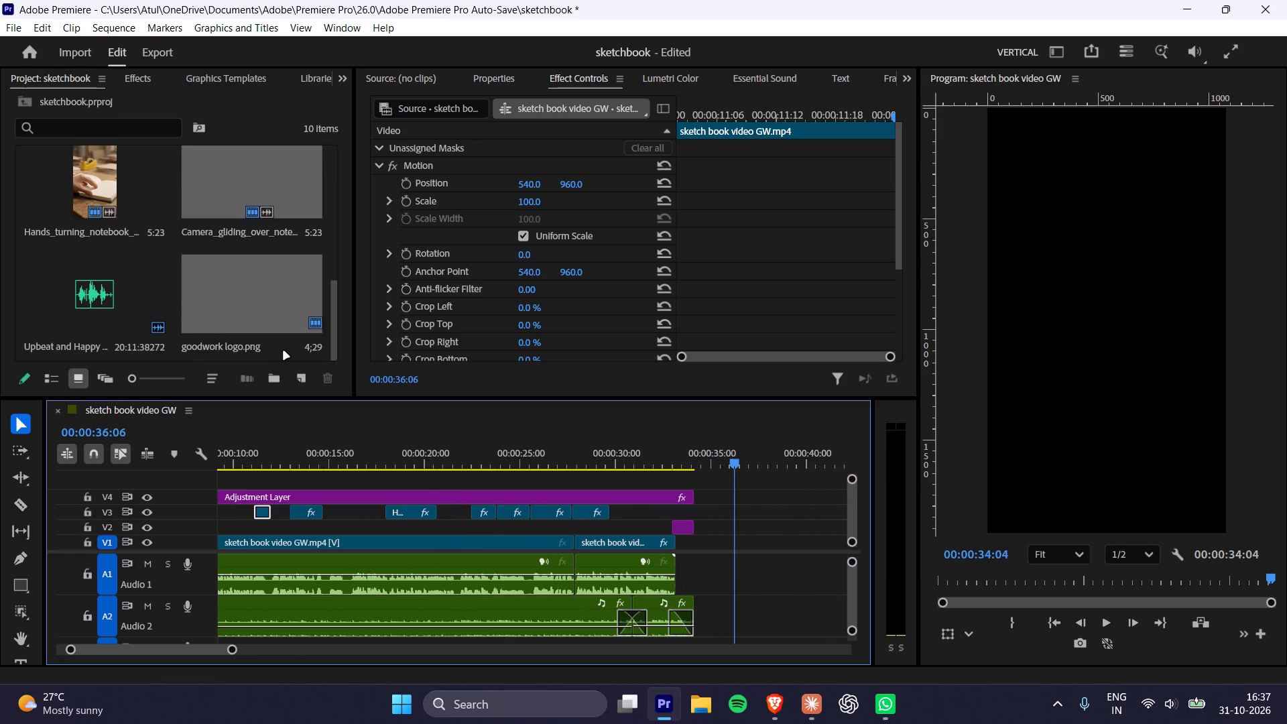
{"action": "double_click", "coordinate": [288, 351]}
{"action": "double_click", "coordinate": [170, 353]}
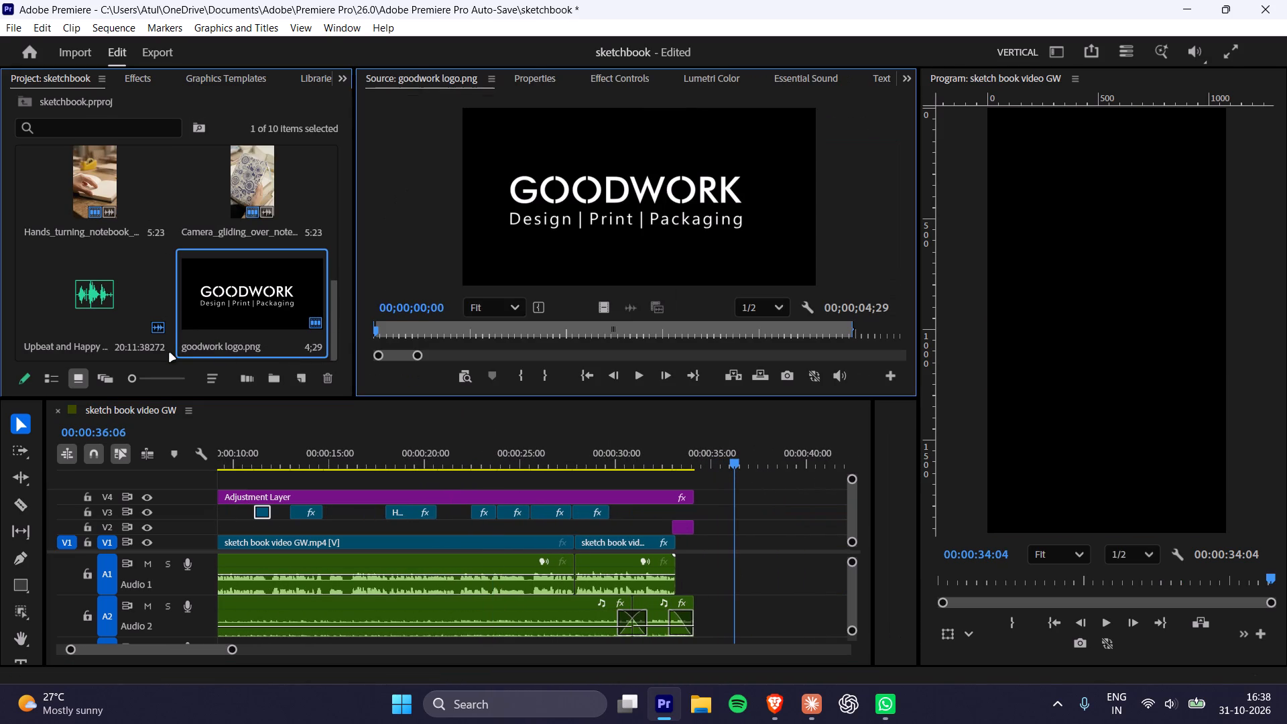
{"action": "double_click", "coordinate": [180, 200]}
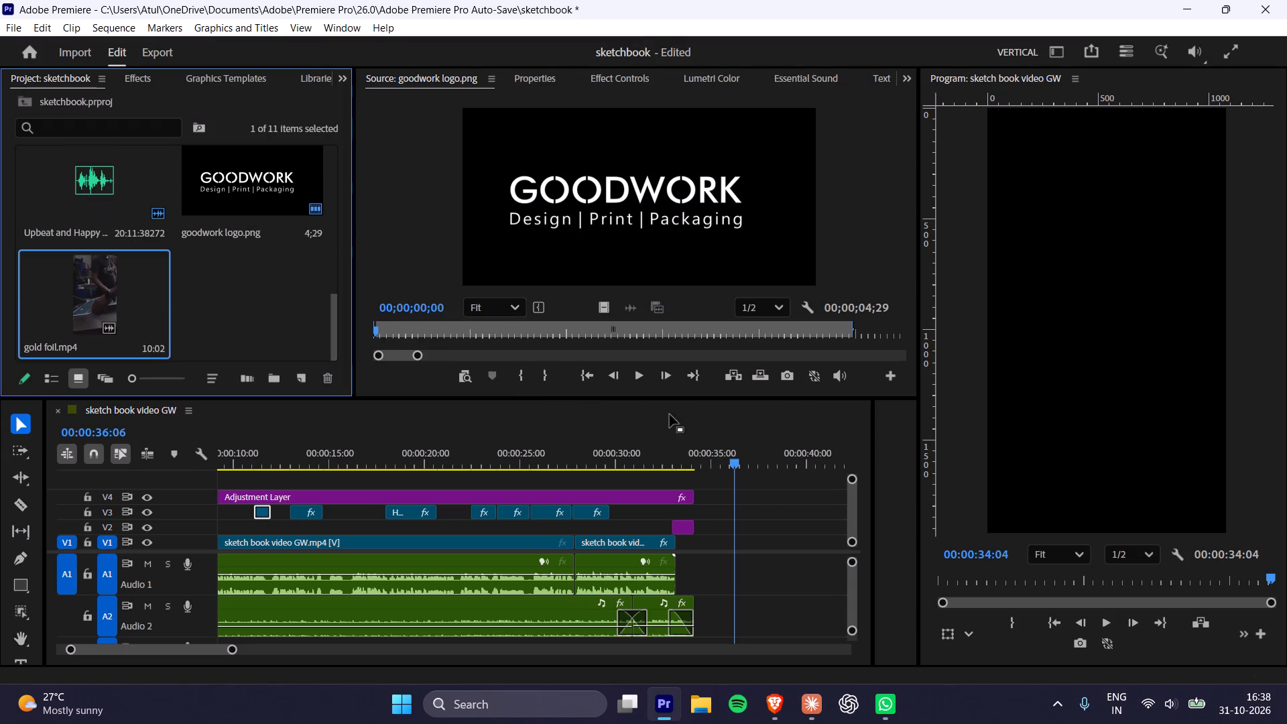
Place gold foil.mp4 on V1 past the end of the edit, at about 39 seconds.
{"action": "left_click_drag", "start_coordinate": [88, 297], "coordinate": [770, 522]}
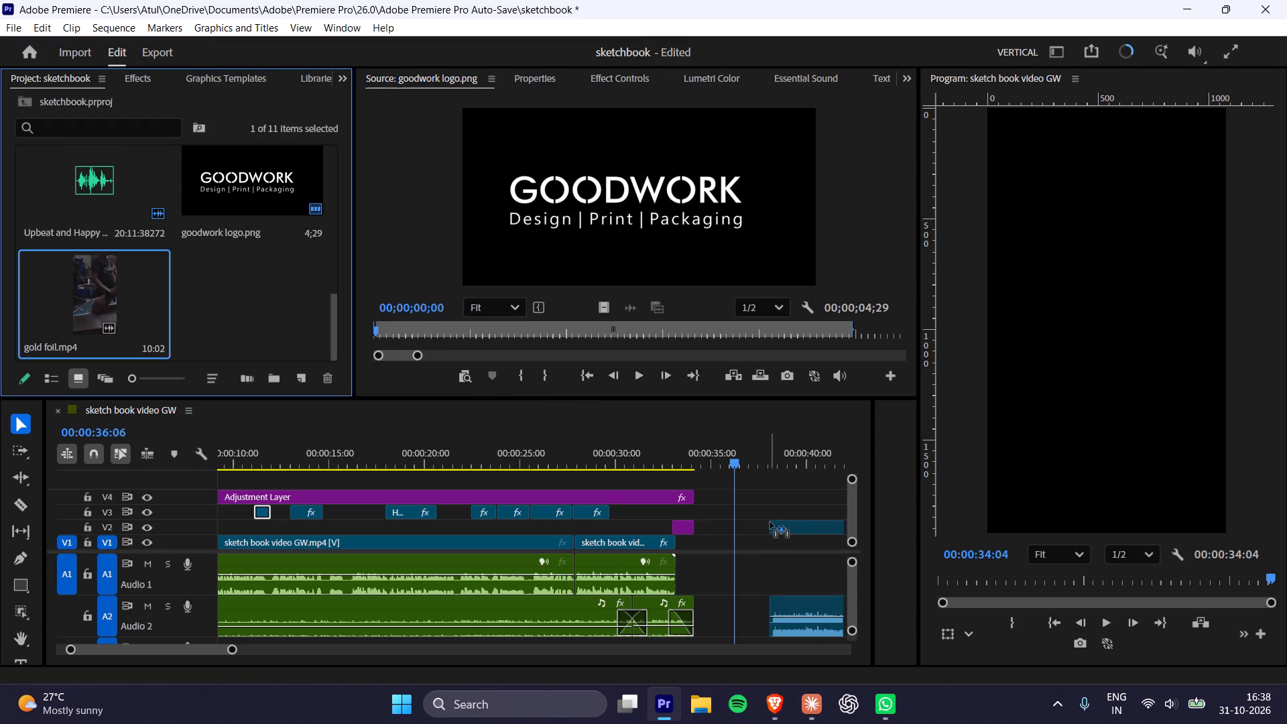
{"action": "left_click_drag", "start_coordinate": [770, 522], "coordinate": [796, 538]}
Unlink the gold foil.mp4 clip's video and audio and delete its audio.
{"action": "right_click", "coordinate": [816, 542]}
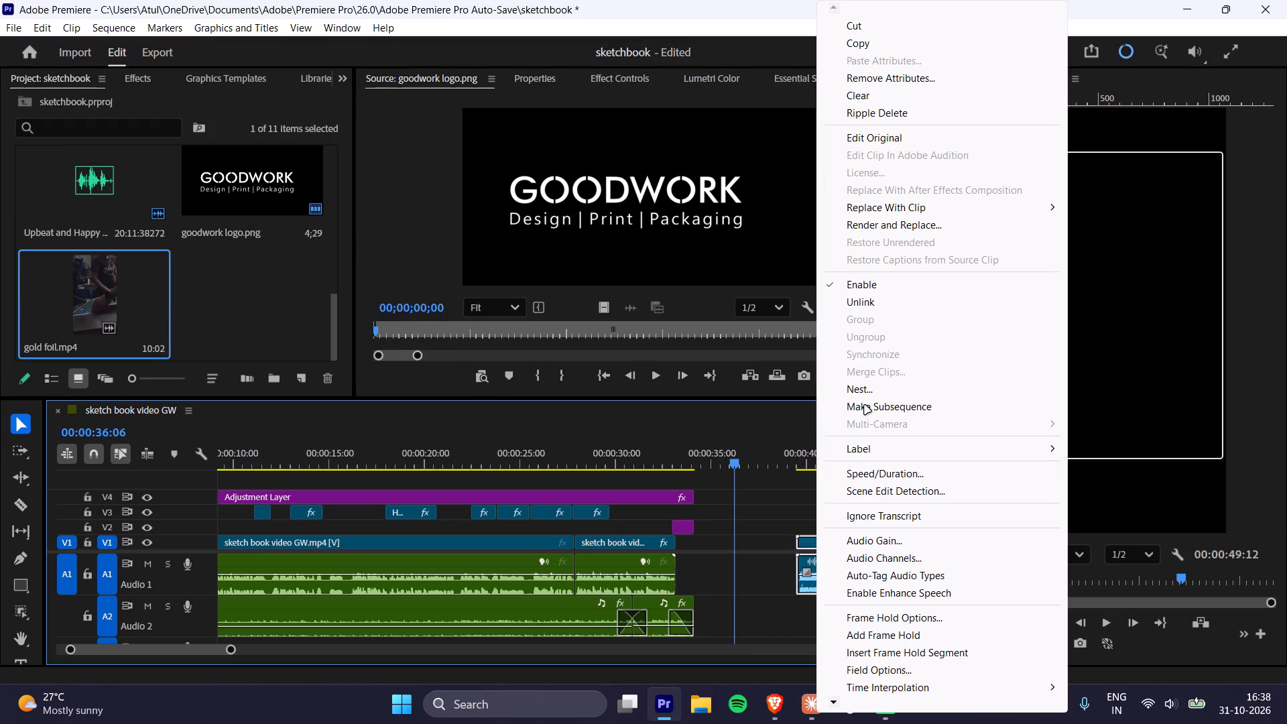
{"action": "left_click", "coordinate": [860, 306]}
{"action": "left_click", "coordinate": [816, 572]}
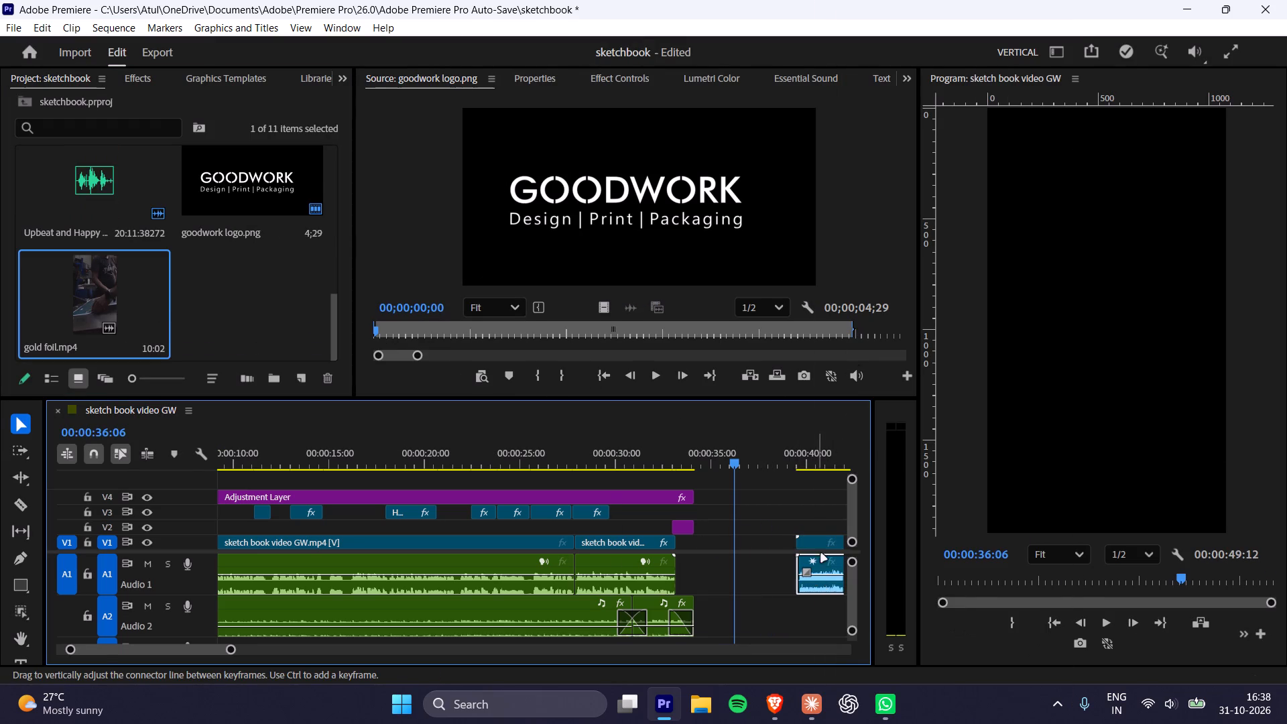
{"action": "key", "text": "Delete"}
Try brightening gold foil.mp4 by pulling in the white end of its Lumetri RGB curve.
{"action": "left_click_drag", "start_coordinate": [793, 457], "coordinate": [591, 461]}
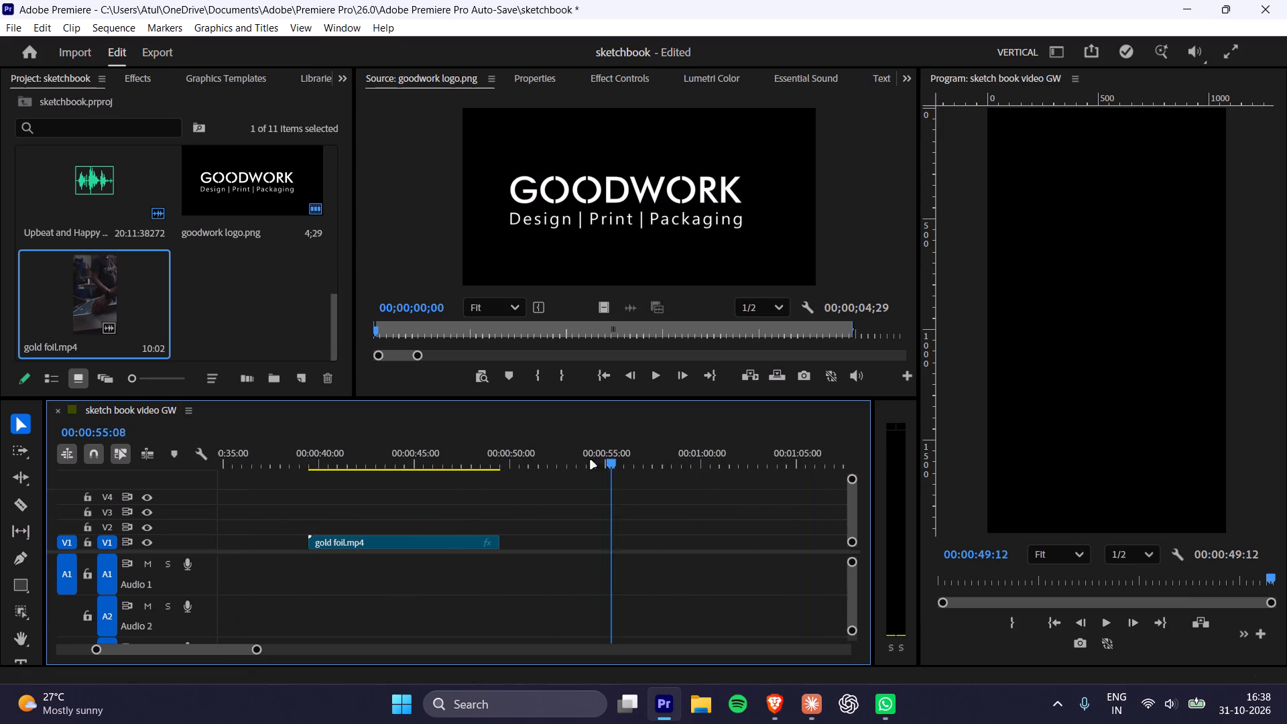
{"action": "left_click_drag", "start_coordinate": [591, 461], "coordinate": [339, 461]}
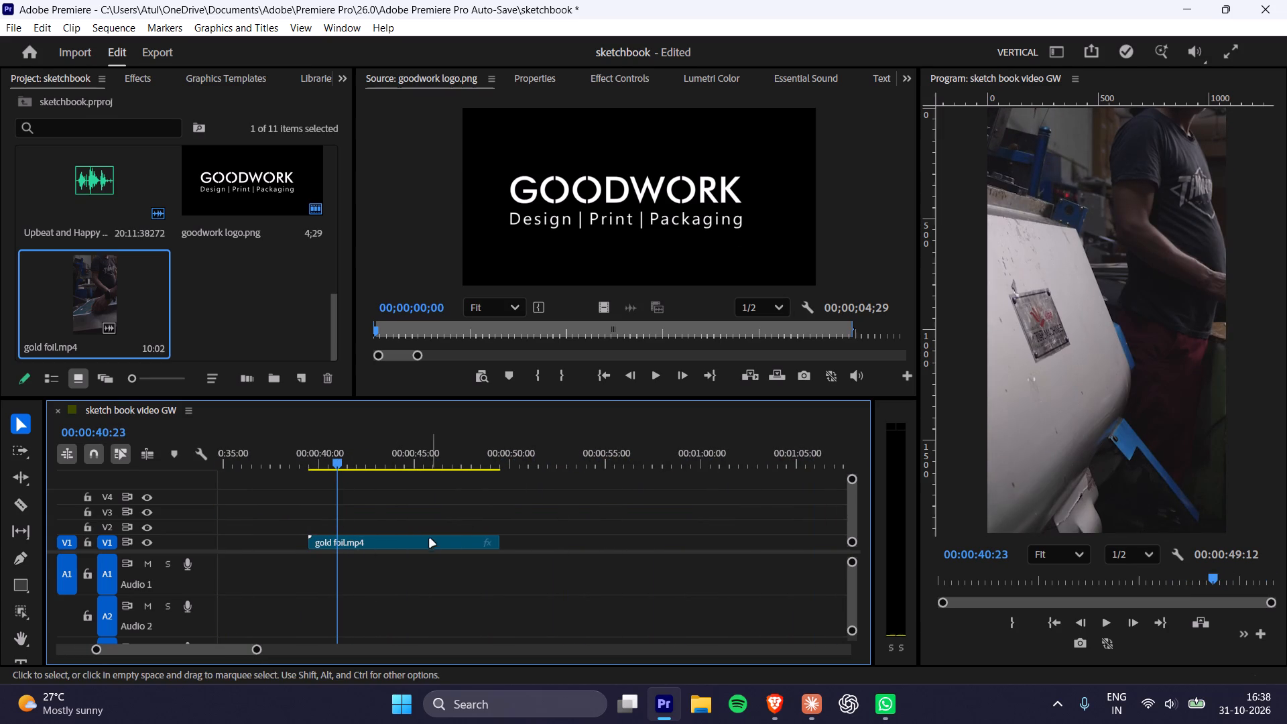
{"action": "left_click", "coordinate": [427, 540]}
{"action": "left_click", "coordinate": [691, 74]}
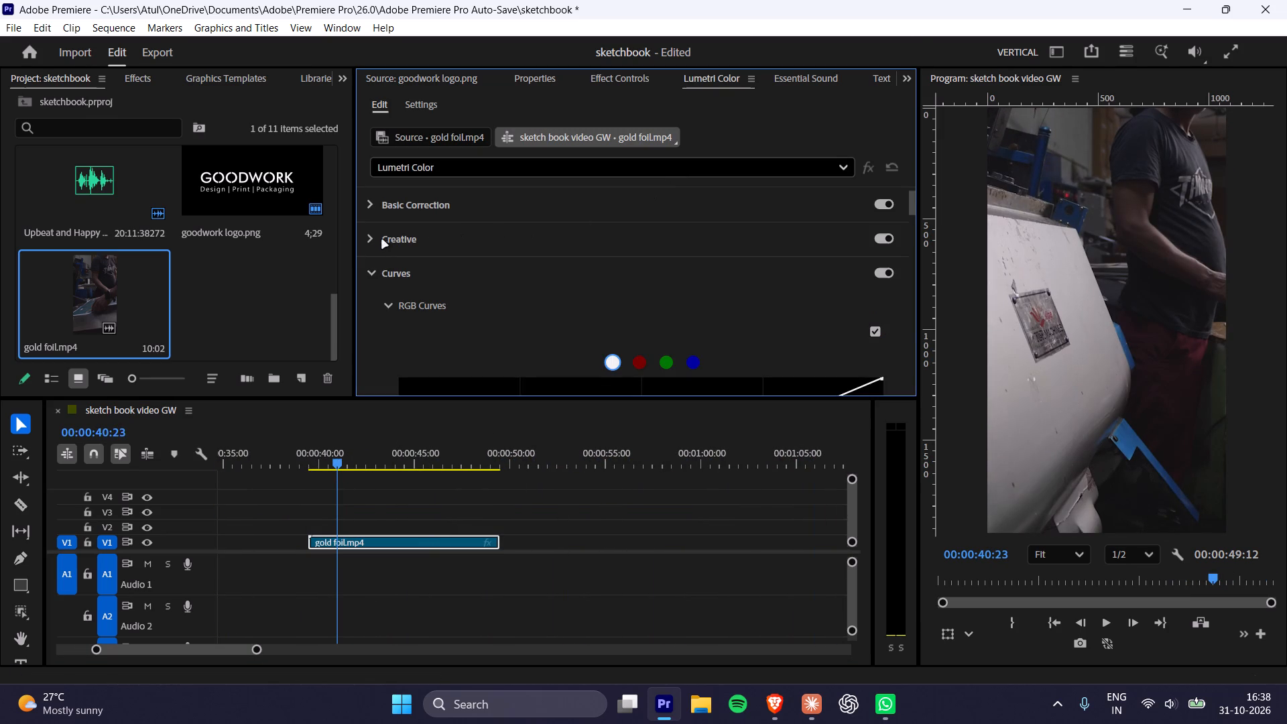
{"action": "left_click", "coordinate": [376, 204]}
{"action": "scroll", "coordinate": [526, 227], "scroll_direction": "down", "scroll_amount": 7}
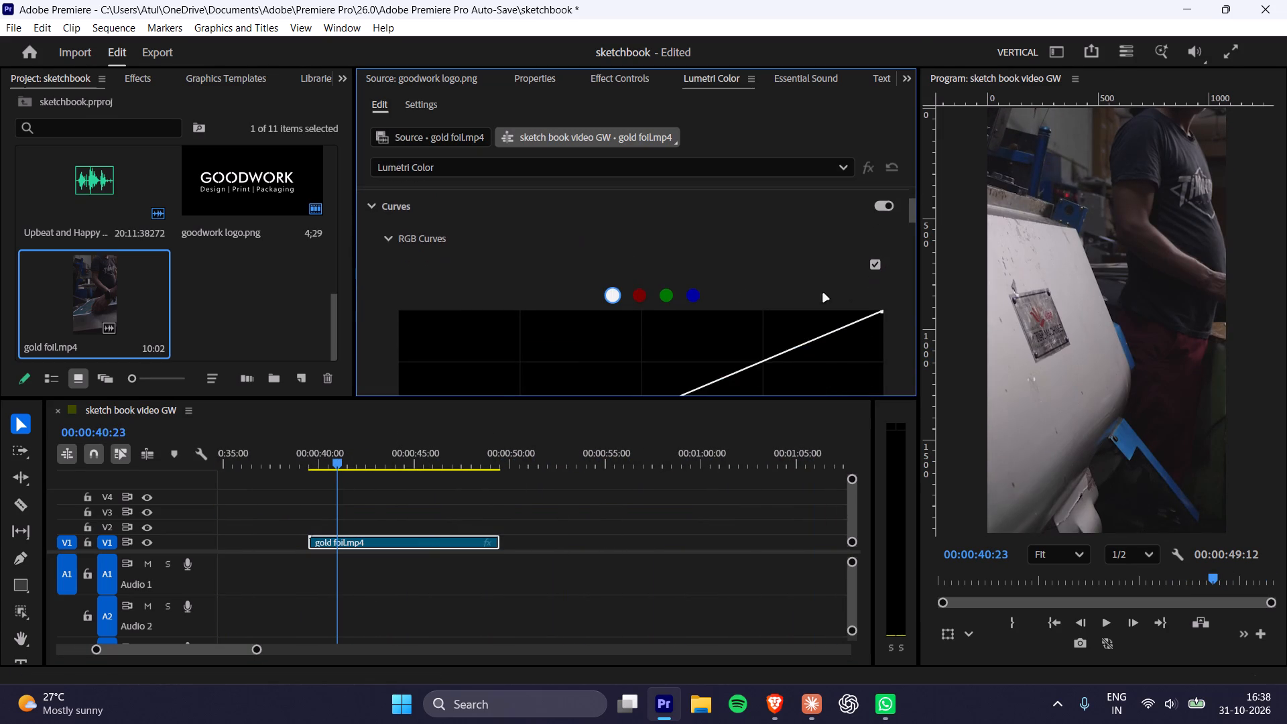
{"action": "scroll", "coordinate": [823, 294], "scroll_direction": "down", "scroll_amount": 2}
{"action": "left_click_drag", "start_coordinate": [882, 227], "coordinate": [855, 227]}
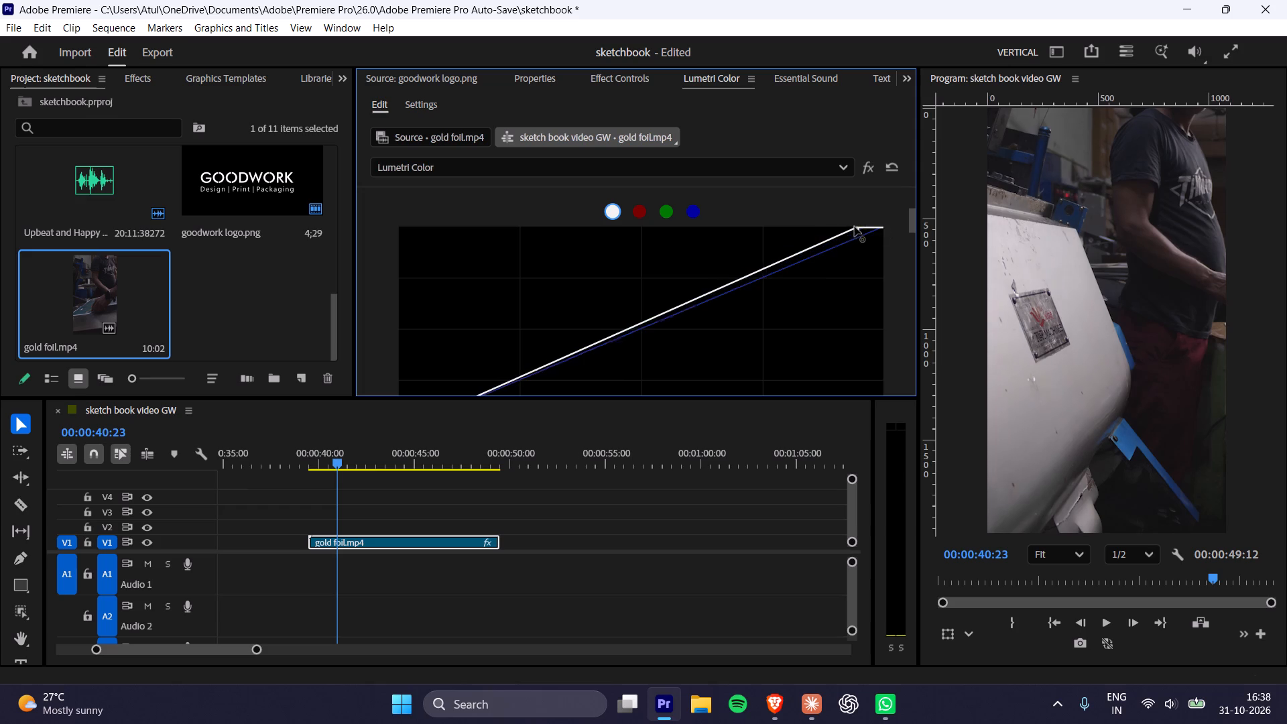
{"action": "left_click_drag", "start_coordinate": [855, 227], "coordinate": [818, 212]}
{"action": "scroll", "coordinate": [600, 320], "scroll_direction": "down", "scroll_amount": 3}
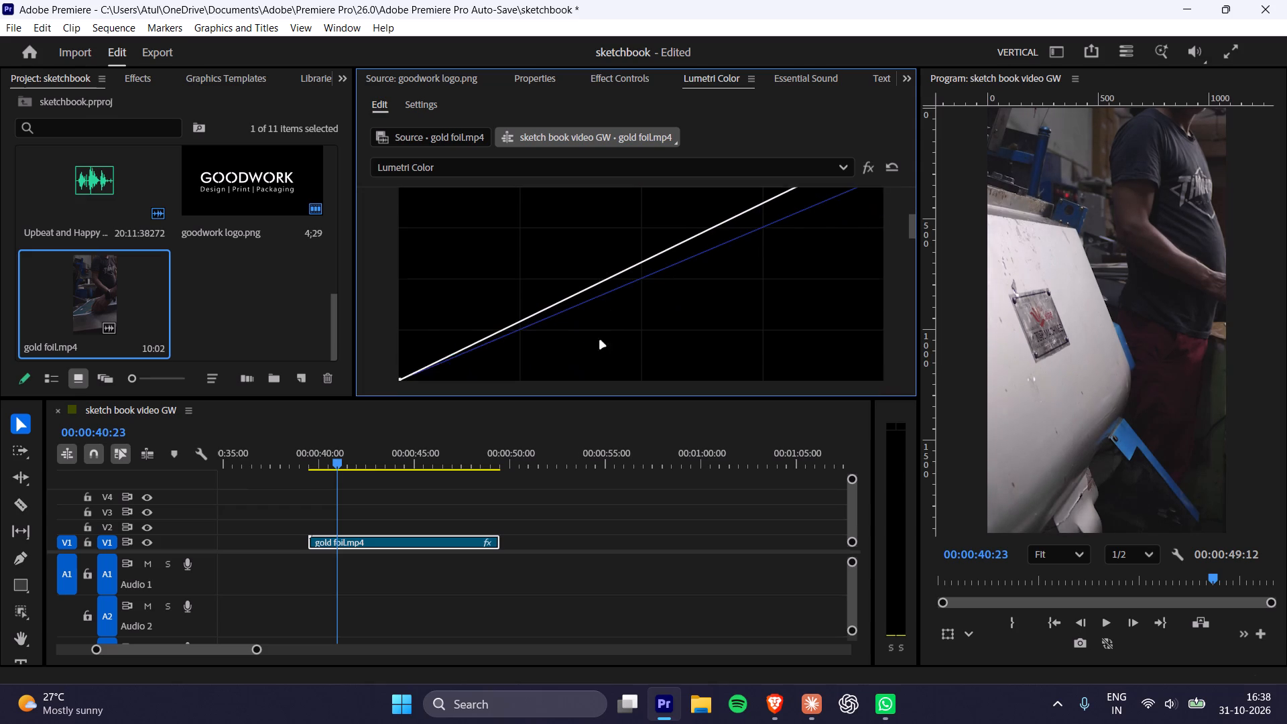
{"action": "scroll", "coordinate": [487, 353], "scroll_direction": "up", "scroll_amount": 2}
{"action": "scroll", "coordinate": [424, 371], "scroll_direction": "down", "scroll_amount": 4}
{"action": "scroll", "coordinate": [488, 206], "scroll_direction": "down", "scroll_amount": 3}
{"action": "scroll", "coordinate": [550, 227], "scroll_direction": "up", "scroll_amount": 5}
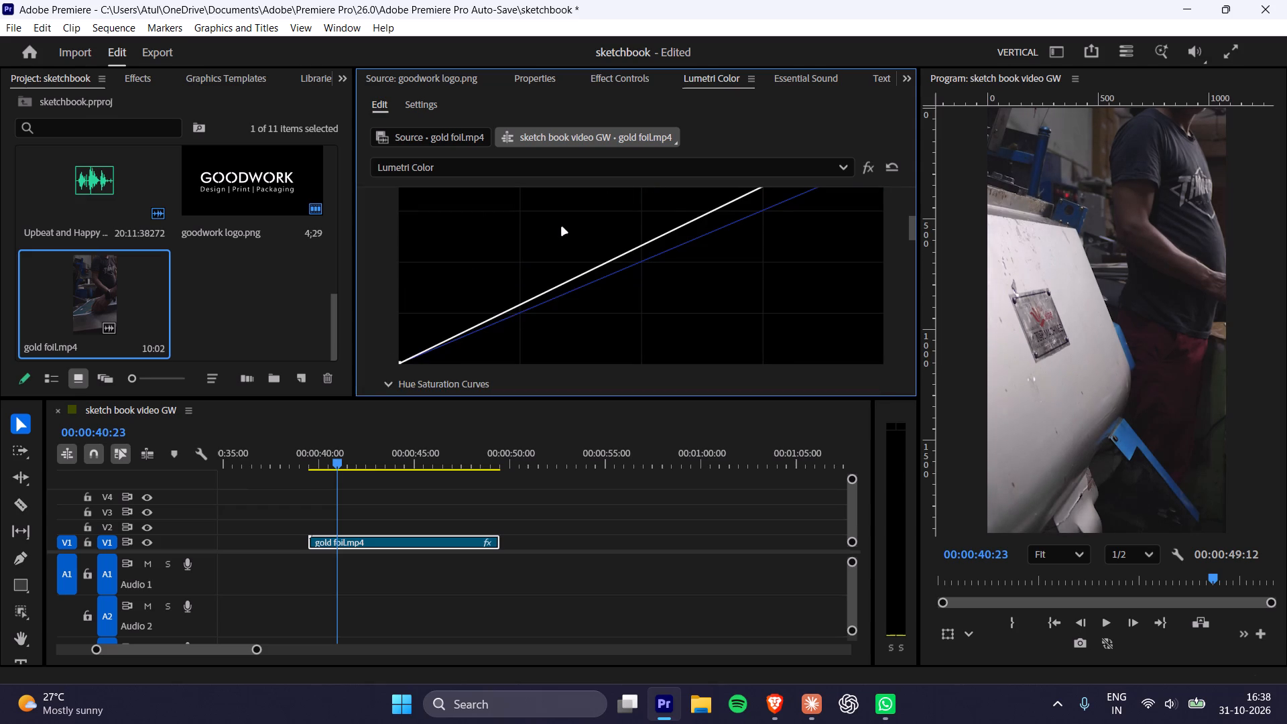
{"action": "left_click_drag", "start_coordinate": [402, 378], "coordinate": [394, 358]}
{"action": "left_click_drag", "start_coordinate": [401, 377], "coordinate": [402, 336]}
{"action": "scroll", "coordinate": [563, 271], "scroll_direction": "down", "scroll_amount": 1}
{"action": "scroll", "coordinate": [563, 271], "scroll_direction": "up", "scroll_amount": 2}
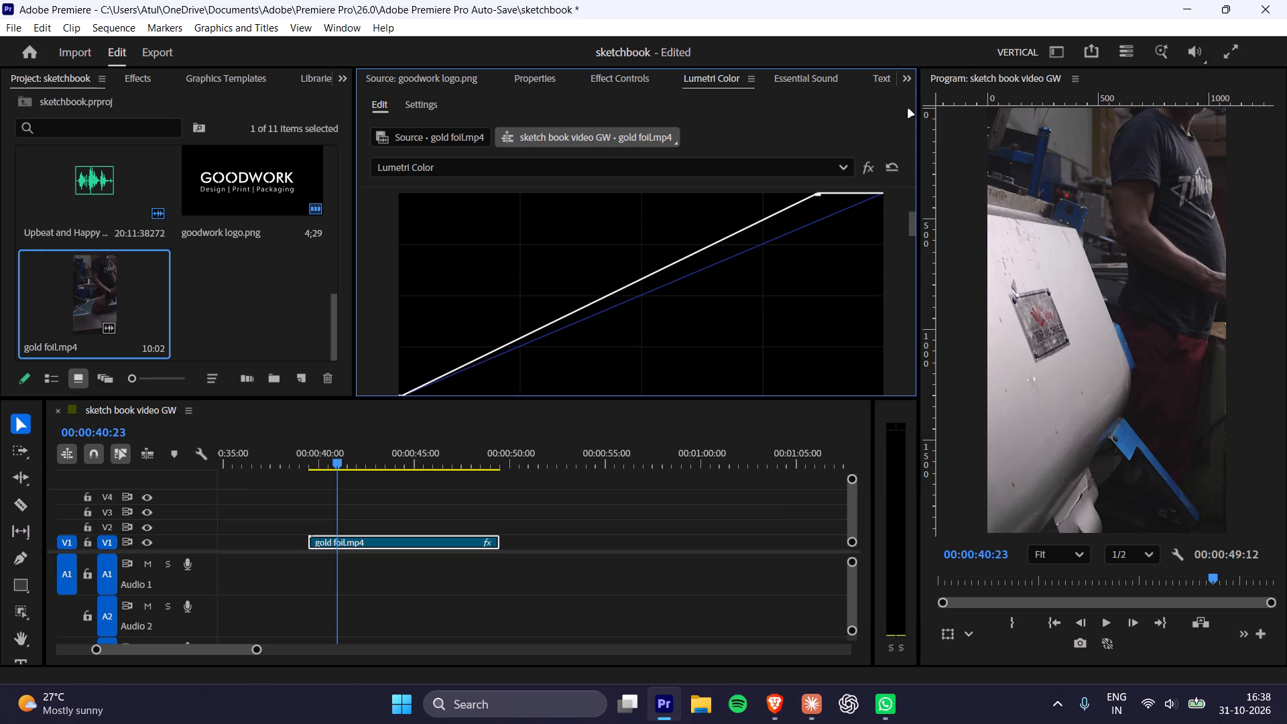
Switch to the Color workspace.
{"action": "left_click", "coordinate": [1054, 54]}
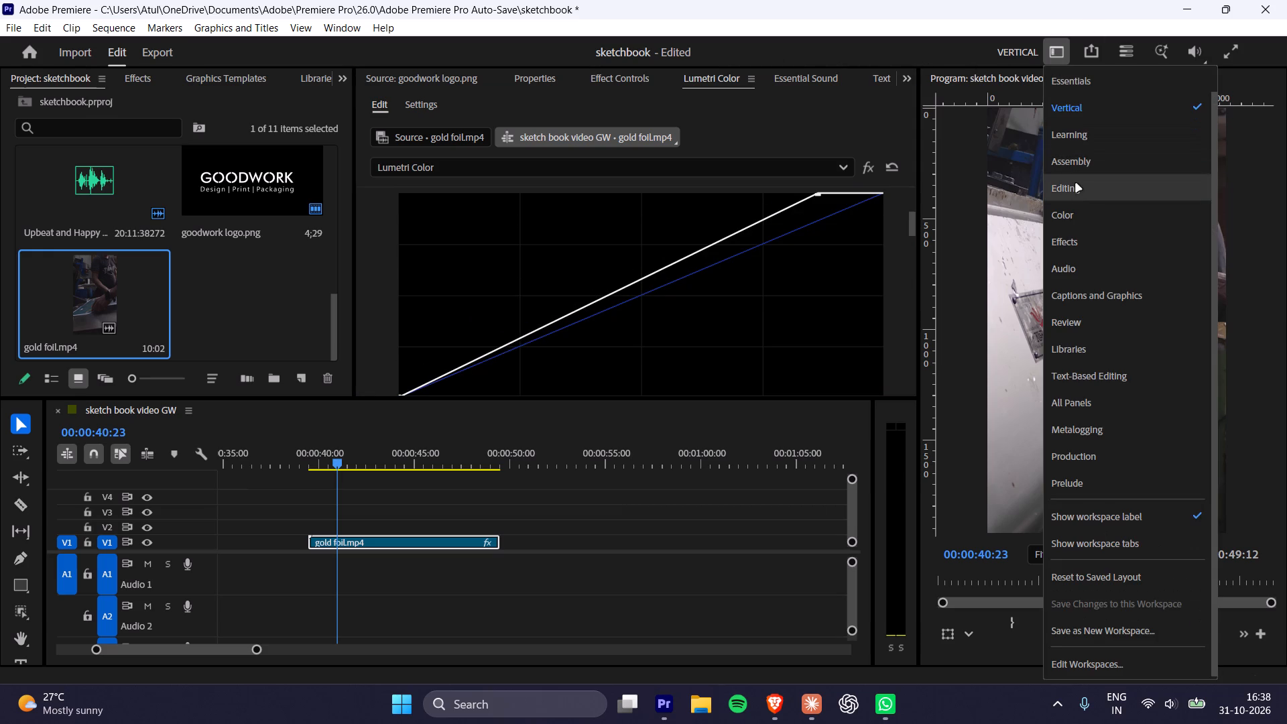
{"action": "left_click", "coordinate": [1068, 221]}
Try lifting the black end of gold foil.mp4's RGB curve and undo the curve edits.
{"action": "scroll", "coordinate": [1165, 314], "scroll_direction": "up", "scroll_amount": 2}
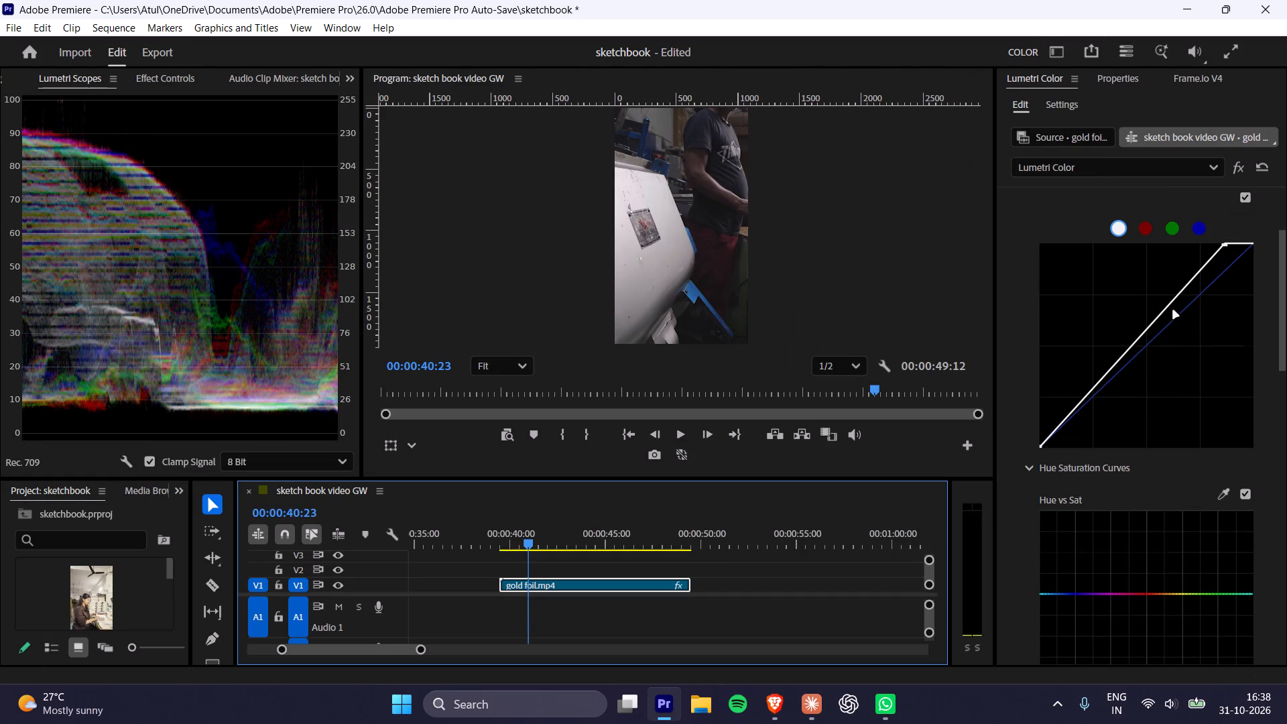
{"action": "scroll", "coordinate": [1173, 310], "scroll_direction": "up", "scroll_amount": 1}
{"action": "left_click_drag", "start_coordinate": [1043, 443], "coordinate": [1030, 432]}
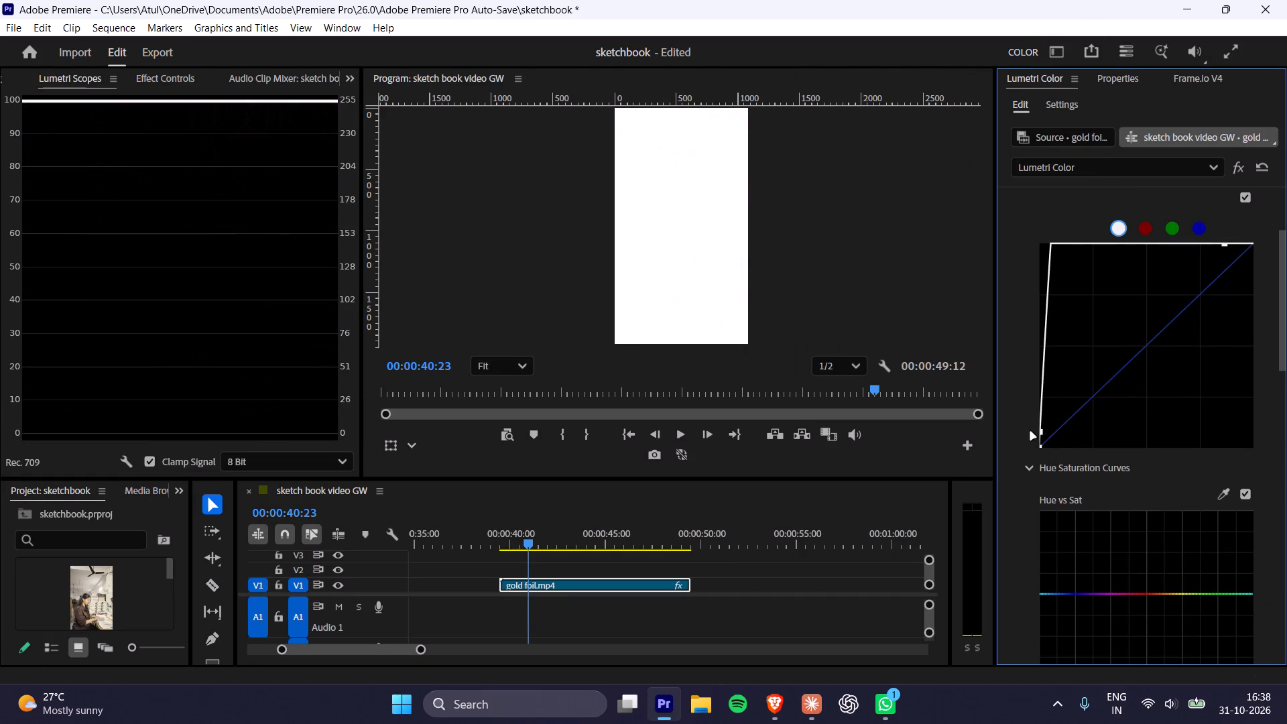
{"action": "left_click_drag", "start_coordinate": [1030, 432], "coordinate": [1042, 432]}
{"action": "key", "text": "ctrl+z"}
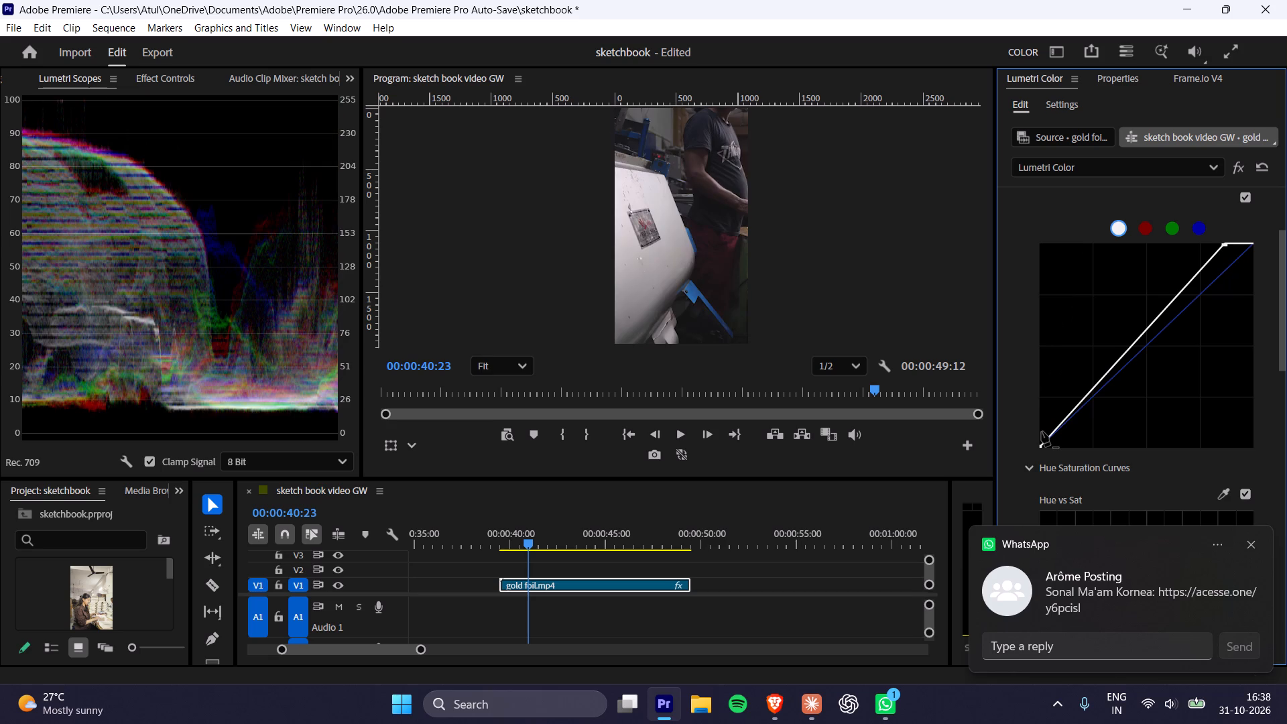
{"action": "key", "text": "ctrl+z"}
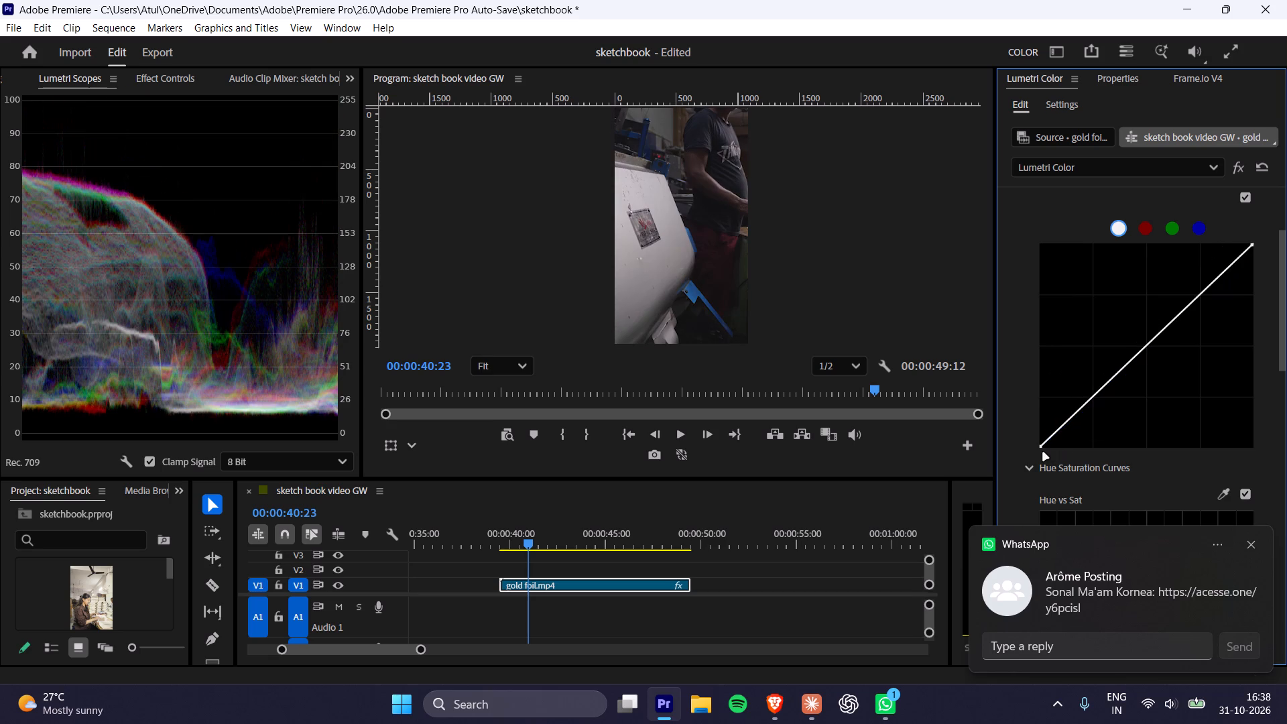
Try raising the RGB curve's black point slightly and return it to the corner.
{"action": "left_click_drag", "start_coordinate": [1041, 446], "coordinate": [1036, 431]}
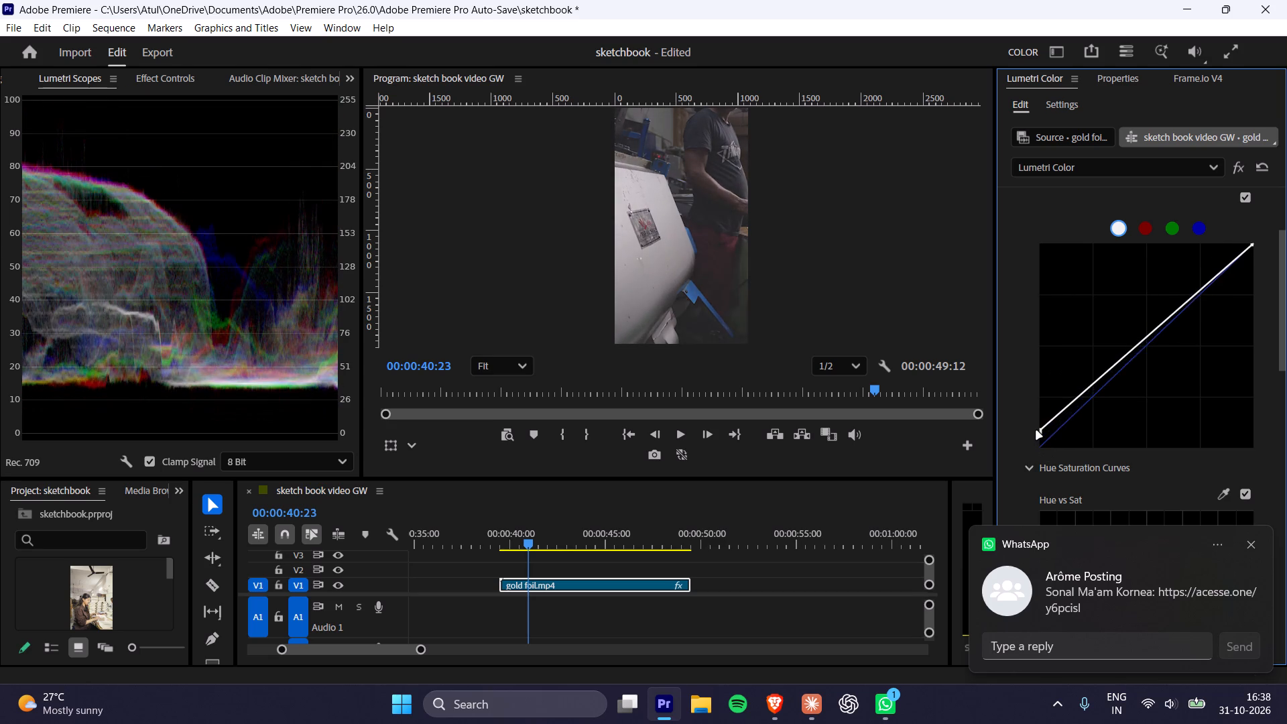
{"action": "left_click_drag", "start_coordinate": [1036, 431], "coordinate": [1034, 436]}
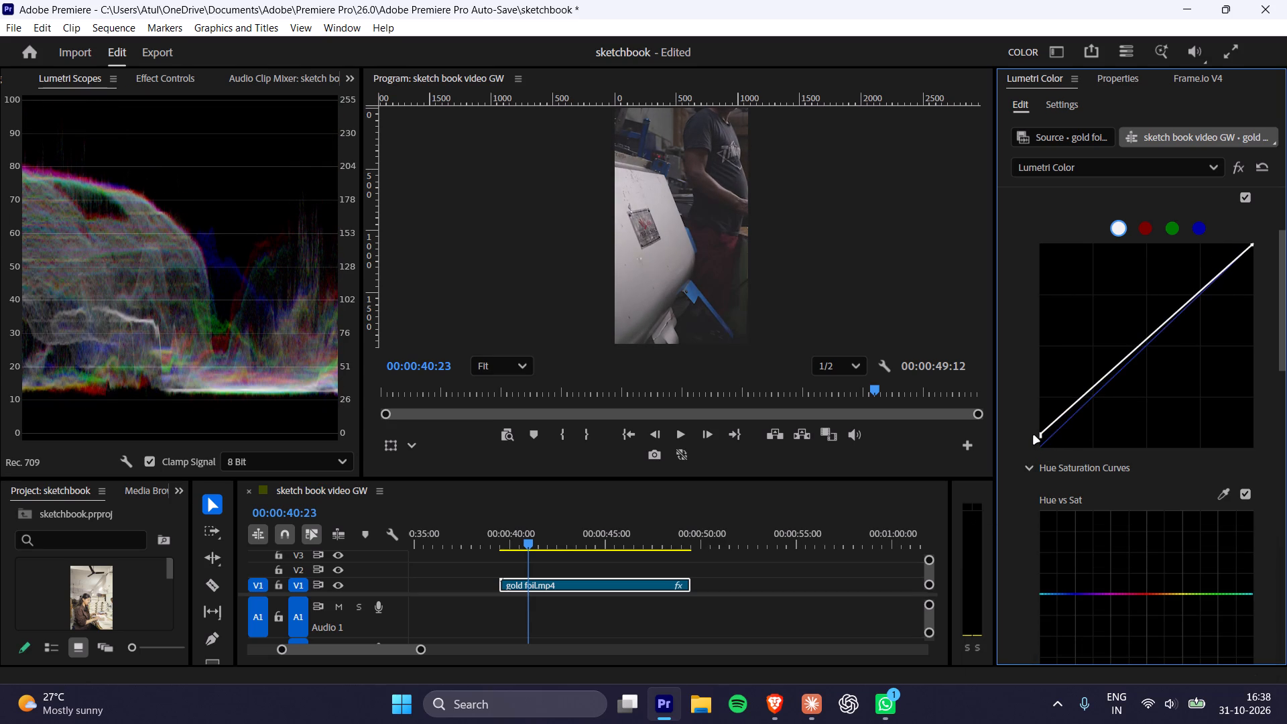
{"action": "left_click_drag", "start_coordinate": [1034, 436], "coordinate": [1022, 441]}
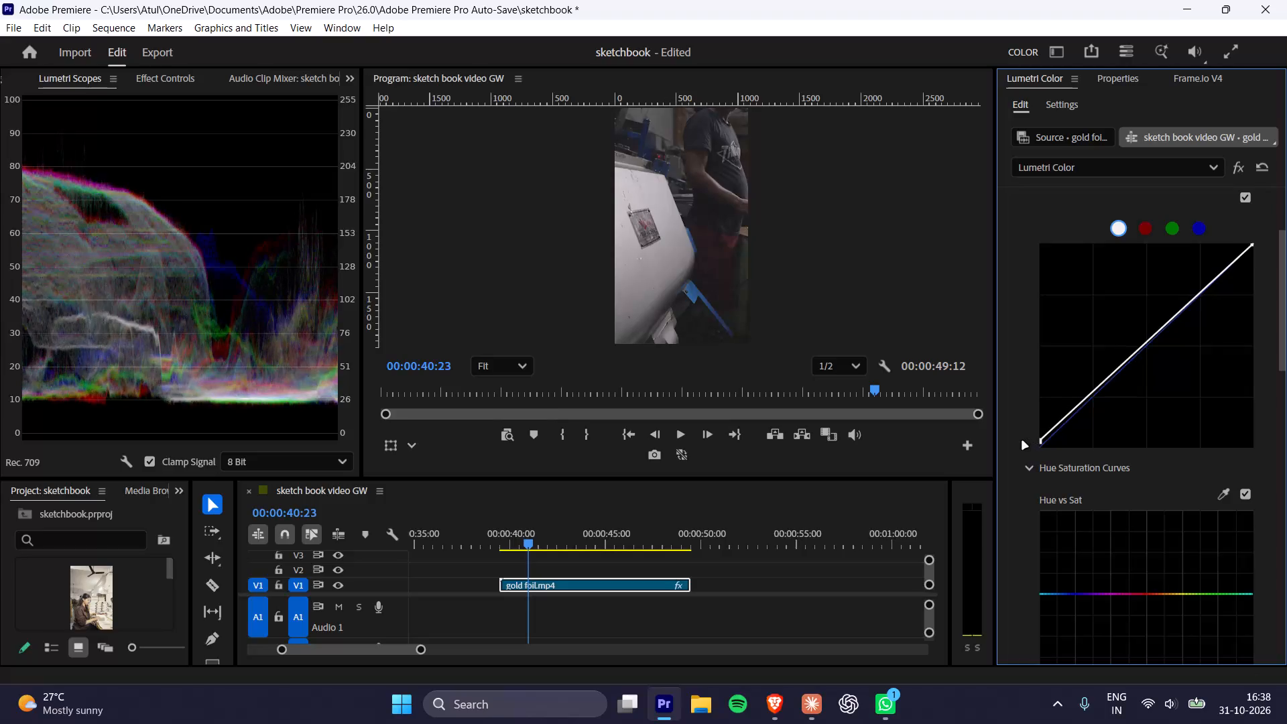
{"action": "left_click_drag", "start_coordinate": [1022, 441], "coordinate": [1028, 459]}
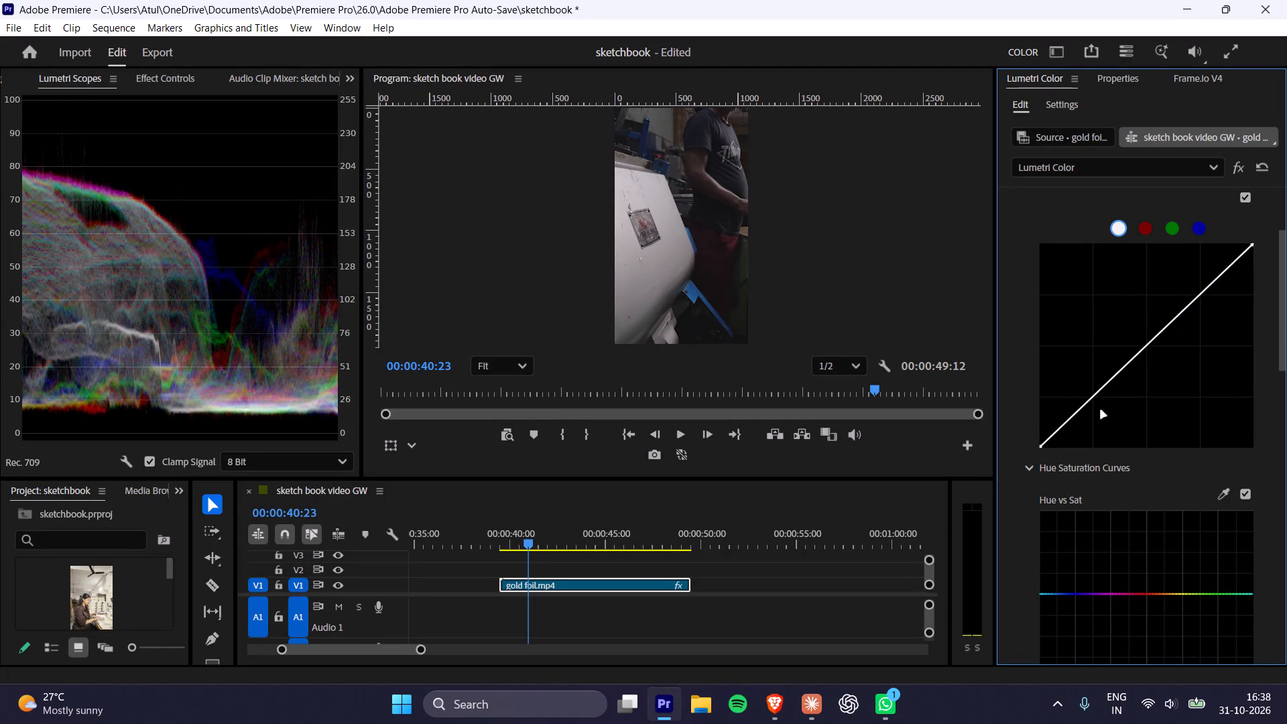
Shape gold foil.mp4's white RGB curve with raised shadow and highlight points and the black point moved slightly inward.
{"action": "left_click", "coordinate": [1253, 243]}
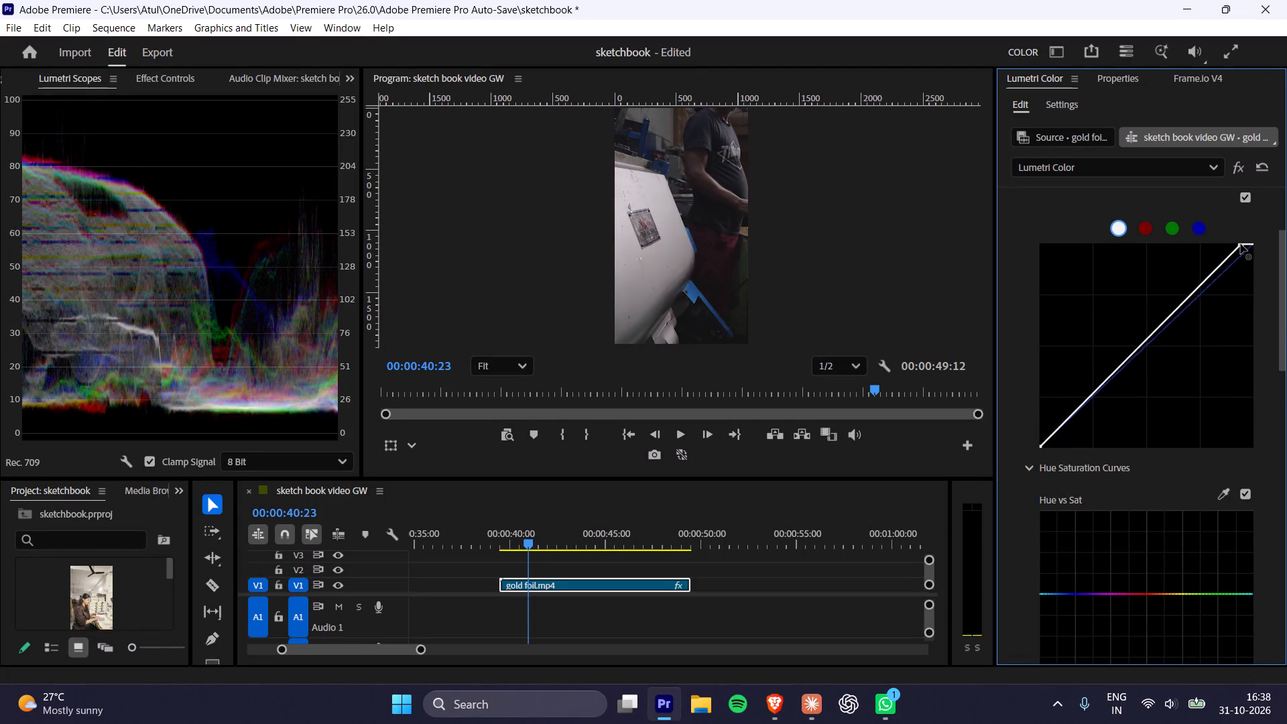
{"action": "left_click", "coordinate": [1200, 296]}
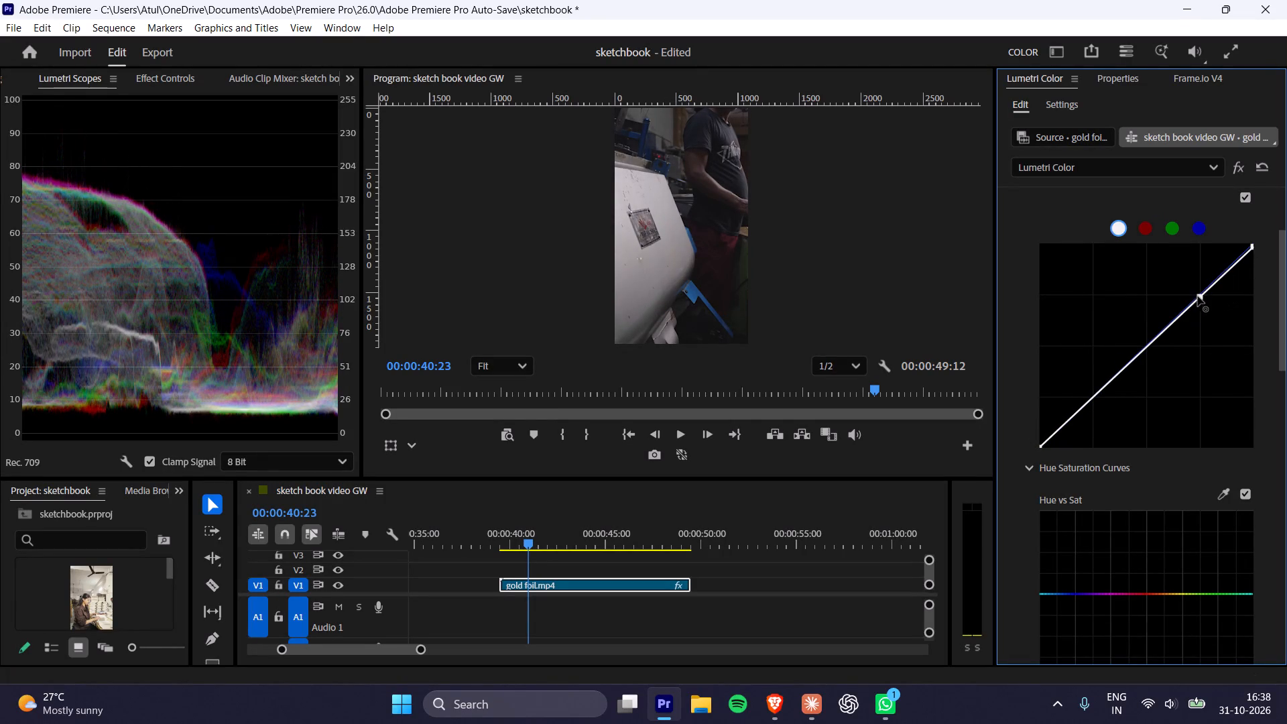
{"action": "left_click_drag", "start_coordinate": [1095, 397], "coordinate": [1087, 388]}
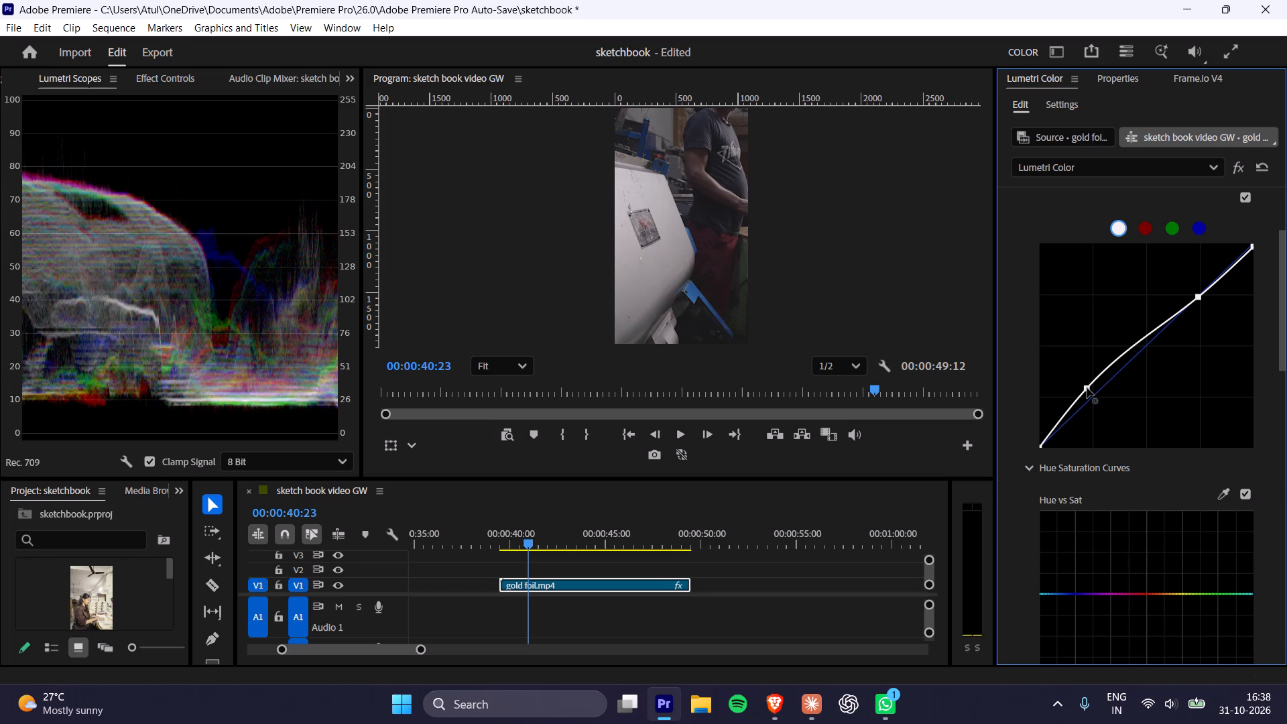
{"action": "left_click_drag", "start_coordinate": [1087, 388], "coordinate": [1093, 377]}
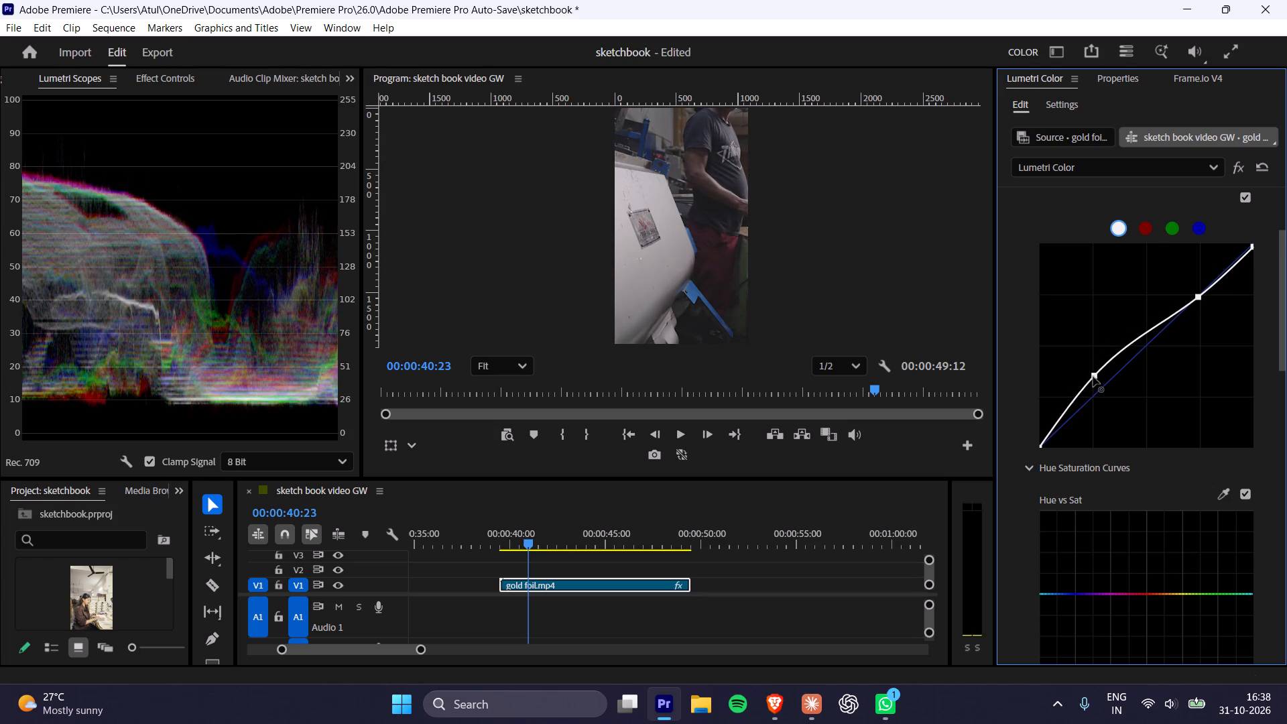
{"action": "left_click_drag", "start_coordinate": [1093, 377], "coordinate": [1091, 377]}
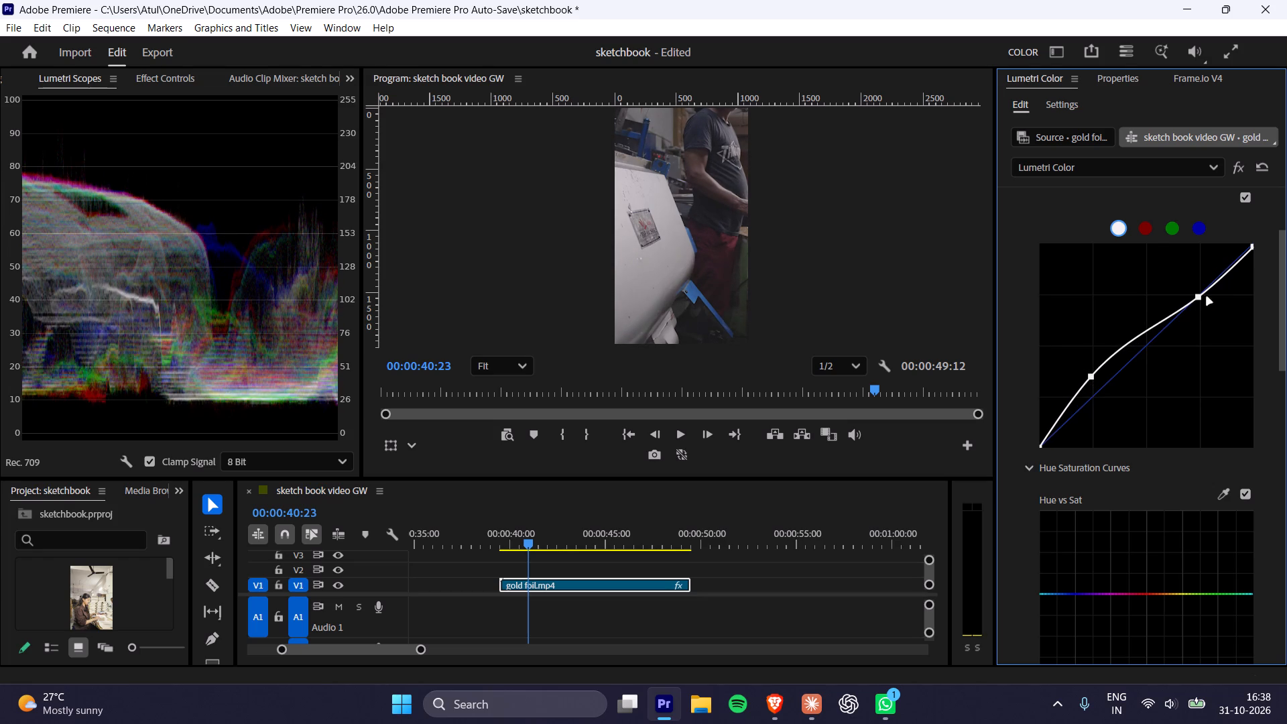
{"action": "left_click_drag", "start_coordinate": [1201, 296], "coordinate": [1200, 286]}
{"action": "left_click", "coordinate": [1044, 446]}
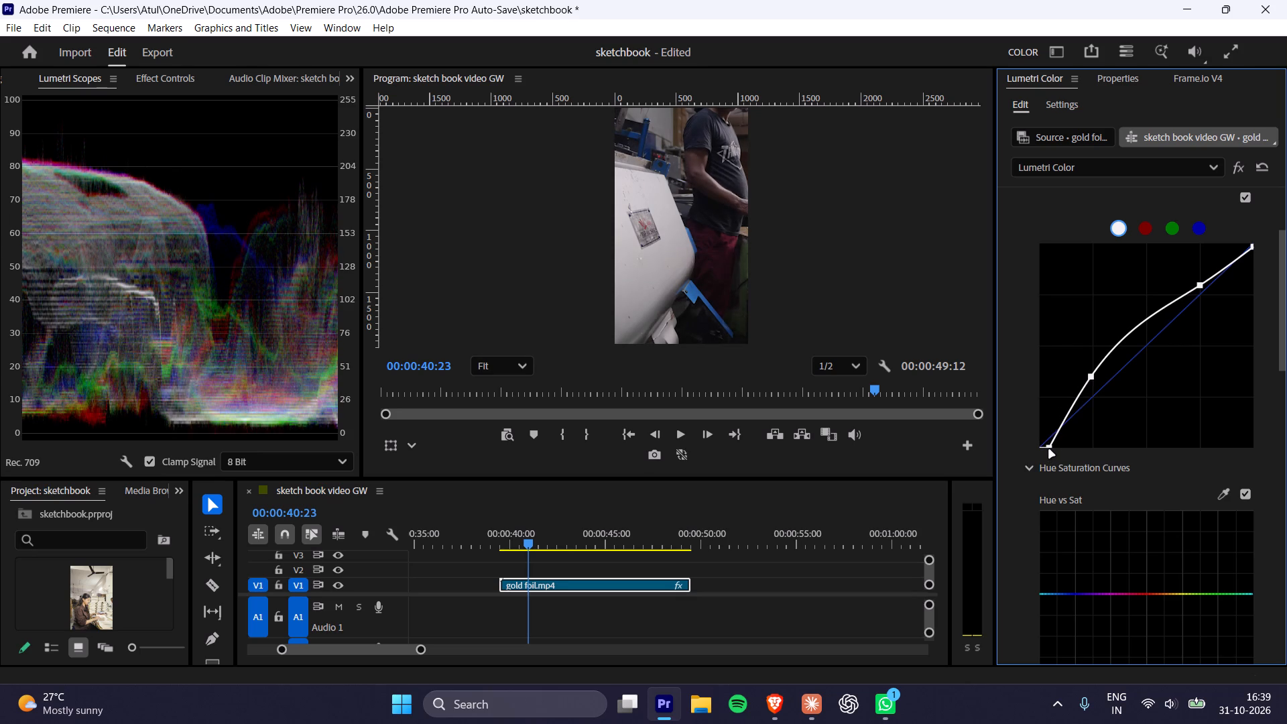
Play gold foil.mp4 from about 40 seconds and step through frames around 42 seconds to examine the graded footage and cut points.
{"action": "left_click", "coordinate": [503, 535]}
{"action": "key", "text": "space"}
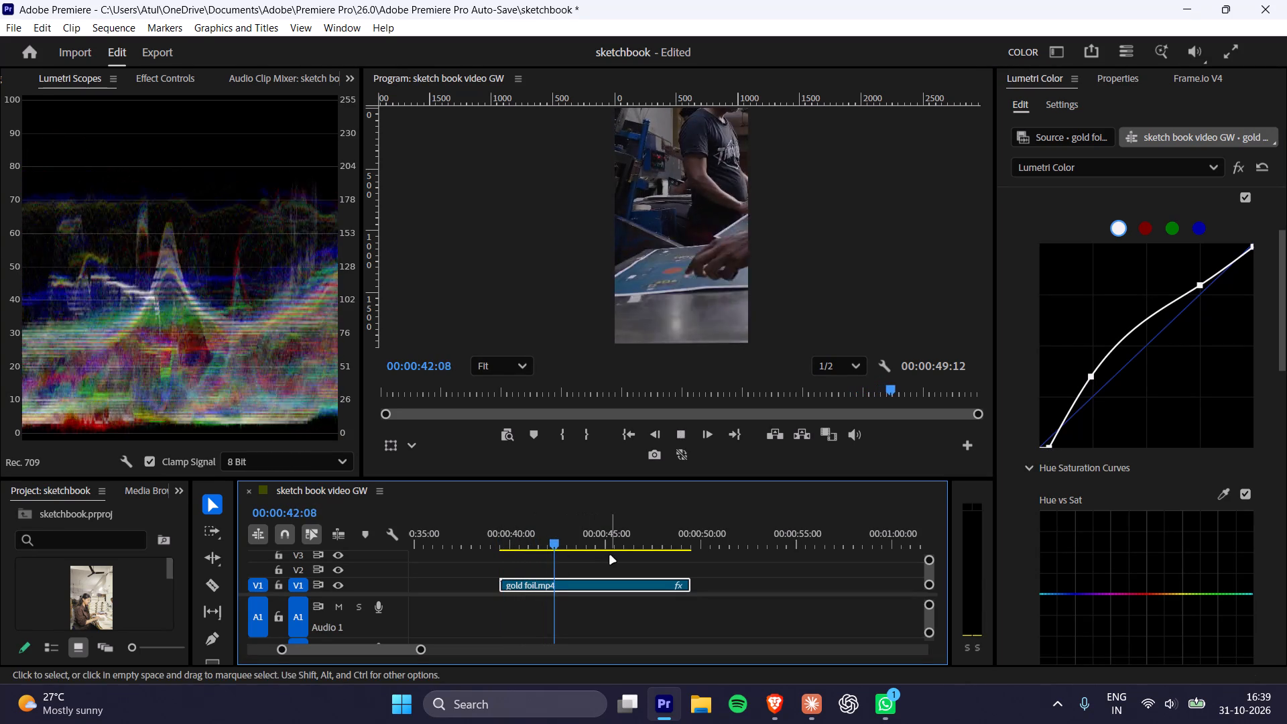
{"action": "key", "text": "space"}
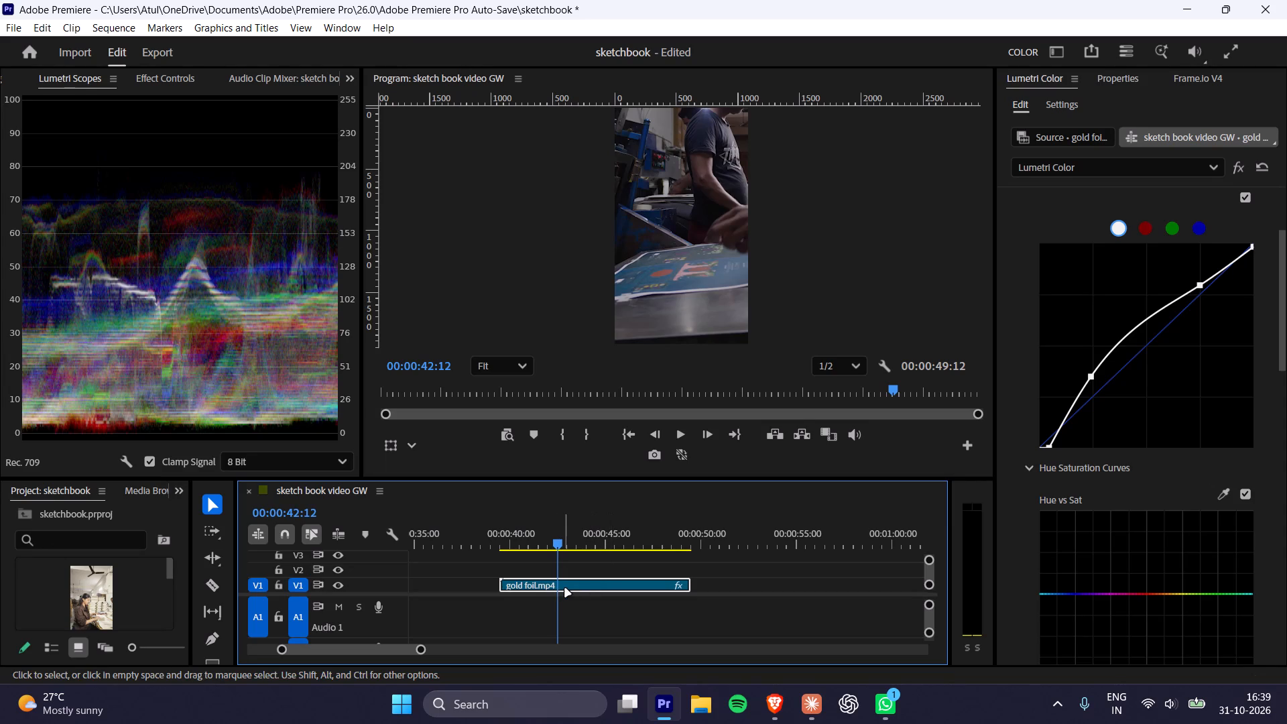
{"action": "left_click", "coordinate": [585, 589]}
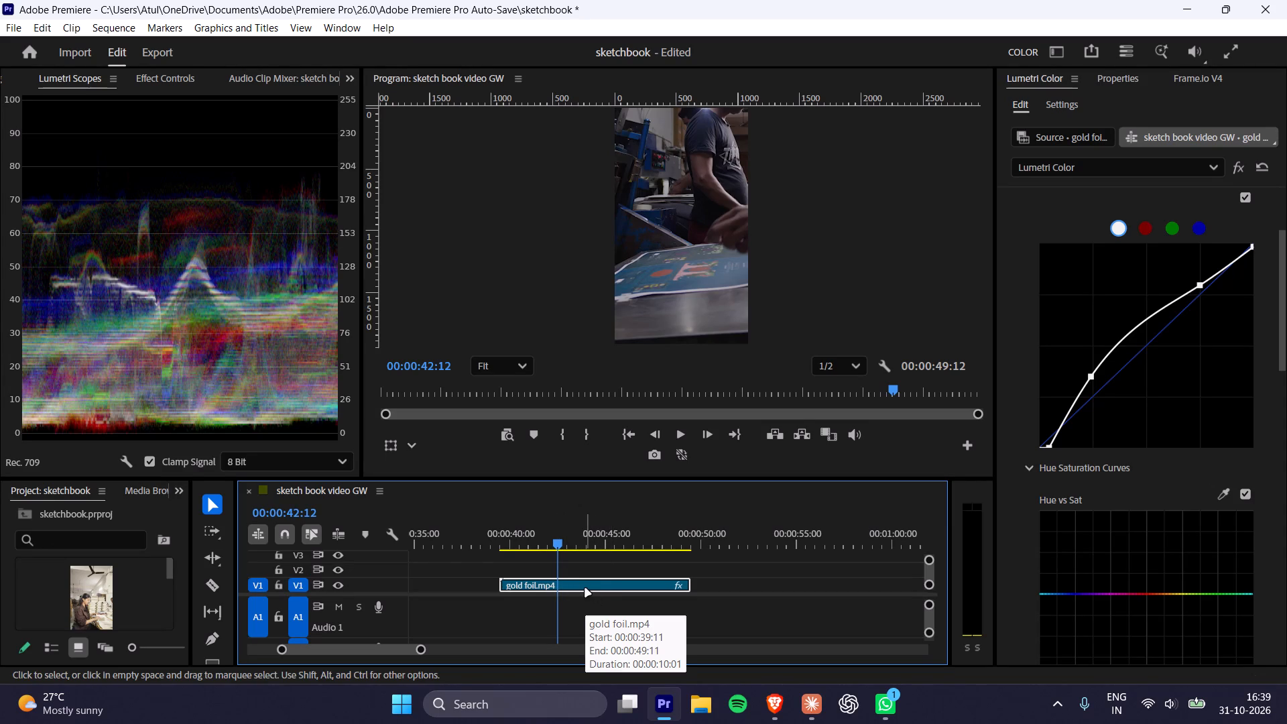
{"action": "key", "text": "Left"}
{"action": "key", "text": "Left"}
{"action": "key", "text": "Left"}
{"action": "key", "text": "Left"}
{"action": "key", "text": "Left"}
{"action": "key", "text": "Left"}
{"action": "key", "text": "Left"}
{"action": "key", "text": "Left"}
{"action": "key", "text": "Left"}
{"action": "key", "text": "Left"}
{"action": "key", "text": "Left"}
{"action": "key", "text": "Left"}
{"action": "key", "text": "Left"}
{"action": "key", "text": "Left"}
{"action": "key", "text": "Left"}
{"action": "key", "text": "Left"}
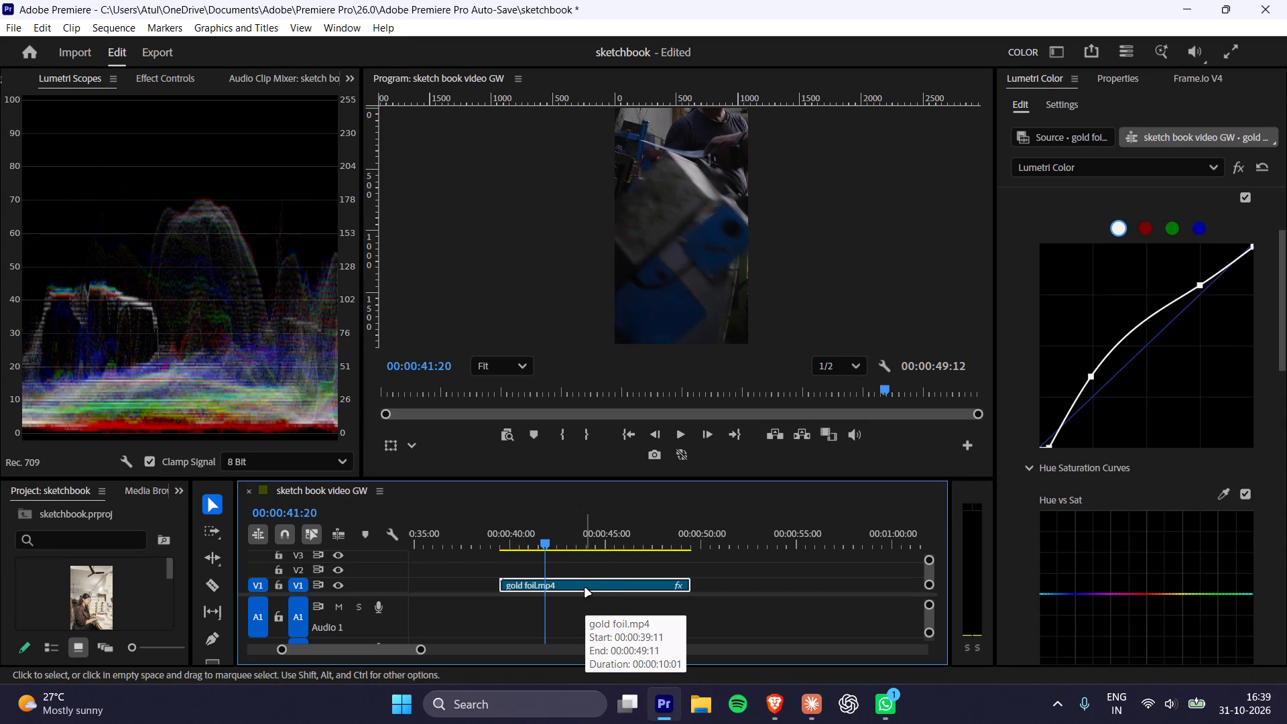
{"action": "key", "text": "Left"}
{"action": "key", "text": "Right"}
{"action": "key", "text": "Right"}
{"action": "key", "text": "Right"}
{"action": "key", "text": "Right"}
{"action": "key", "text": "Right"}
{"action": "key", "text": "Right"}
{"action": "key", "text": "Right"}
{"action": "key", "text": "Right"}
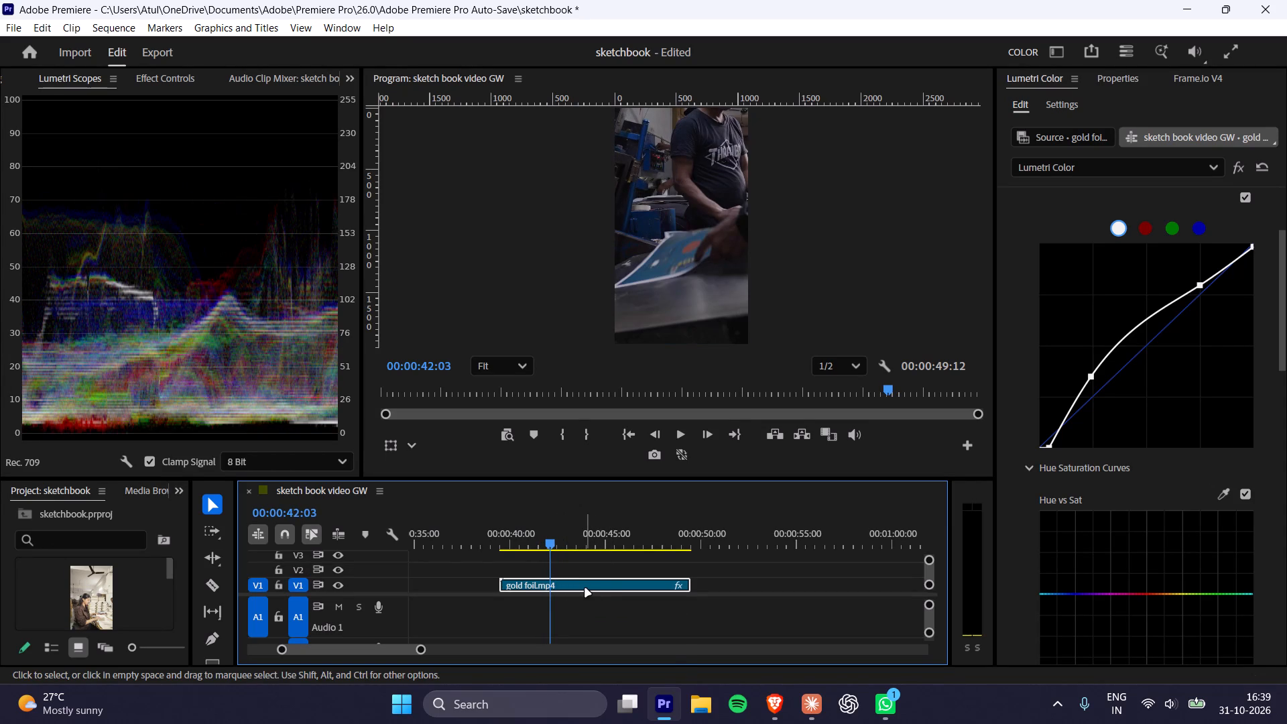
{"action": "key", "text": "ctrl+b"}
{"action": "key", "text": "space"}
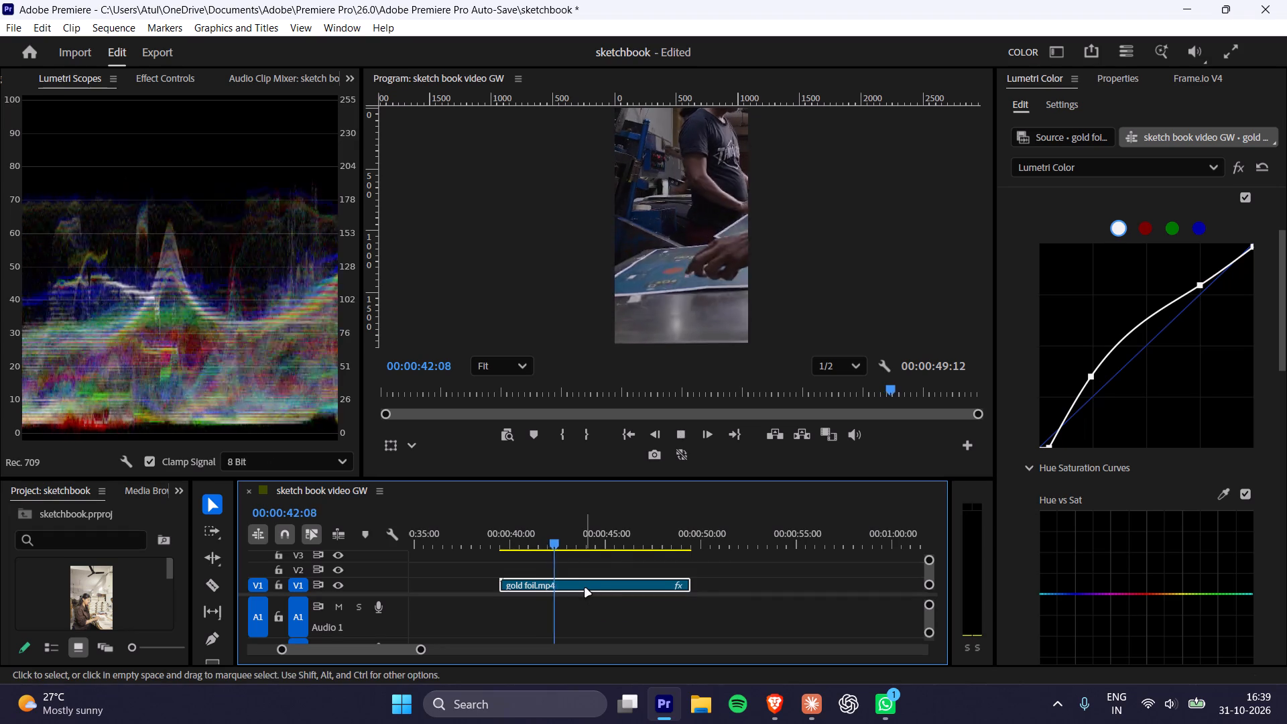
{"action": "key", "text": "space"}
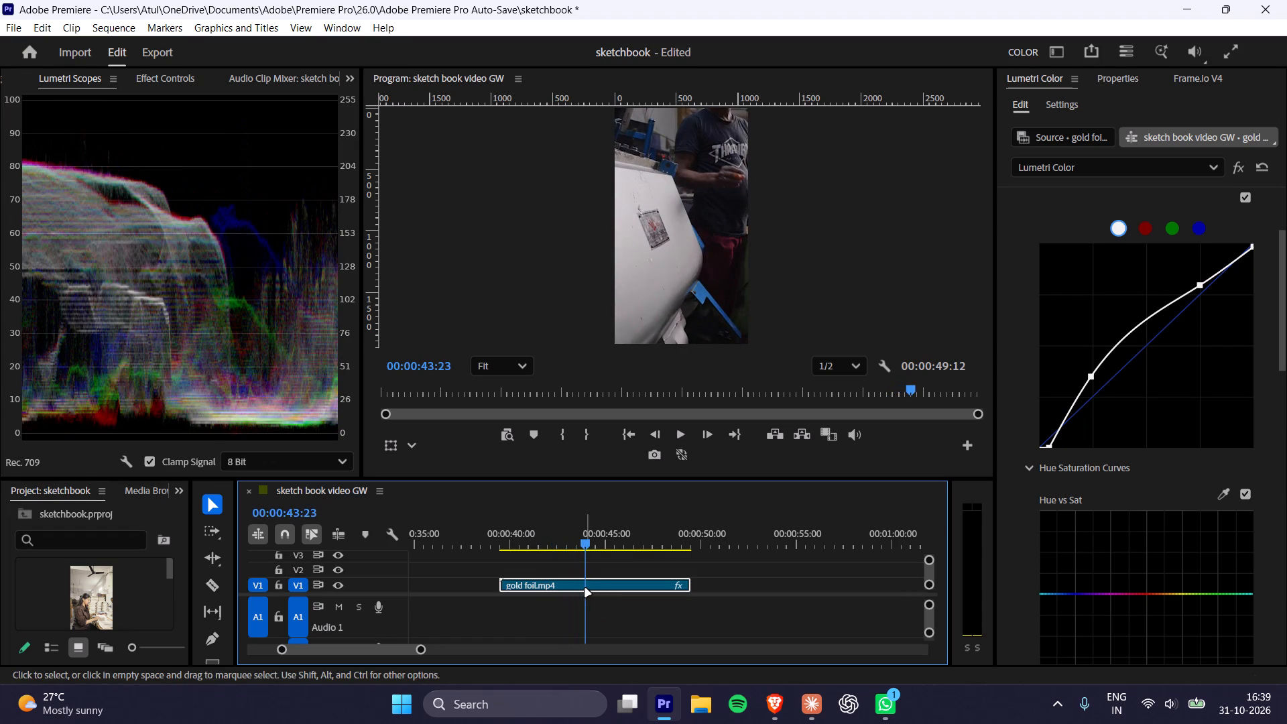
Split gold foil.mp4 on V1 at 00:00:43:23 and at 00:00:41:17.
{"action": "key", "text": "ctrl+k"}
{"action": "key", "text": "Left"}
{"action": "key", "text": "Left"}
{"action": "key", "text": "Left"}
{"action": "key", "text": "Left"}
{"action": "key", "text": "Left"}
{"action": "key", "text": "Left"}
{"action": "key", "text": "Left"}
{"action": "key", "text": "Left"}
{"action": "key", "text": "Left"}
{"action": "key", "text": "Left"}
{"action": "key", "text": "Left"}
{"action": "key", "text": "Left"}
{"action": "key", "text": "Left"}
{"action": "key", "text": "Left"}
{"action": "key", "text": "Left"}
{"action": "key", "text": "Left"}
{"action": "key", "text": "Left"}
{"action": "key", "text": "Left"}
{"action": "key", "text": "Left"}
{"action": "key", "text": "Left"}
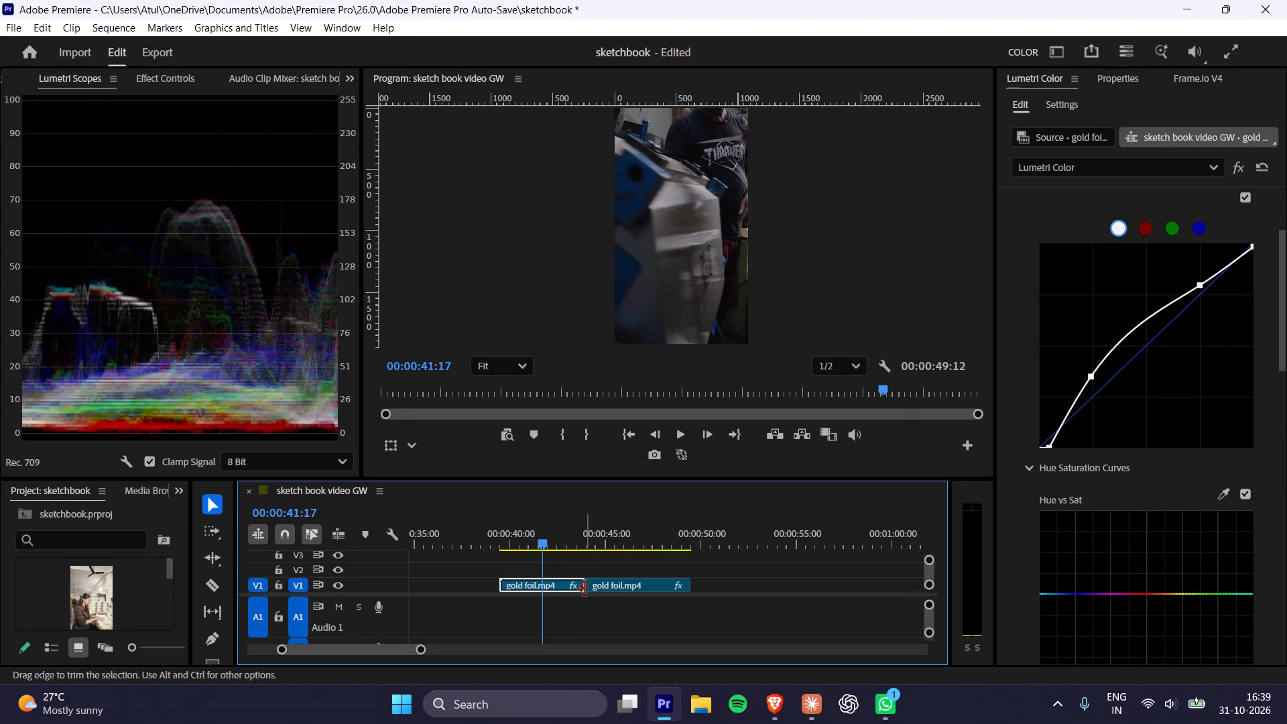
{"action": "key", "text": "ctrl+k"}
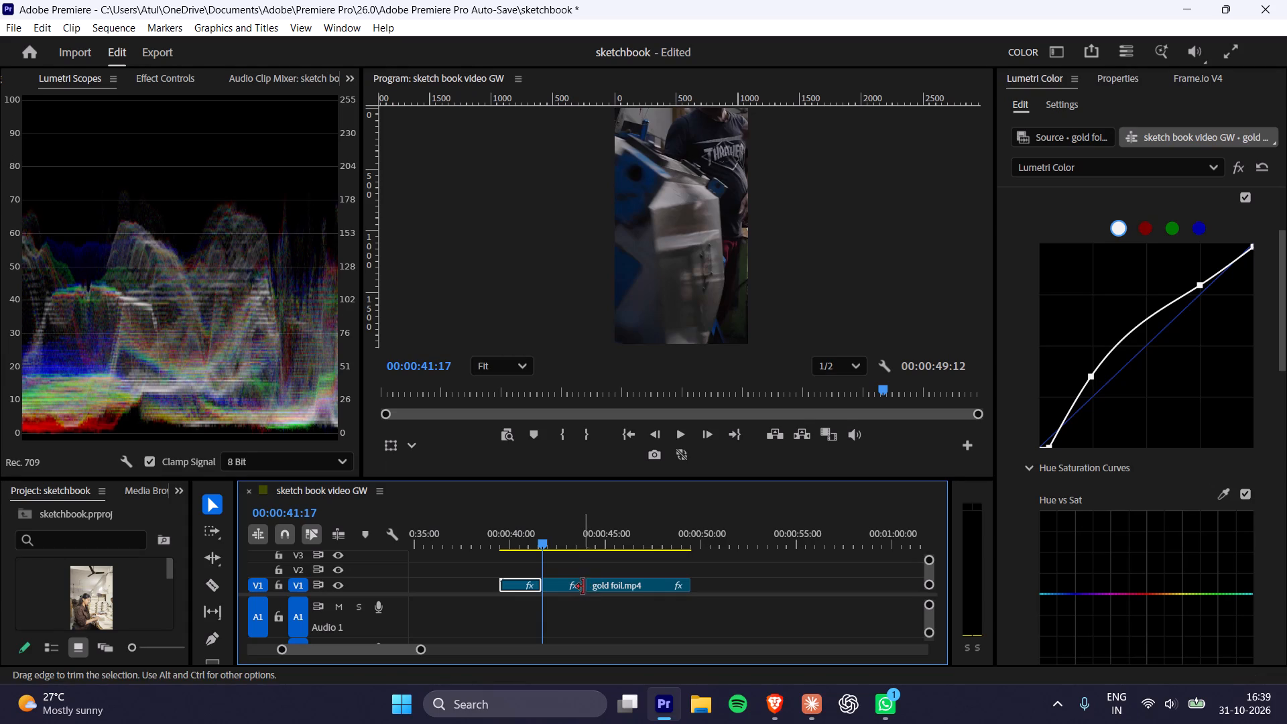
Delete the gold foil.mp4 piece after 00:00:43:23.
{"action": "left_click", "coordinate": [626, 589]}
{"action": "key", "text": "Delete"}
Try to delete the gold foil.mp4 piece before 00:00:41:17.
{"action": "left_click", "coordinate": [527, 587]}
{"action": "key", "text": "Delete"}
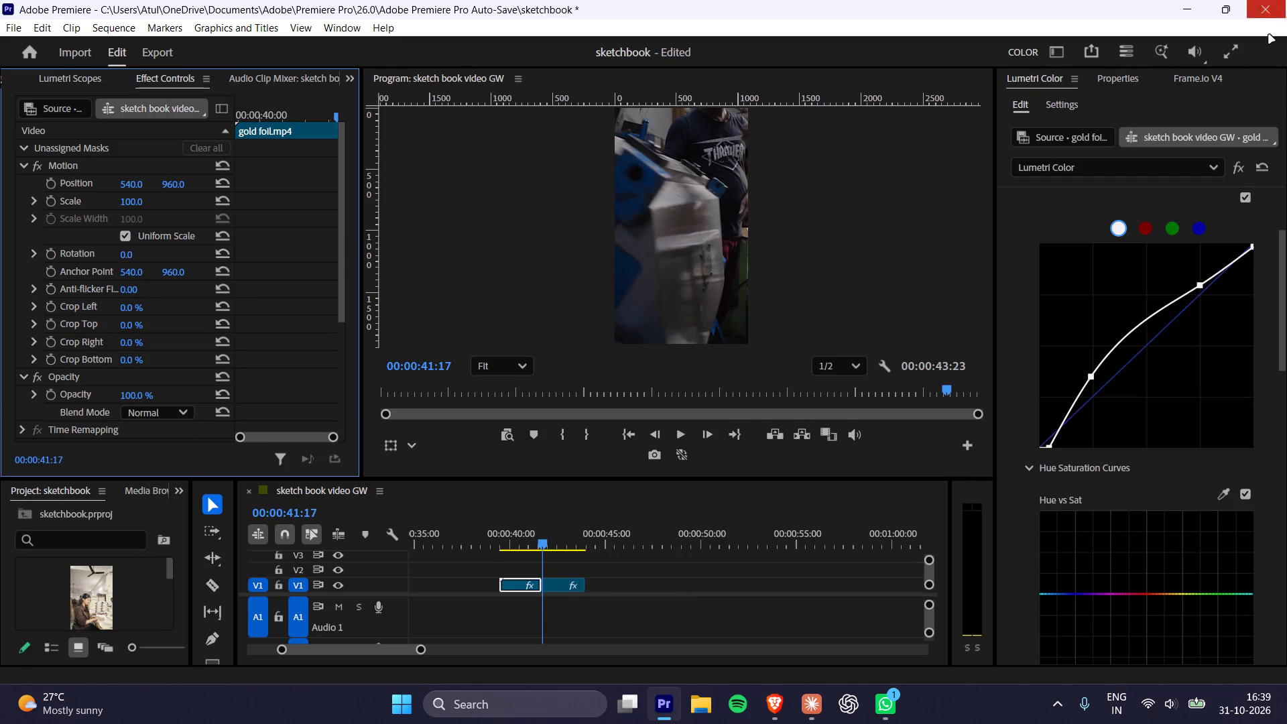
Switch back to the Vertical workspace.
{"action": "left_click", "coordinate": [1051, 54]}
{"action": "left_click", "coordinate": [1087, 108]}
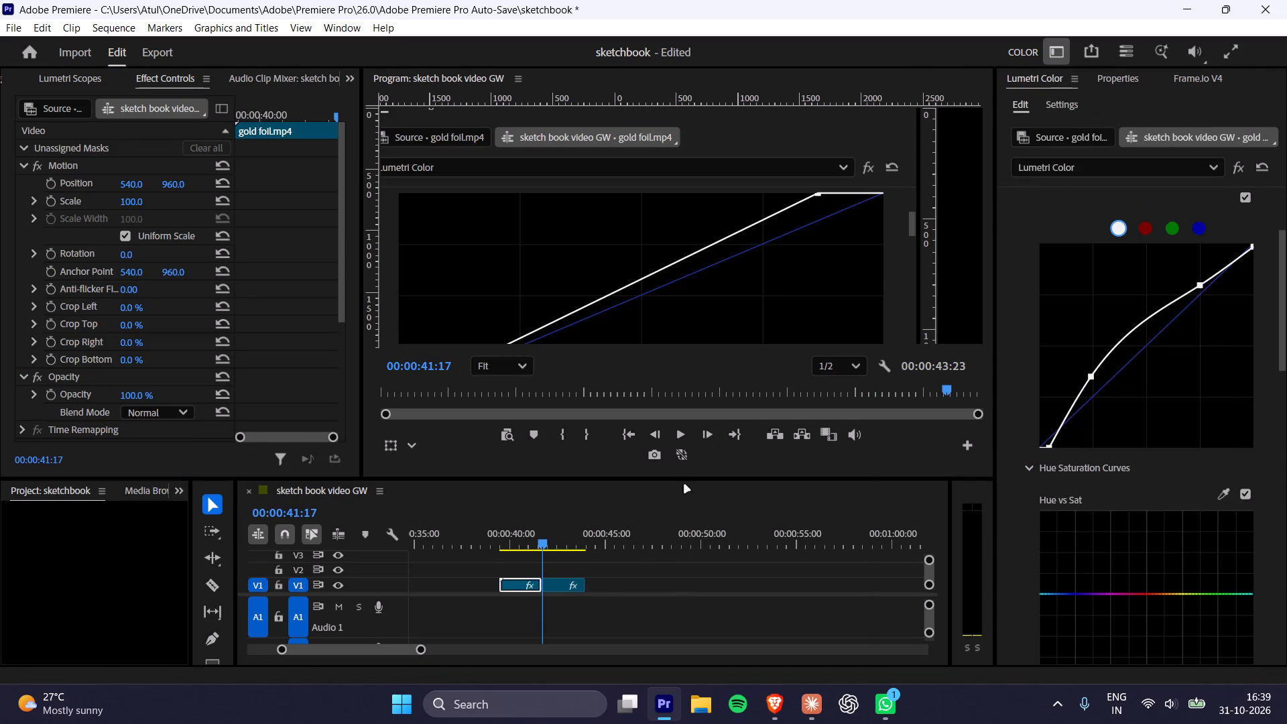
Delete the gold foil.mp4 piece before 00:00:41:17 on V1.
{"action": "left_click_drag", "start_coordinate": [312, 463], "coordinate": [296, 459]}
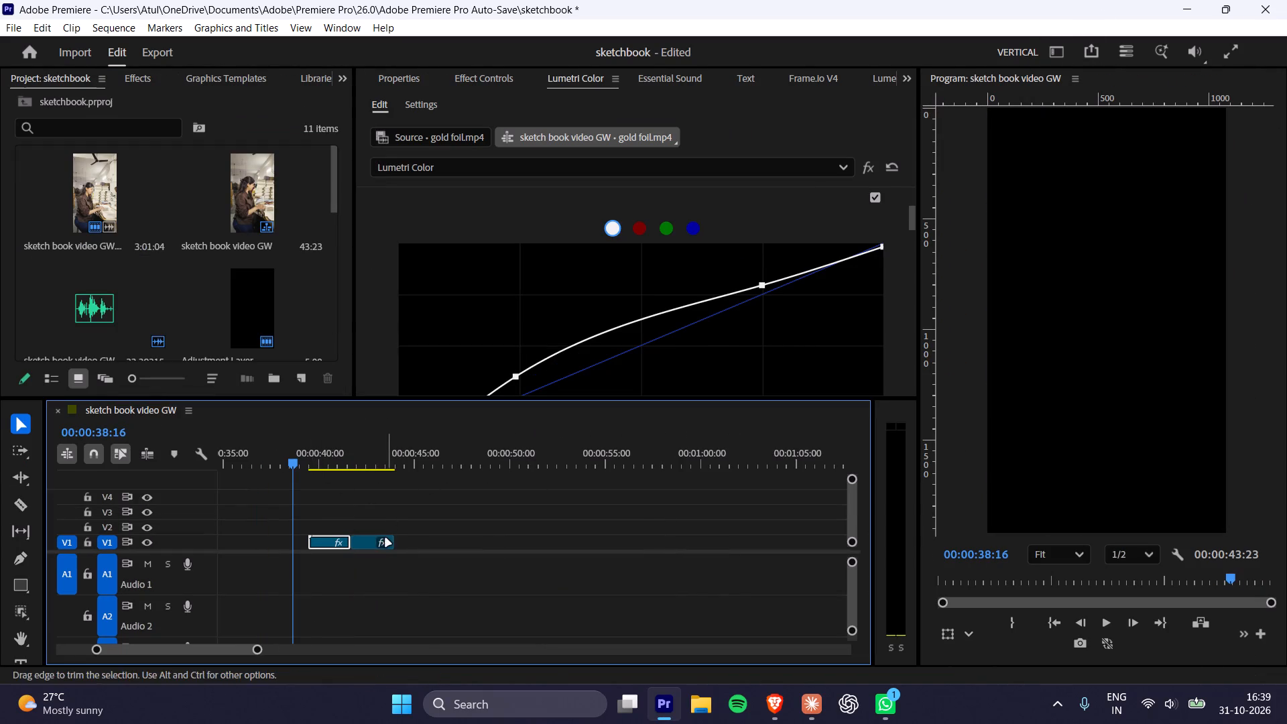
{"action": "left_click_drag", "start_coordinate": [340, 455], "coordinate": [387, 470]}
{"action": "left_click", "coordinate": [326, 539]}
{"action": "key", "text": "Delete"}
Move the remaining gold foil.mp4 piece to V2, closer to the main edit, so that it ends at 00:00:38:08.
{"action": "left_click_drag", "start_coordinate": [345, 508], "coordinate": [385, 549]}
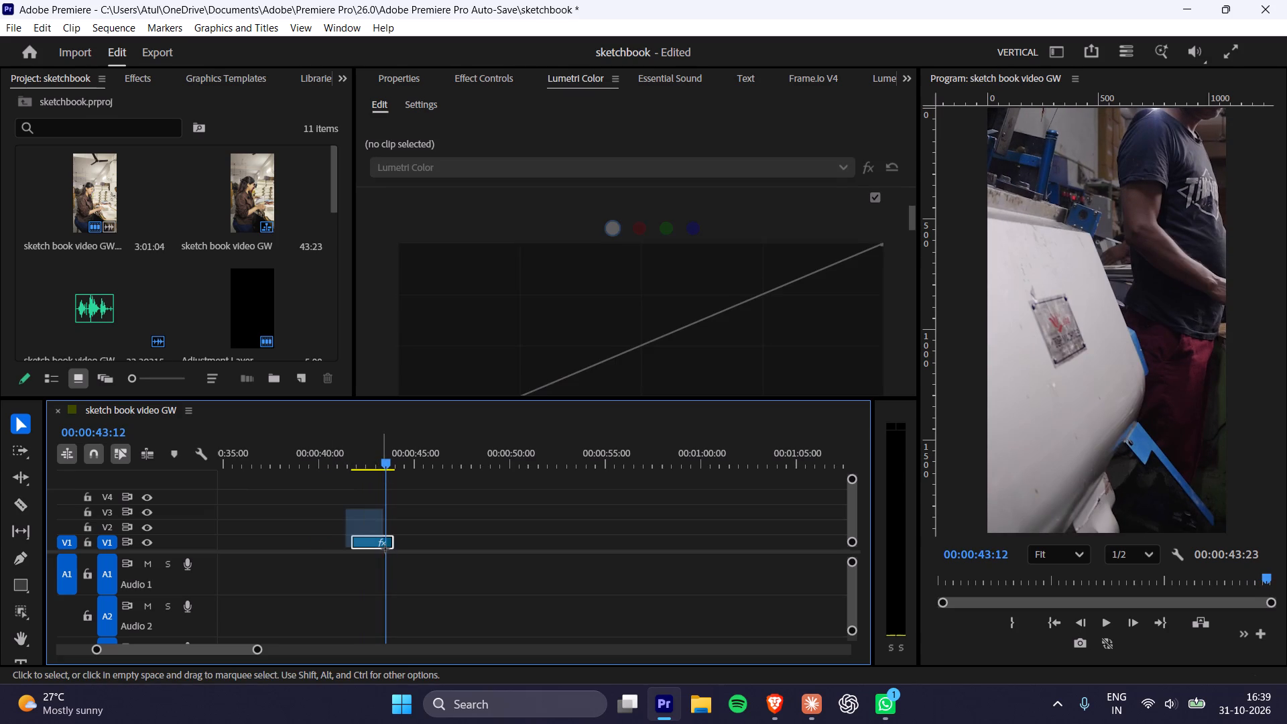
{"action": "left_click_drag", "start_coordinate": [366, 546], "coordinate": [377, 527]}
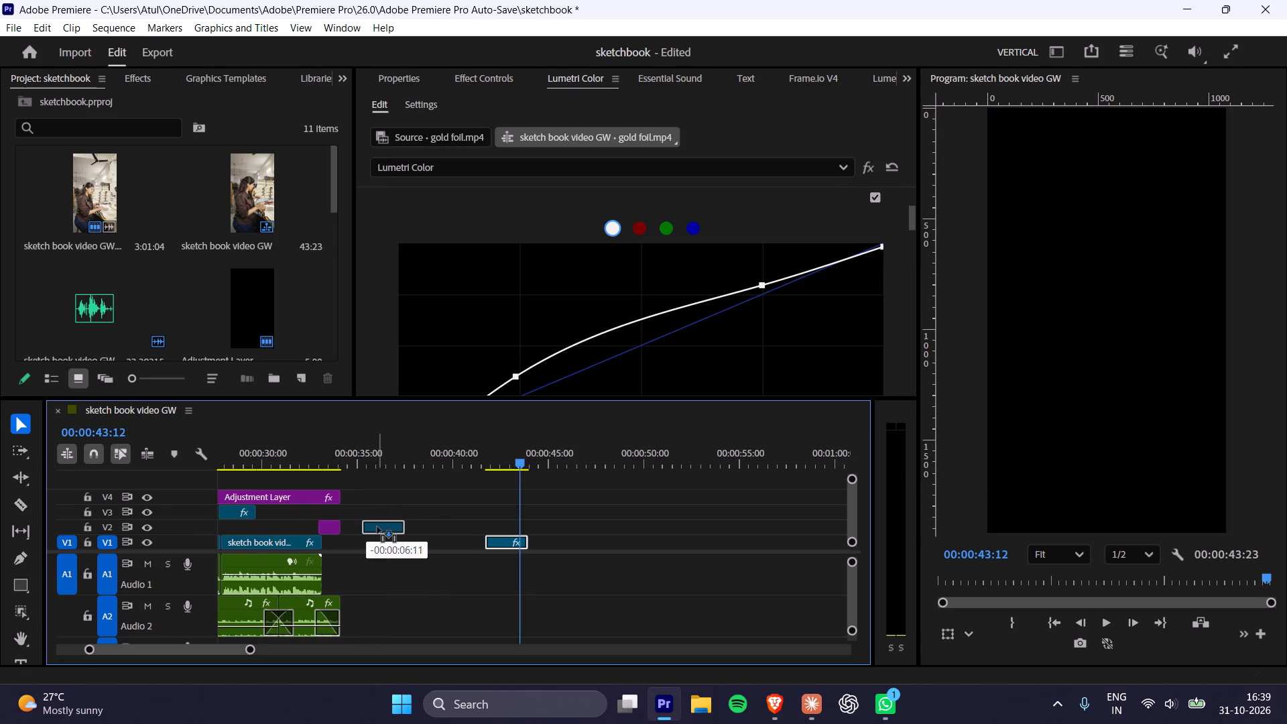
{"action": "left_click_drag", "start_coordinate": [377, 527], "coordinate": [393, 525]}
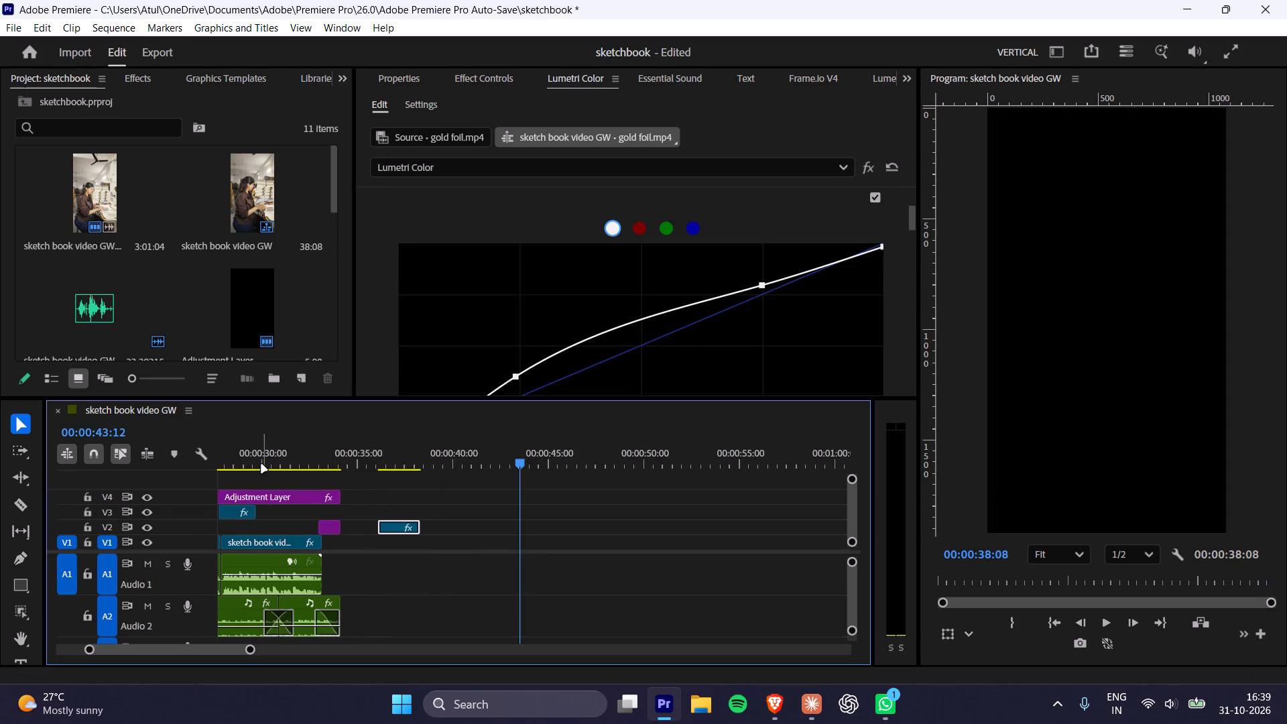
{"action": "left_click_drag", "start_coordinate": [261, 465], "coordinate": [602, 502]}
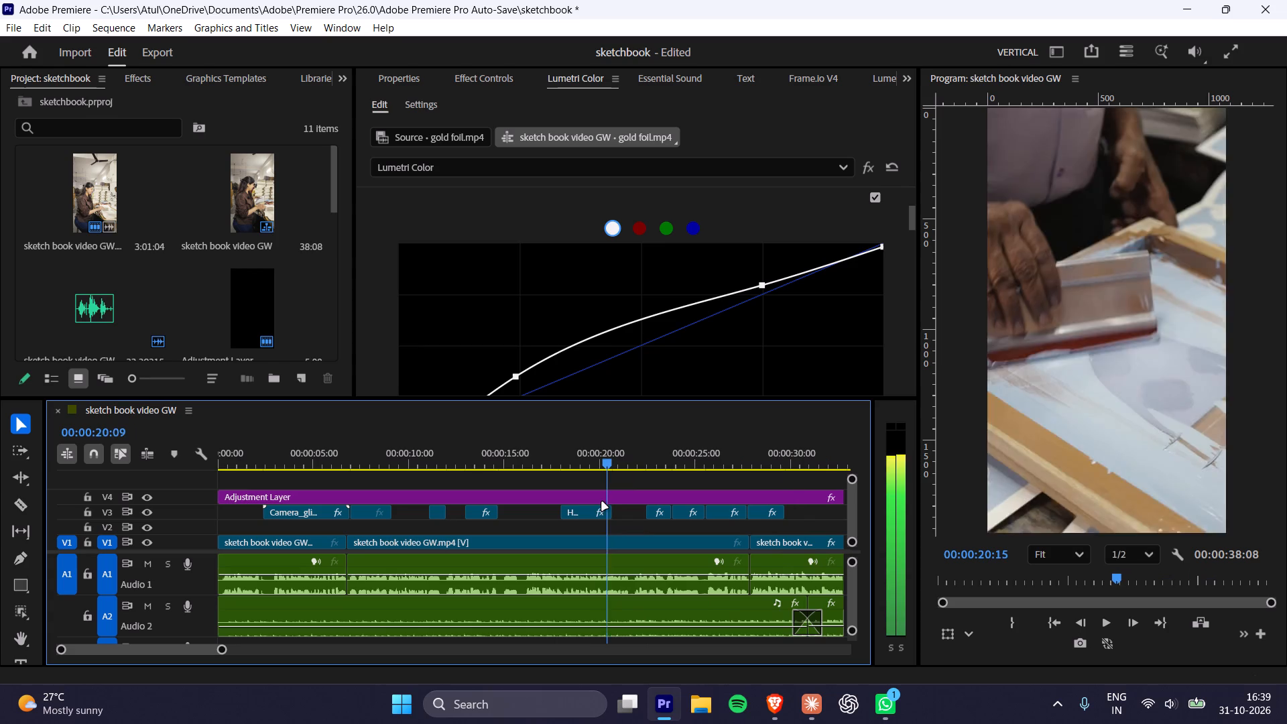
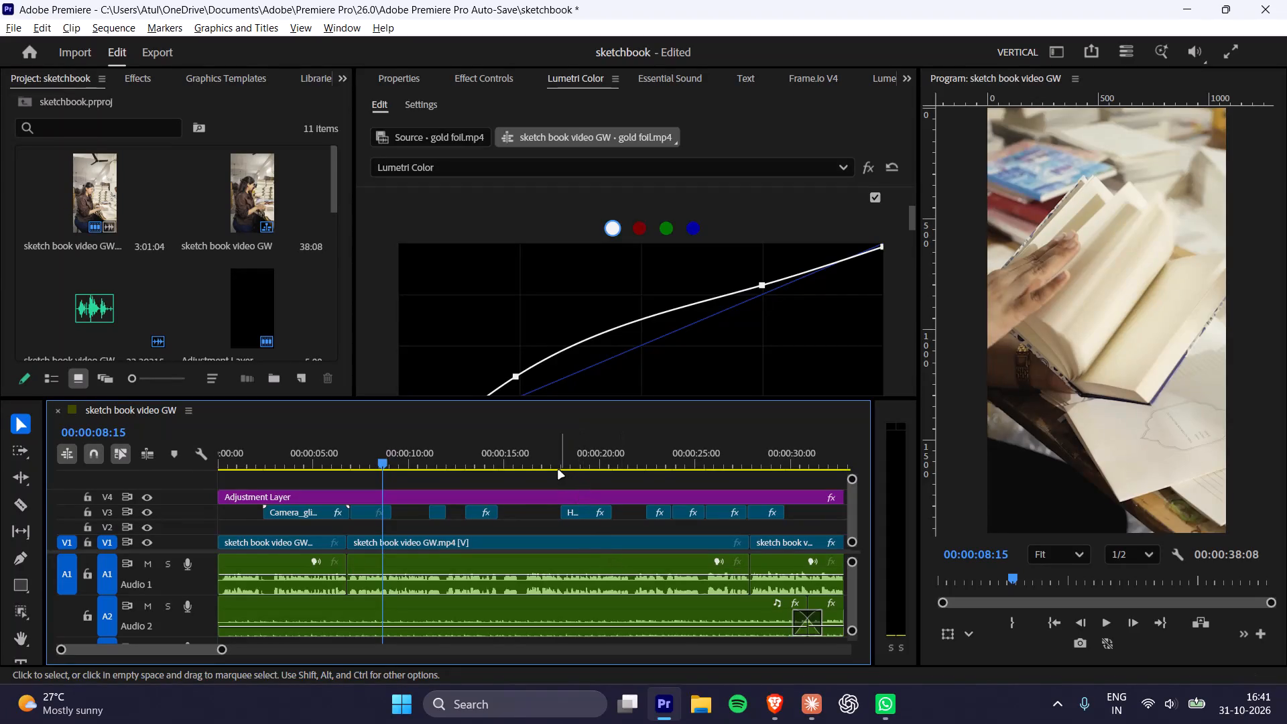
Play back the sketchbook sequence from about 20 seconds to the closing logo, and recheck the V3 overlay clips around 20 to 23 seconds.
{"action": "left_click_drag", "start_coordinate": [558, 471], "coordinate": [580, 465]}
{"action": "left_click_drag", "start_coordinate": [580, 464], "coordinate": [589, 463]}
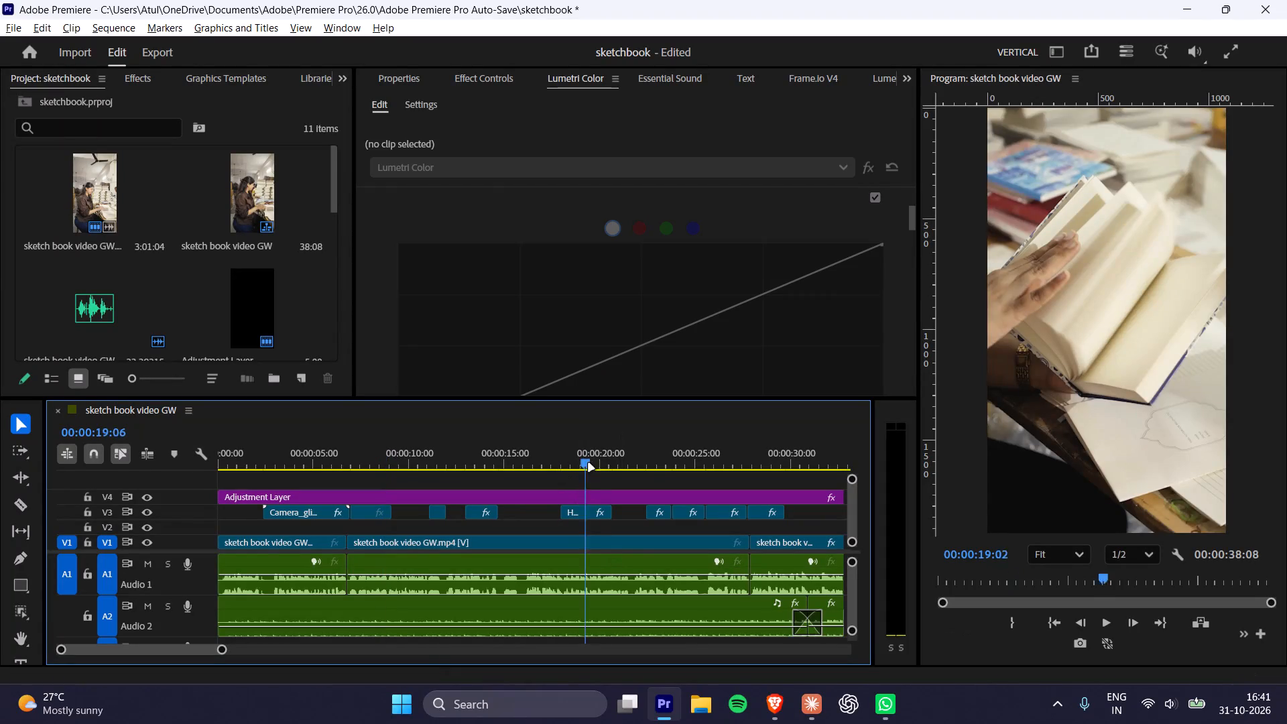
{"action": "left_click_drag", "start_coordinate": [589, 463], "coordinate": [614, 464]}
{"action": "key", "text": "space"}
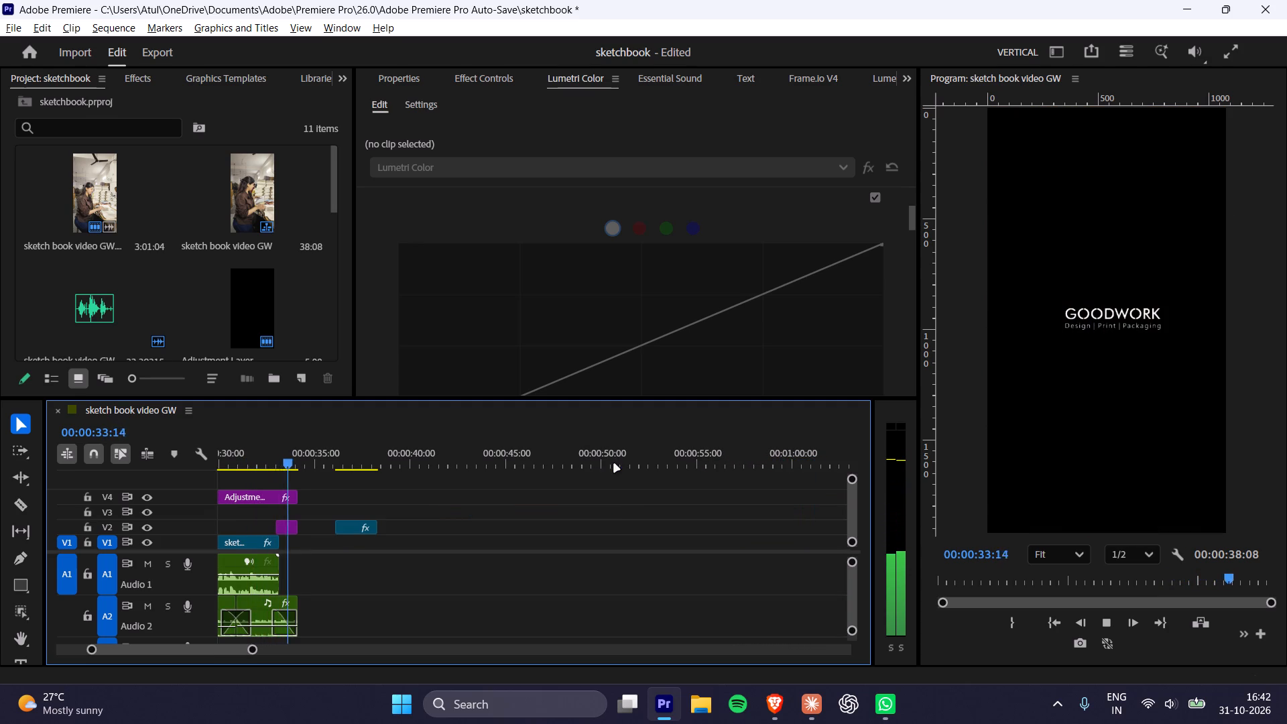
{"action": "key", "text": "space"}
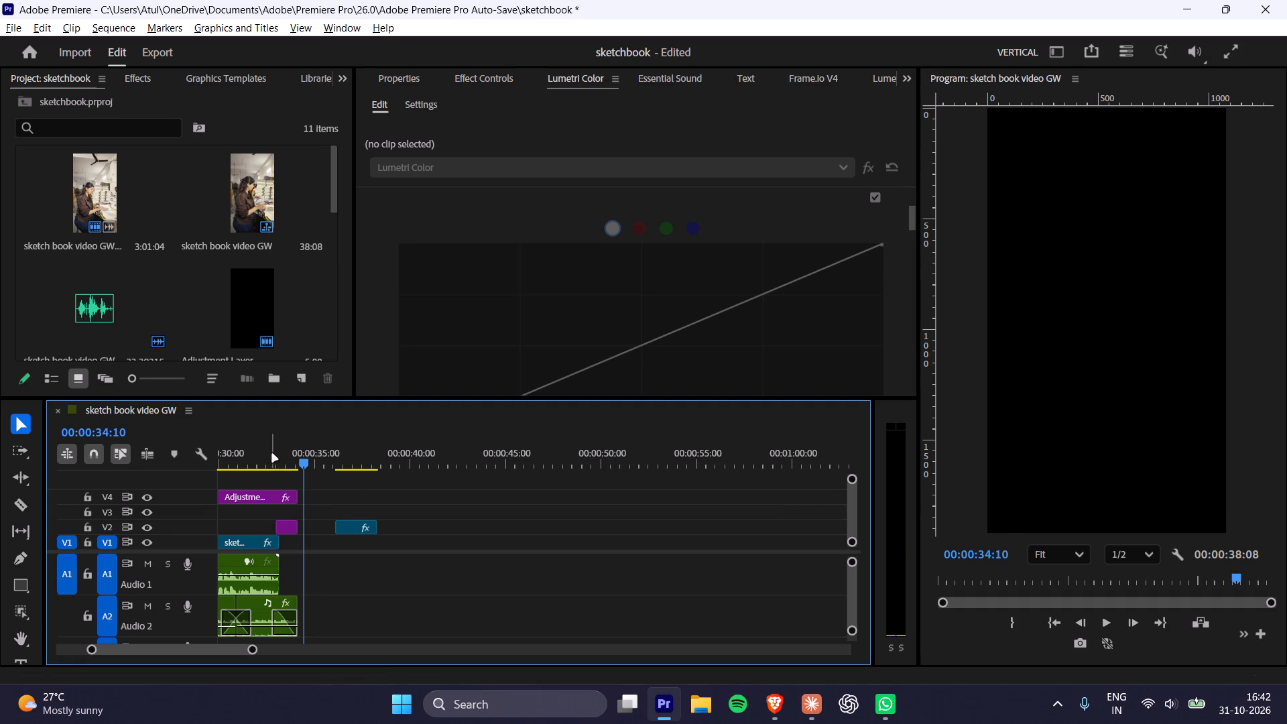
{"action": "left_click", "coordinate": [271, 454]}
{"action": "left_click_drag", "start_coordinate": [250, 458], "coordinate": [307, 466]}
{"action": "key", "text": "space"}
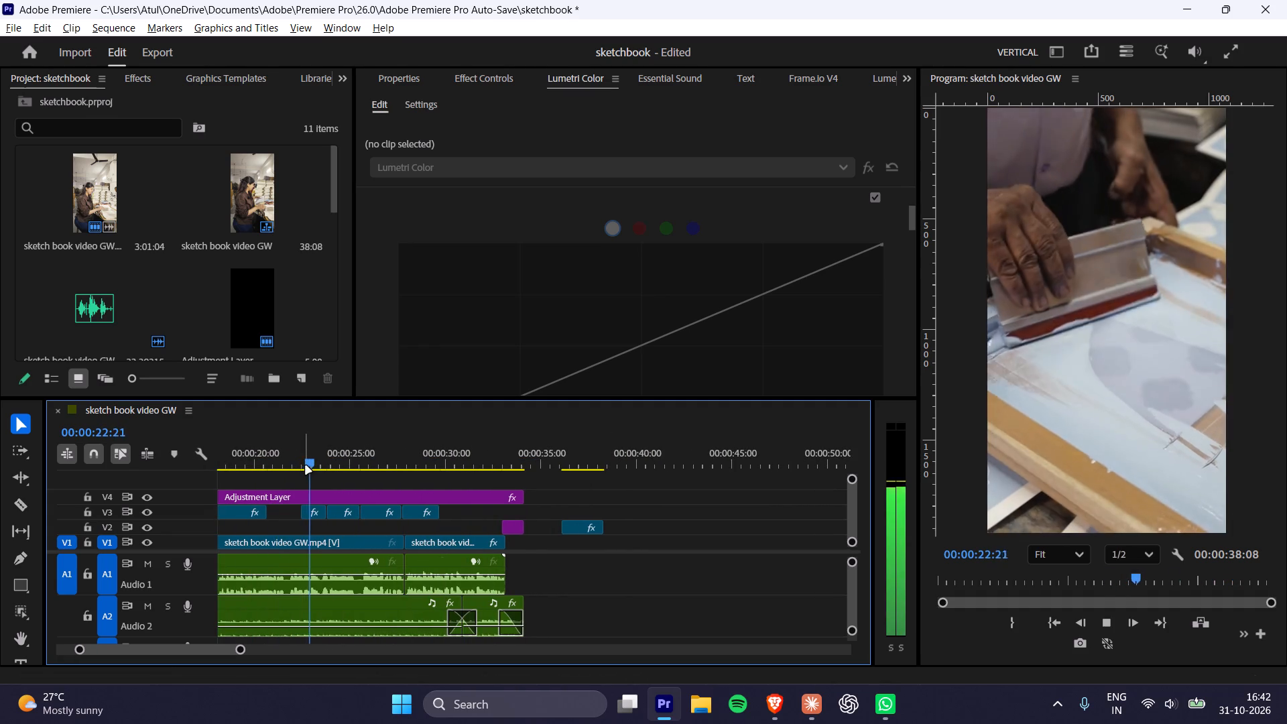
{"action": "key", "text": "space"}
{"action": "scroll", "coordinate": [349, 505], "scroll_direction": "up", "scroll_amount": 8, "text": "alt"}
{"action": "key", "text": "space"}
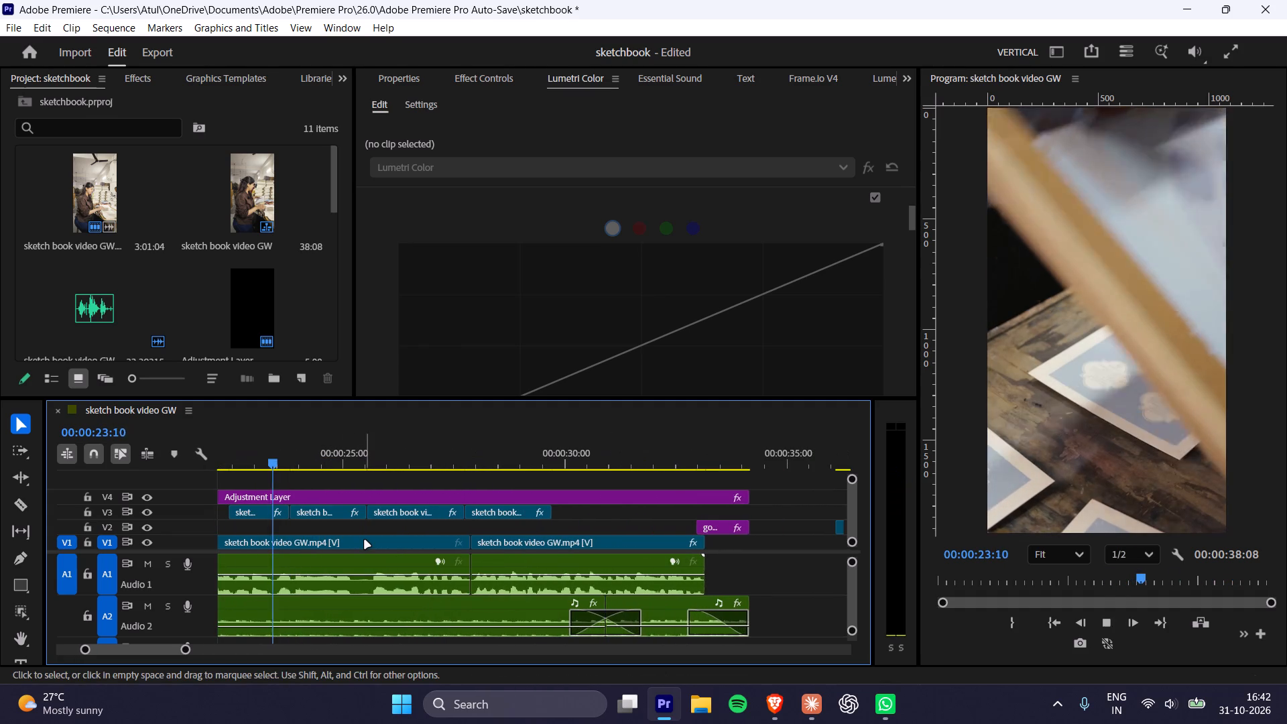
{"action": "key", "text": "space"}
{"action": "left_click", "coordinate": [255, 468]}
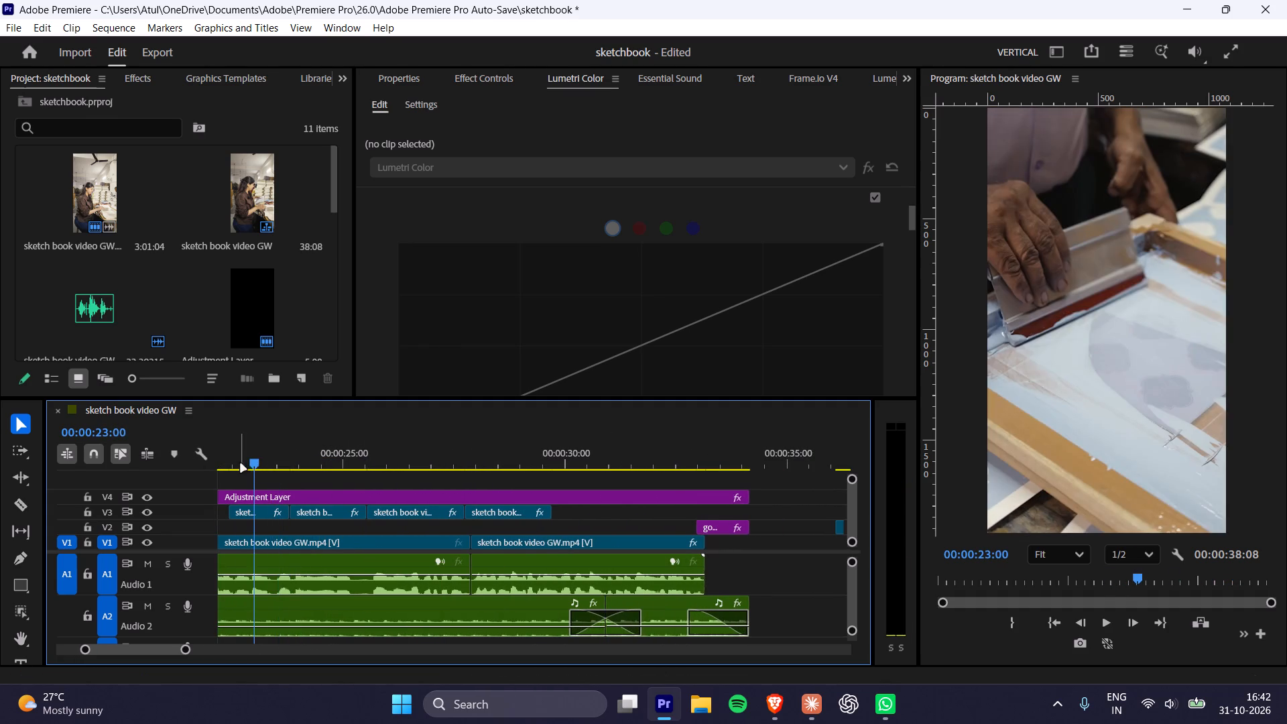
{"action": "left_click_drag", "start_coordinate": [239, 464], "coordinate": [467, 478]}
{"action": "key", "text": "space"}
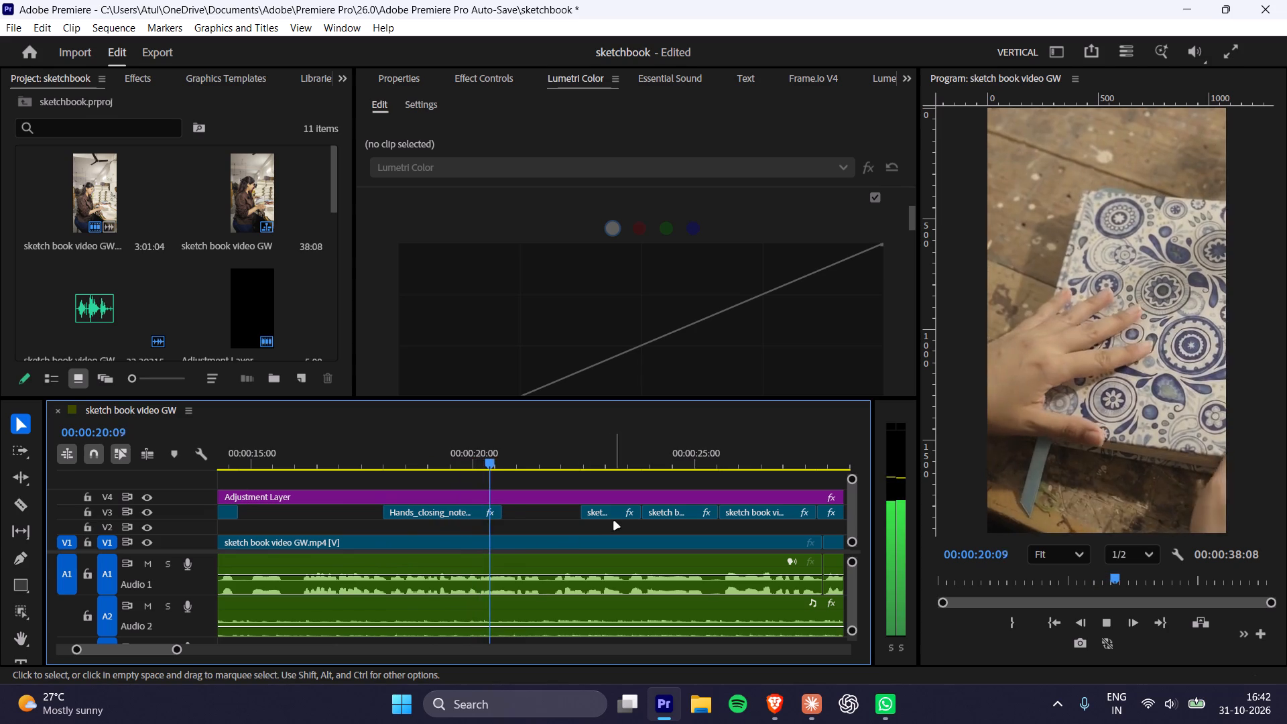
{"action": "key", "text": "space"}
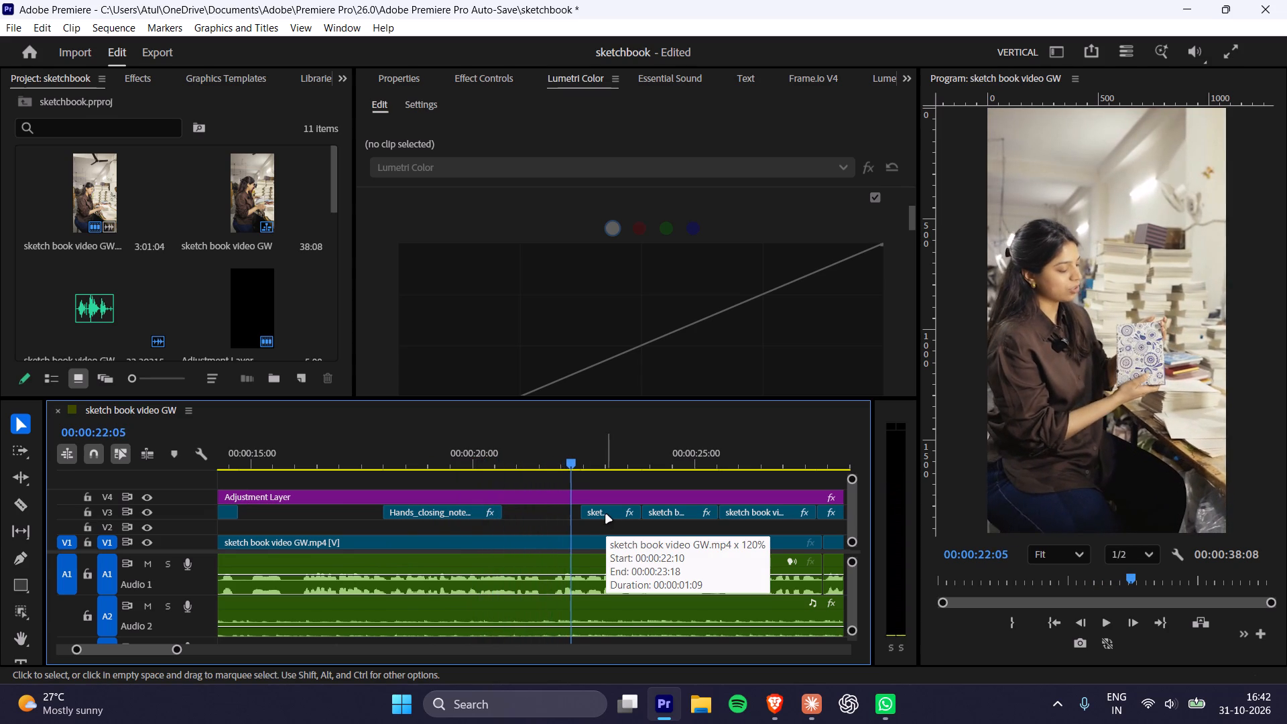
Cut the V3 screen-printing clip at 00:00:23:12 and delete the short piece after the cut.
{"action": "key", "text": "space"}
{"action": "key", "text": "space"}
{"action": "key", "text": "space"}
{"action": "key", "text": "space"}
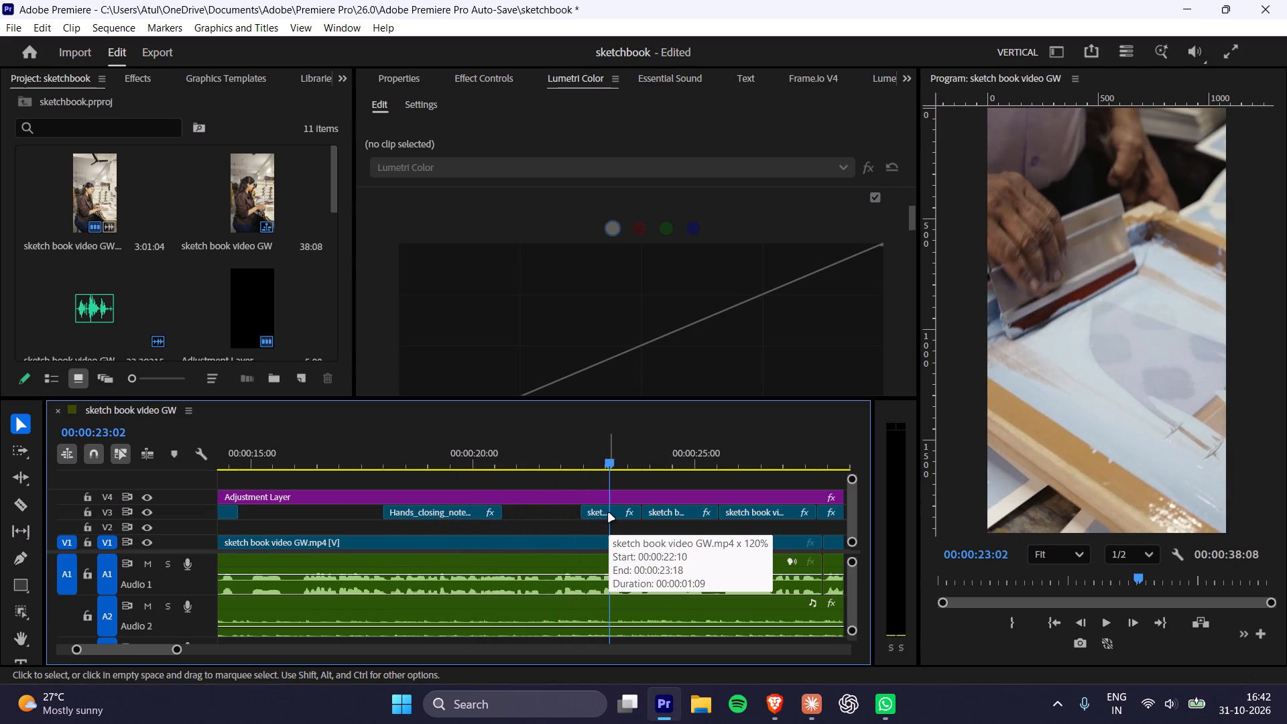
{"action": "key", "text": "space"}
{"action": "key", "text": "space"}
{"action": "key", "text": "space"}
{"action": "key", "text": "space"}
{"action": "left_click", "coordinate": [612, 514]}
{"action": "key", "text": "space"}
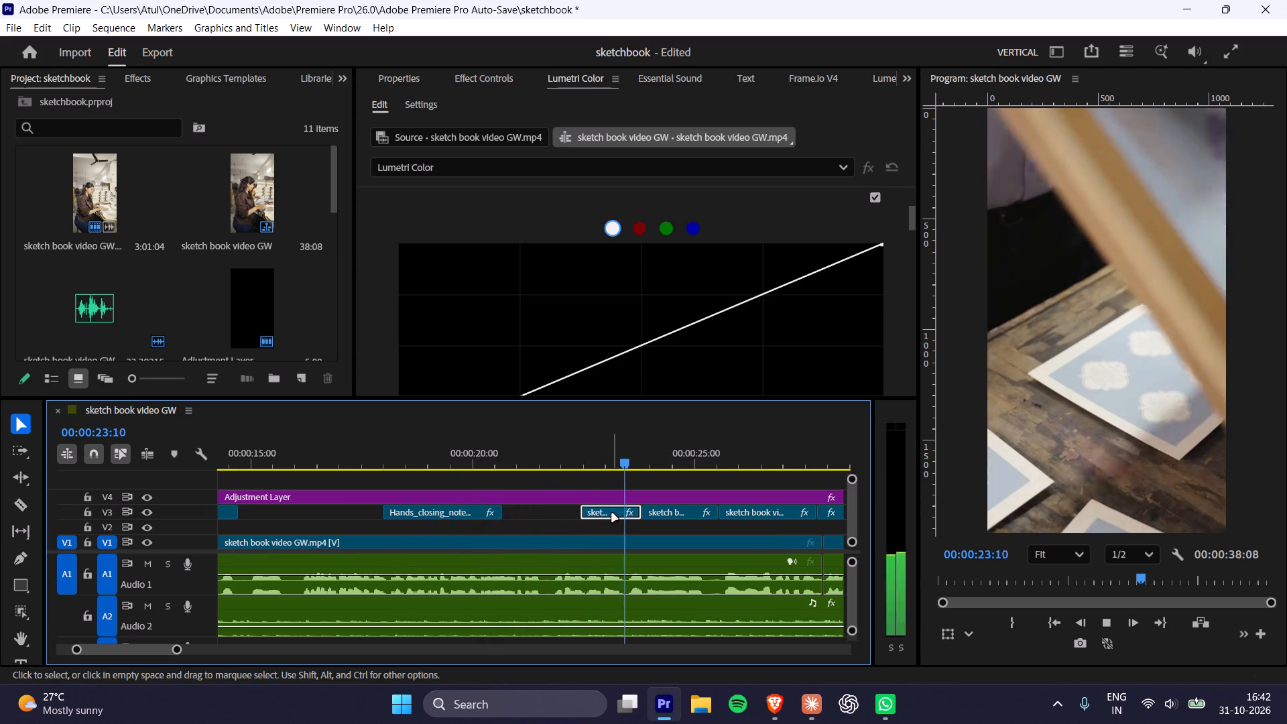
{"action": "key", "text": "space"}
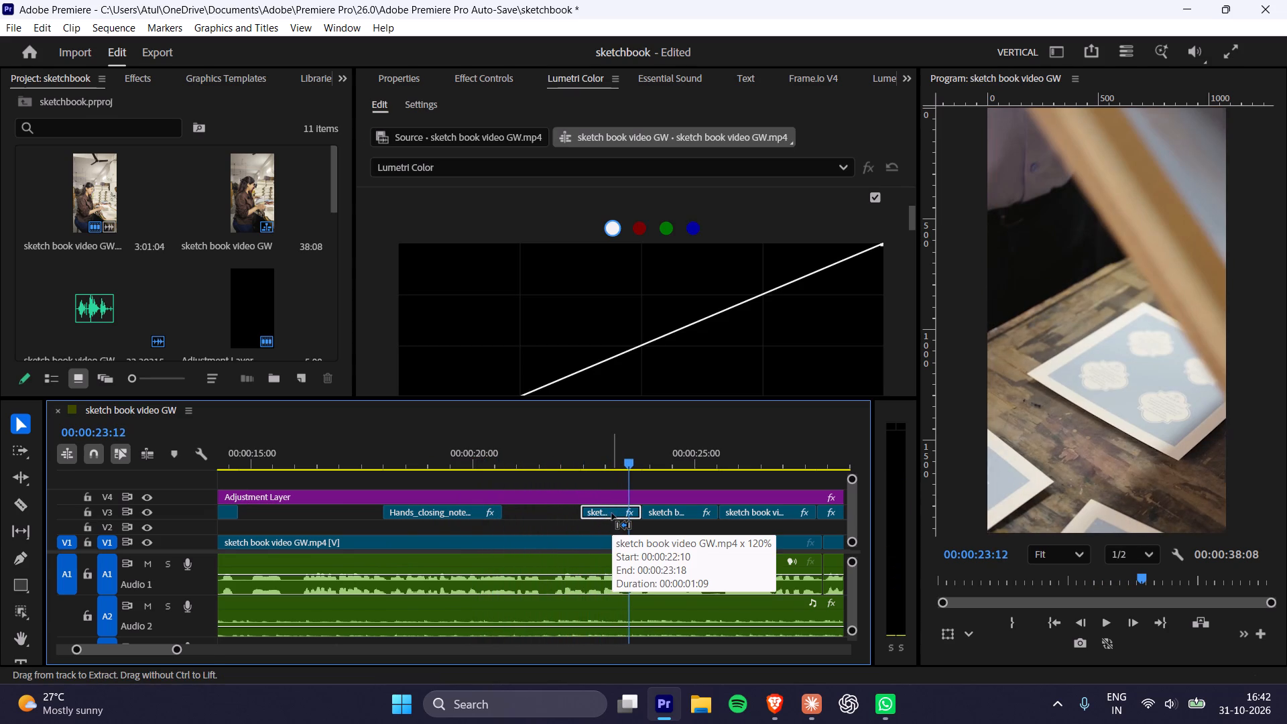
{"action": "key", "text": "ctrl+k"}
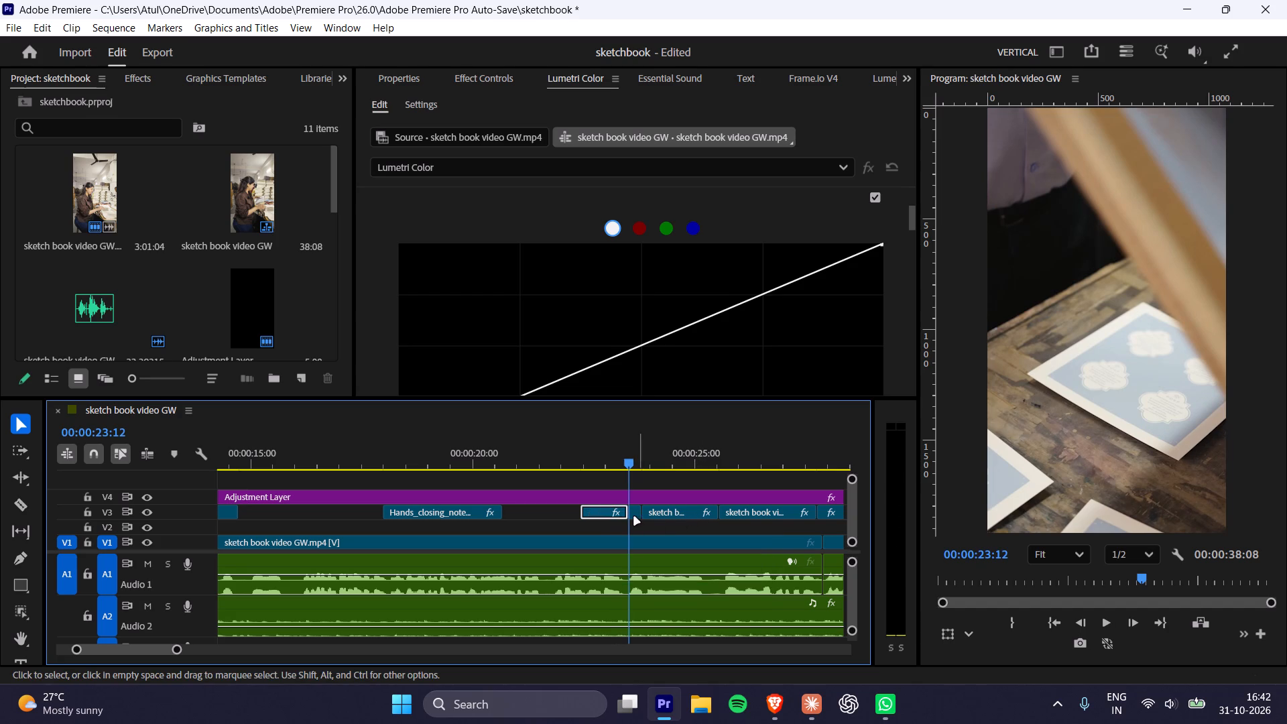
{"action": "left_click", "coordinate": [634, 517]}
{"action": "key", "text": "Delete"}
Cut the V3 clip of the man at the press at 00:00:24:10 and delete the part before the cut.
{"action": "key", "text": "space"}
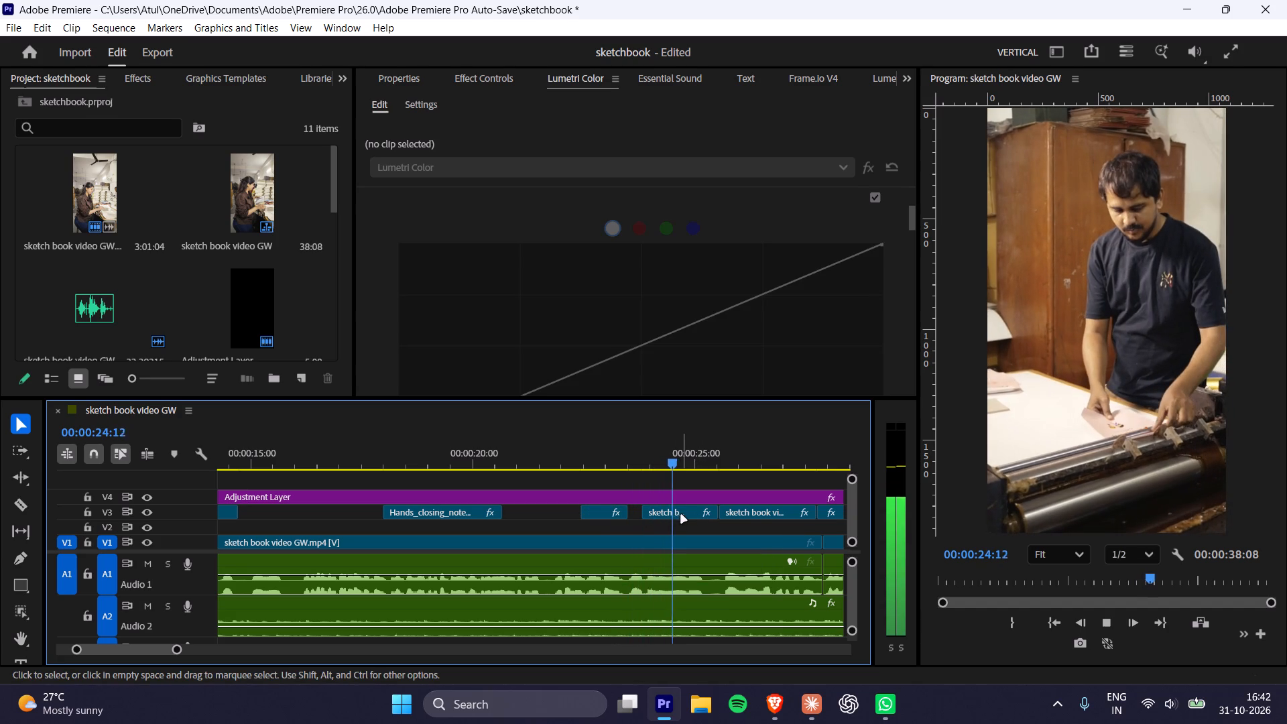
{"action": "key", "text": "space"}
{"action": "key", "text": "Left"}
{"action": "key", "text": "Left"}
{"action": "key", "text": "Left"}
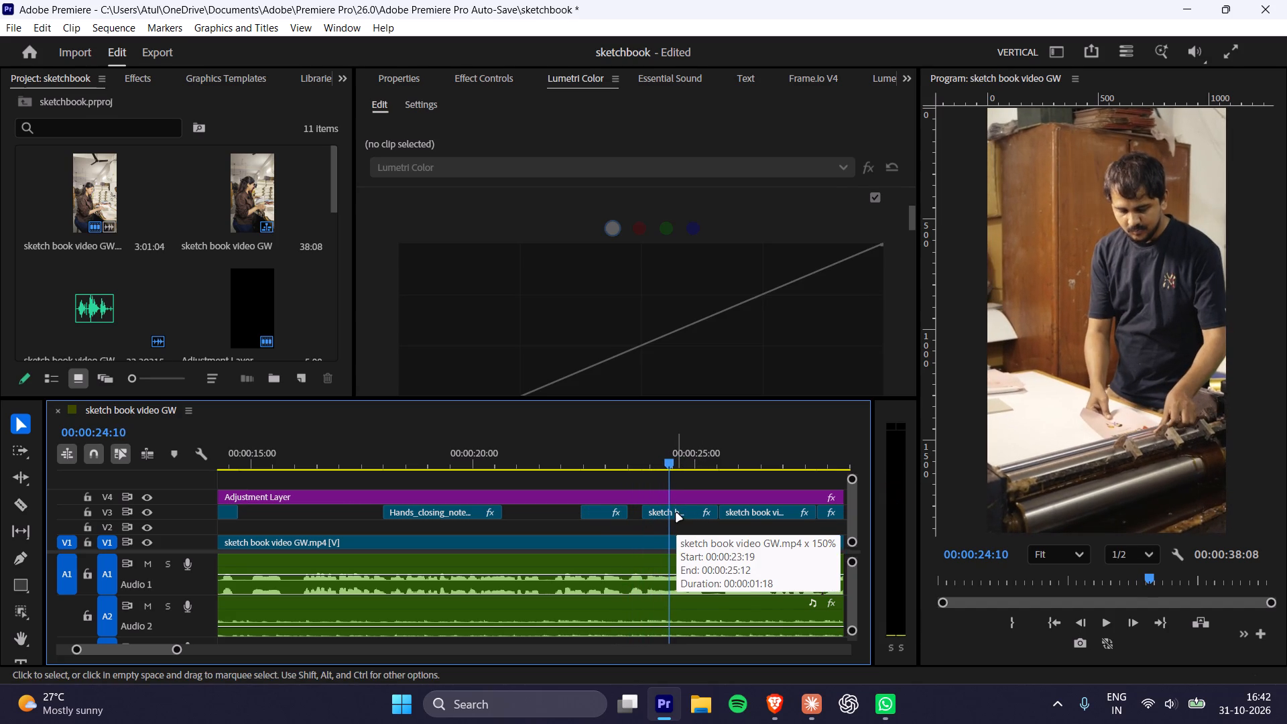
{"action": "left_click", "coordinate": [676, 514]}
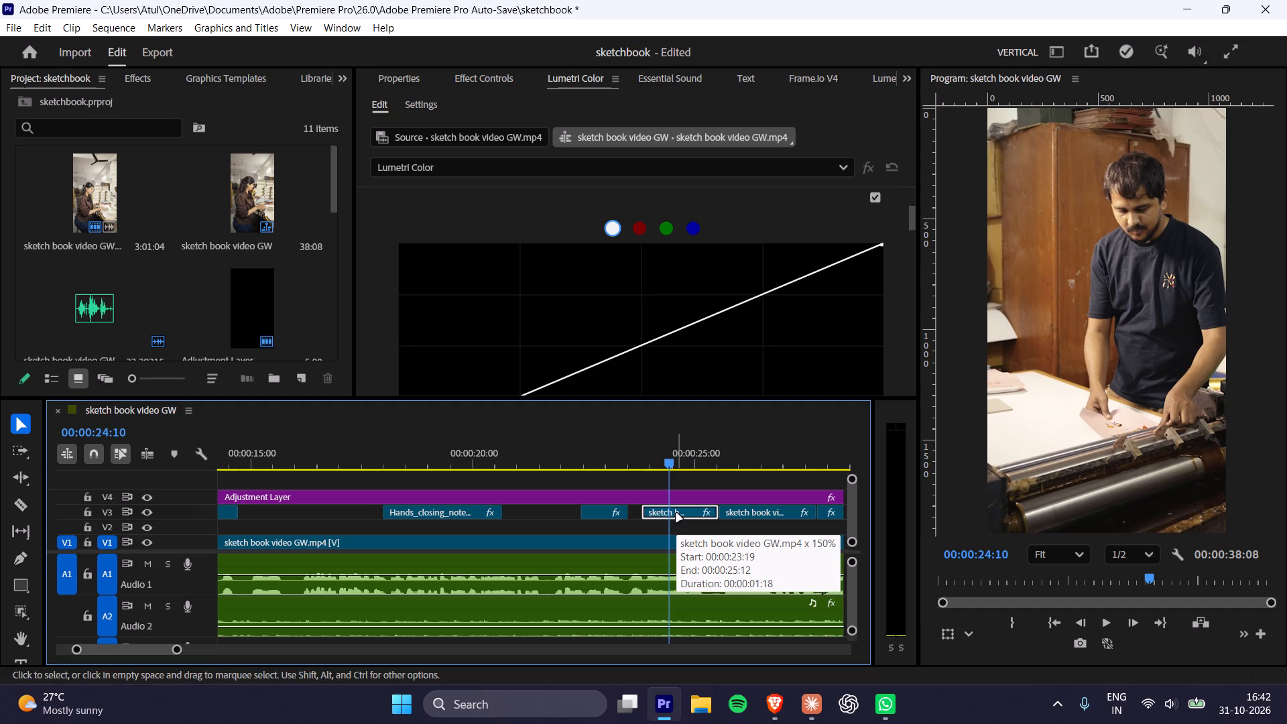
{"action": "key", "text": "ctrl+k"}
{"action": "key", "text": "Delete"}
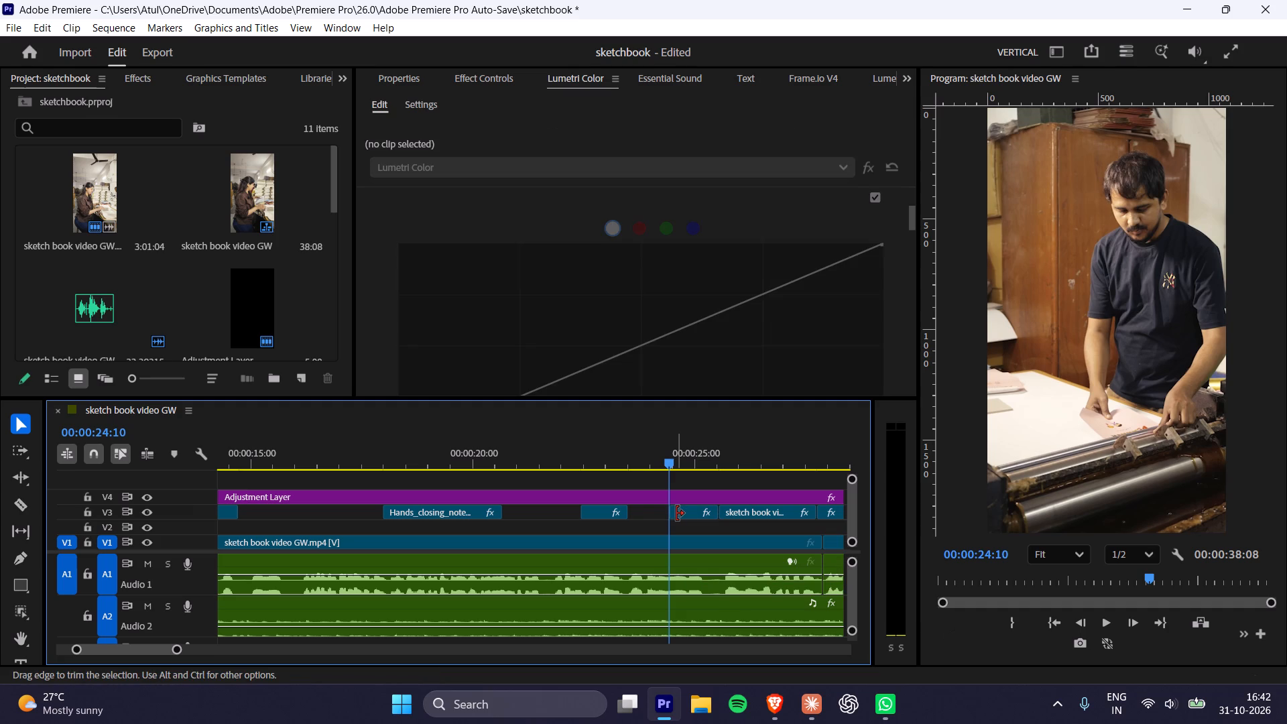
Play on from 00:00:24:10 and delete the V3 press clip lying between about 25:13 and 27:18.
{"action": "key", "text": "space"}
{"action": "key", "text": "space"}
{"action": "key", "text": "space"}
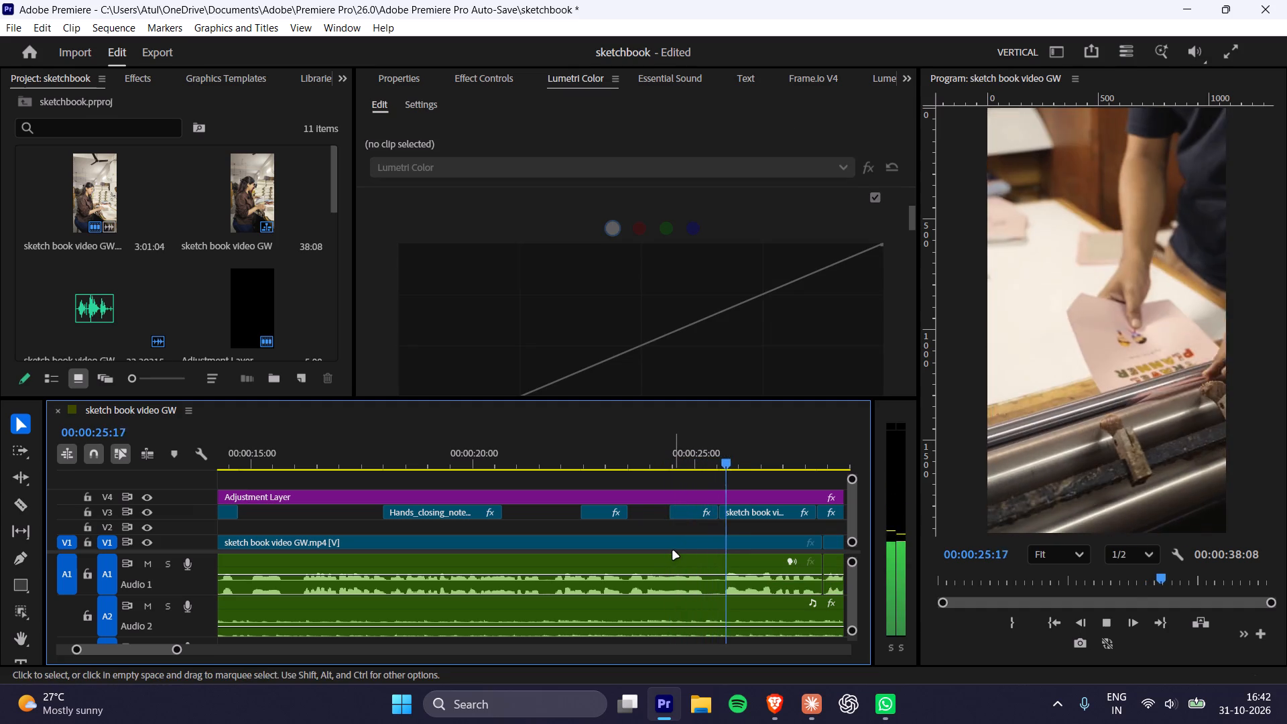
{"action": "key", "text": "space"}
{"action": "key", "text": "space"}
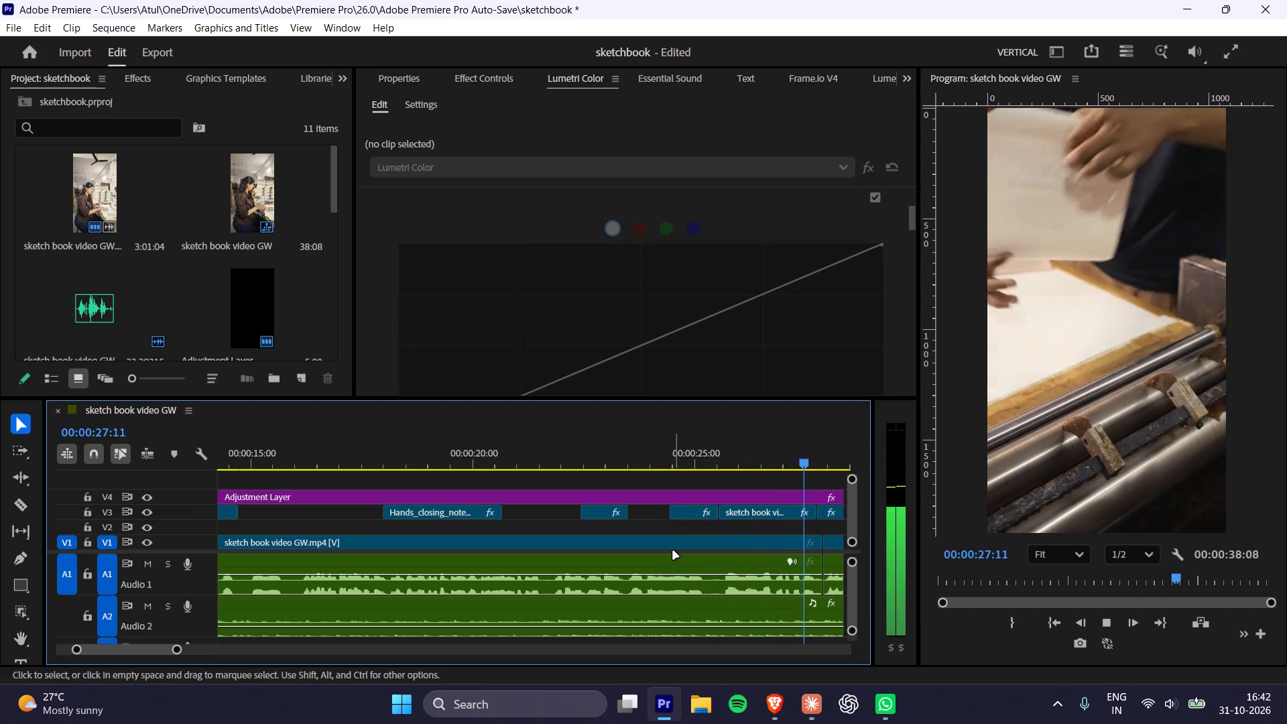
{"action": "key", "text": "space"}
{"action": "key", "text": "space"}
{"action": "key", "text": "space"}
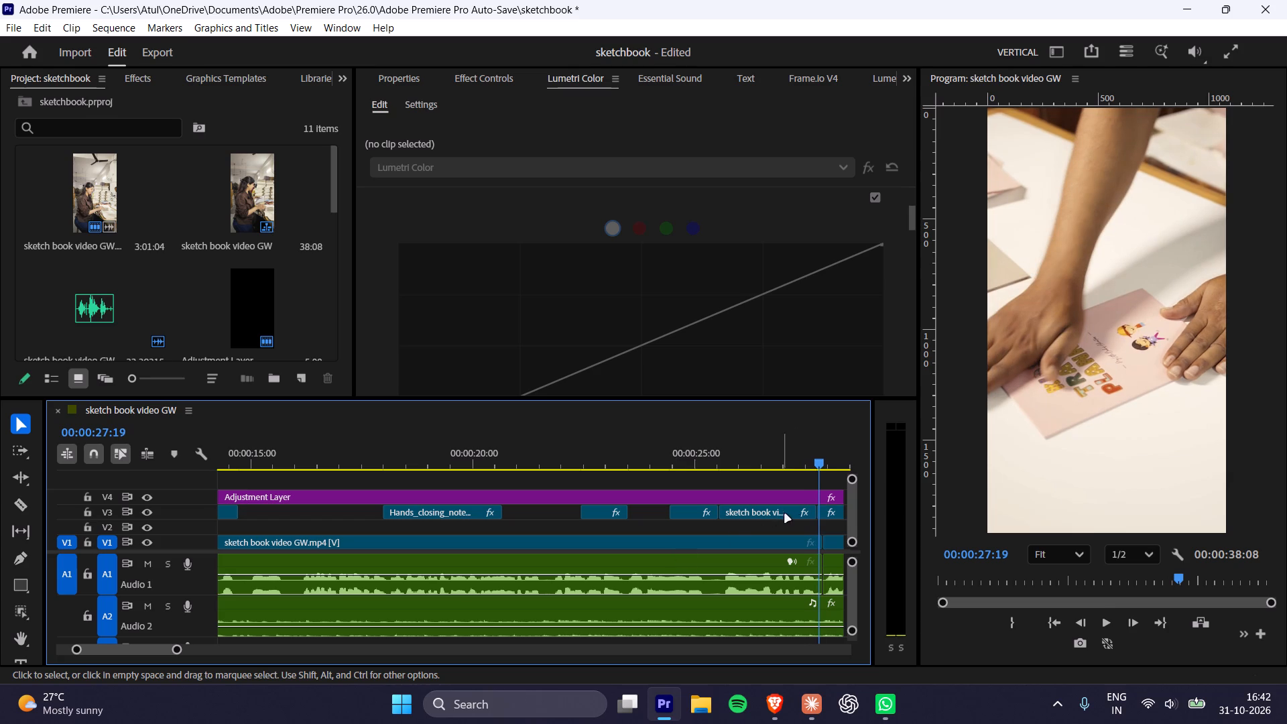
{"action": "scroll", "coordinate": [798, 529], "scroll_direction": "down", "scroll_amount": 1, "text": "alt"}
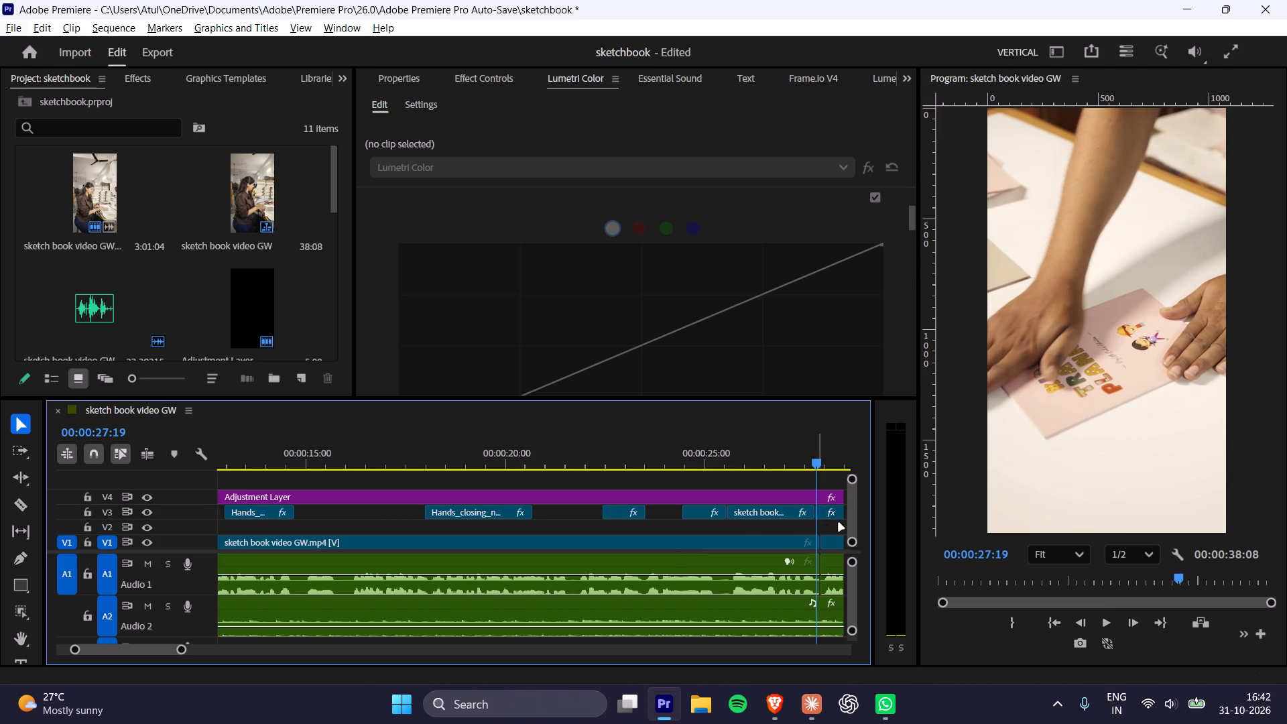
{"action": "left_click", "coordinate": [832, 514]}
{"action": "key", "text": "Delete"}
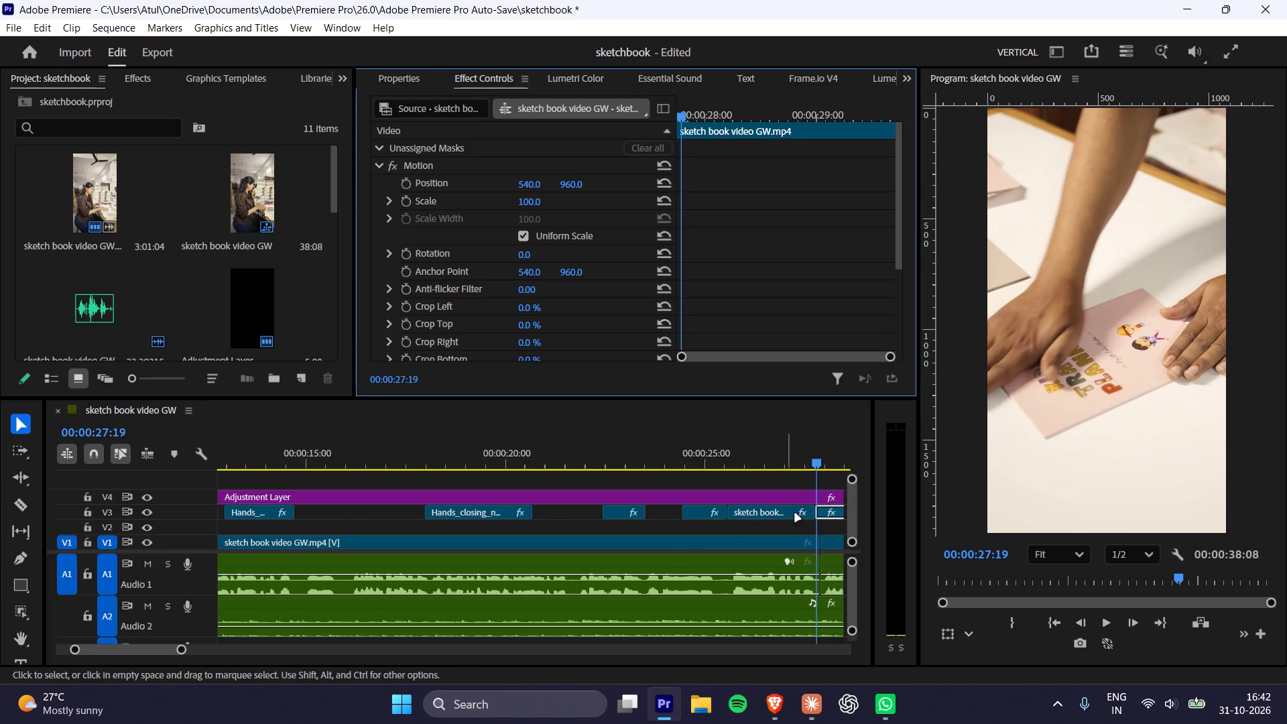
{"action": "key", "text": "Delete"}
{"action": "left_click", "coordinate": [788, 511]}
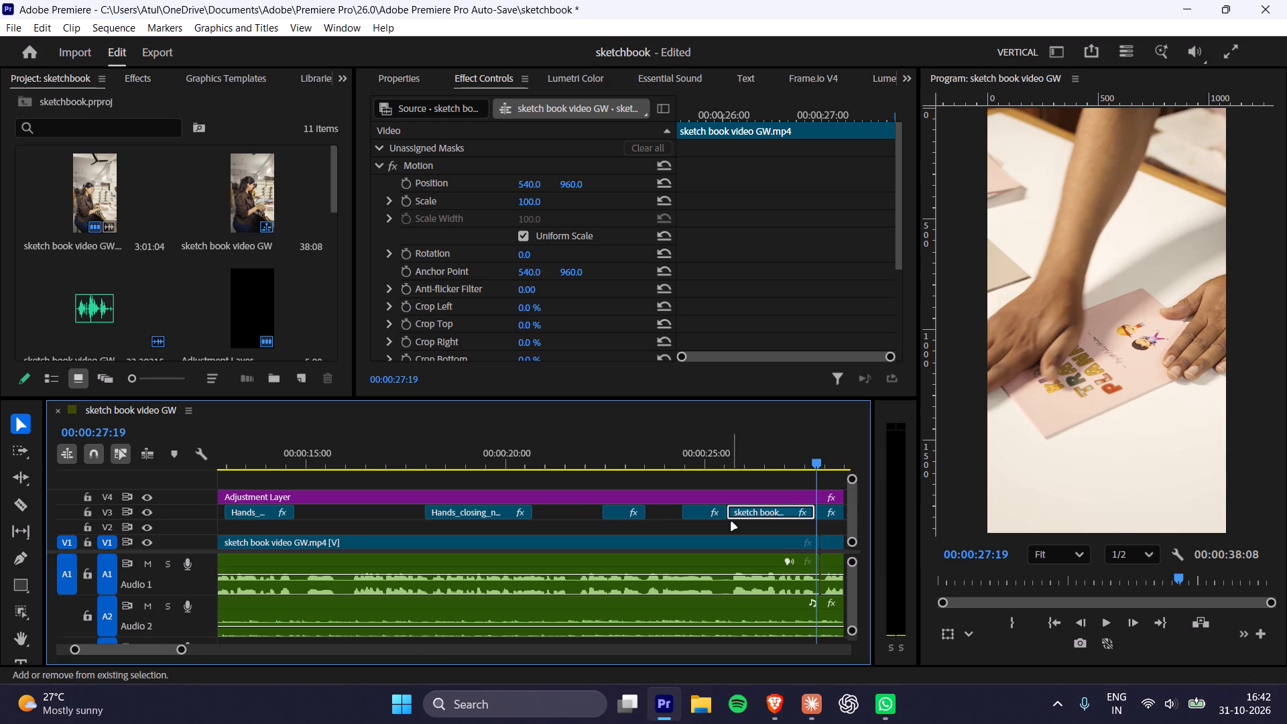
{"action": "scroll", "coordinate": [731, 522], "scroll_direction": "down", "scroll_amount": 6, "text": "shift"}
{"action": "left_click", "coordinate": [639, 508]}
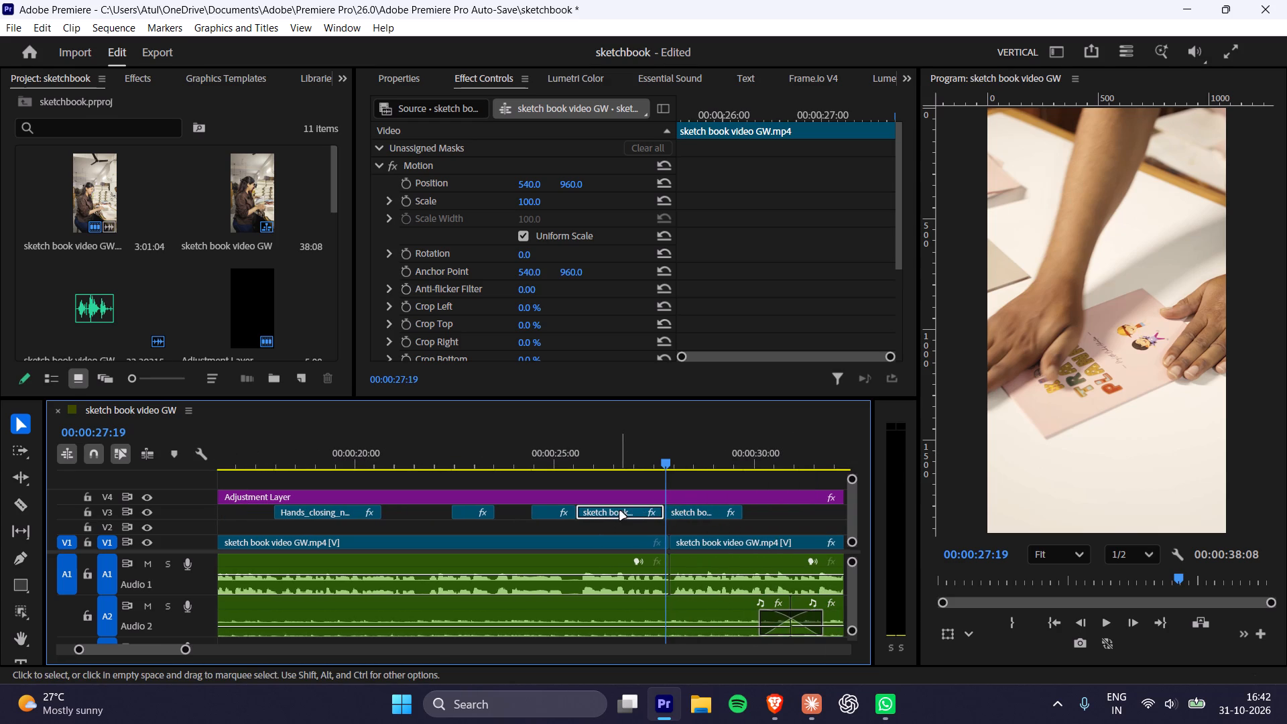
{"action": "key", "text": "Delete"}
{"action": "key", "text": "space"}
{"action": "key", "text": "space"}
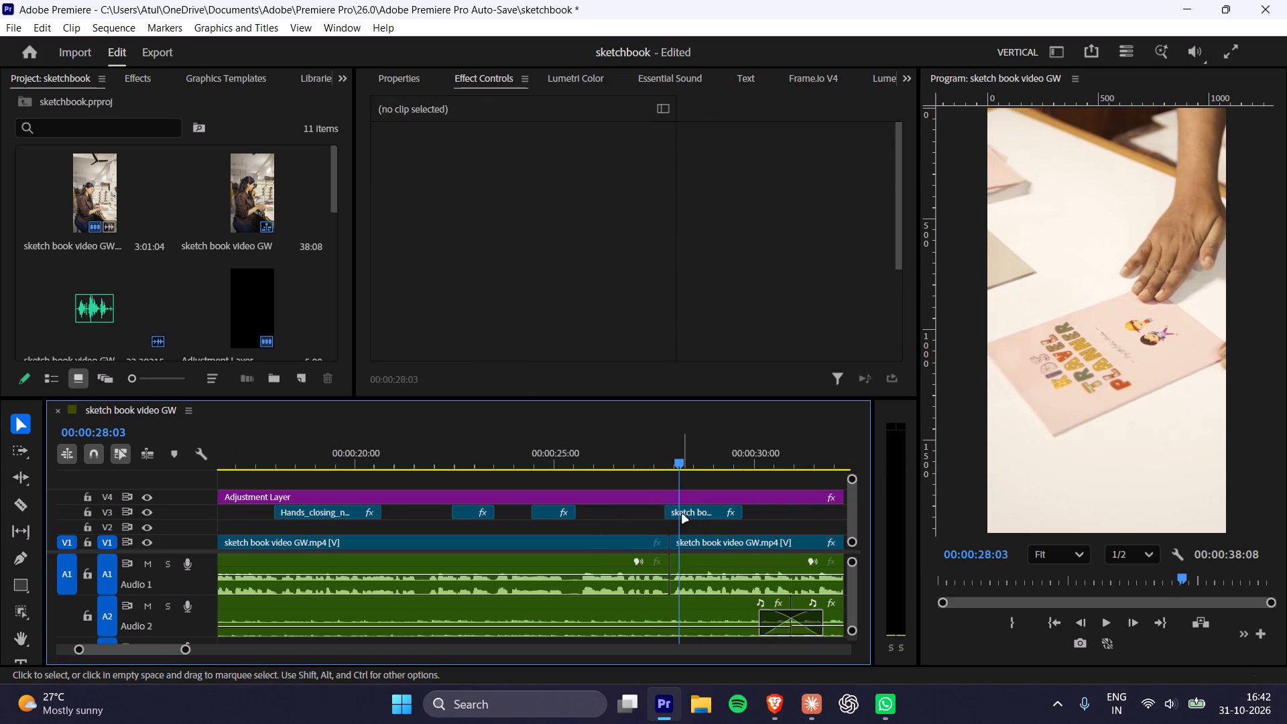
{"action": "left_click", "coordinate": [682, 515]}
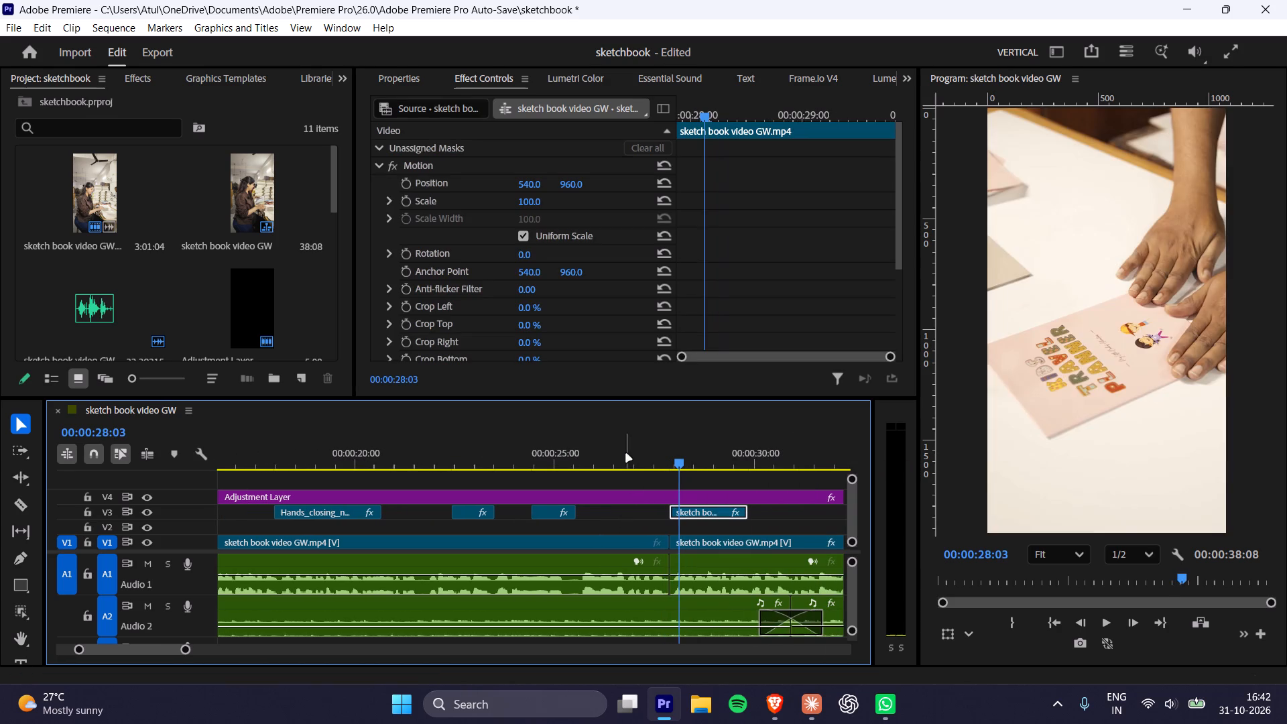
{"action": "left_click", "coordinate": [626, 454]}
{"action": "left_click", "coordinate": [589, 455]}
{"action": "left_click", "coordinate": [579, 457]}
{"action": "key", "text": "space"}
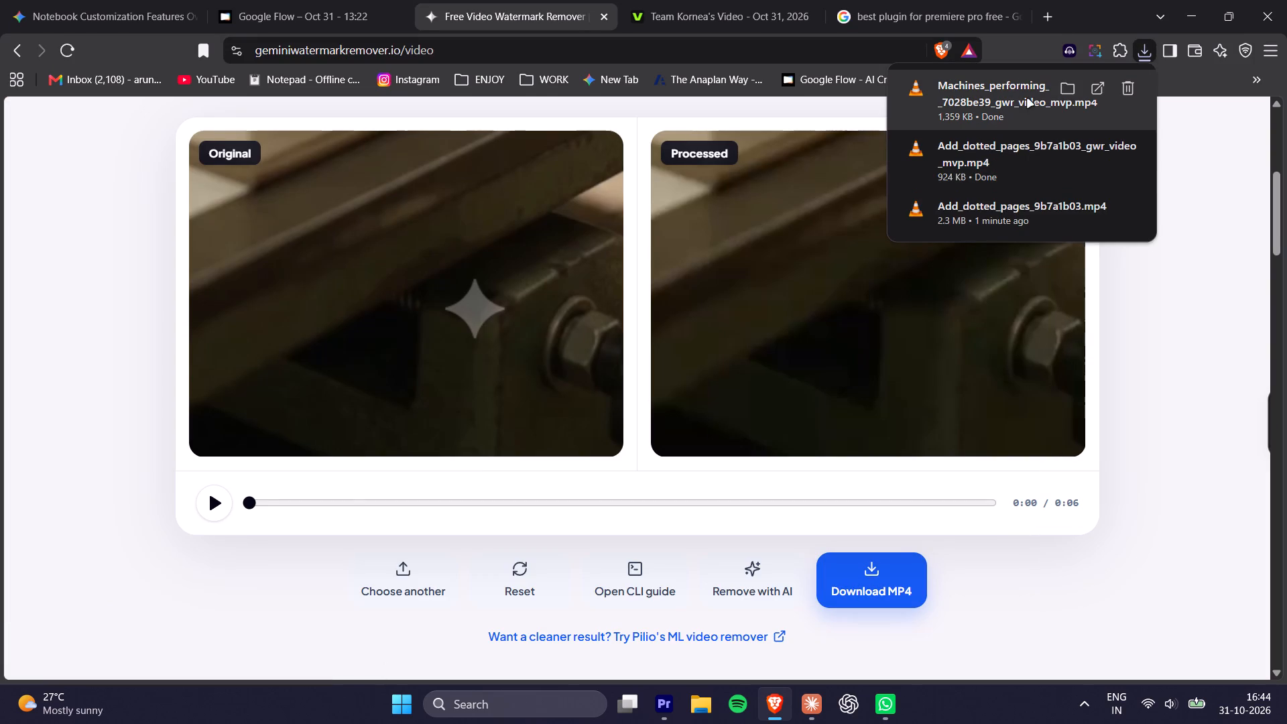
Show the download in its folder and bring both new gwr_video_mvp clips into the Premiere timeline on V5, starting around 00:00:23:00.
{"action": "left_click", "coordinate": [1072, 95]}
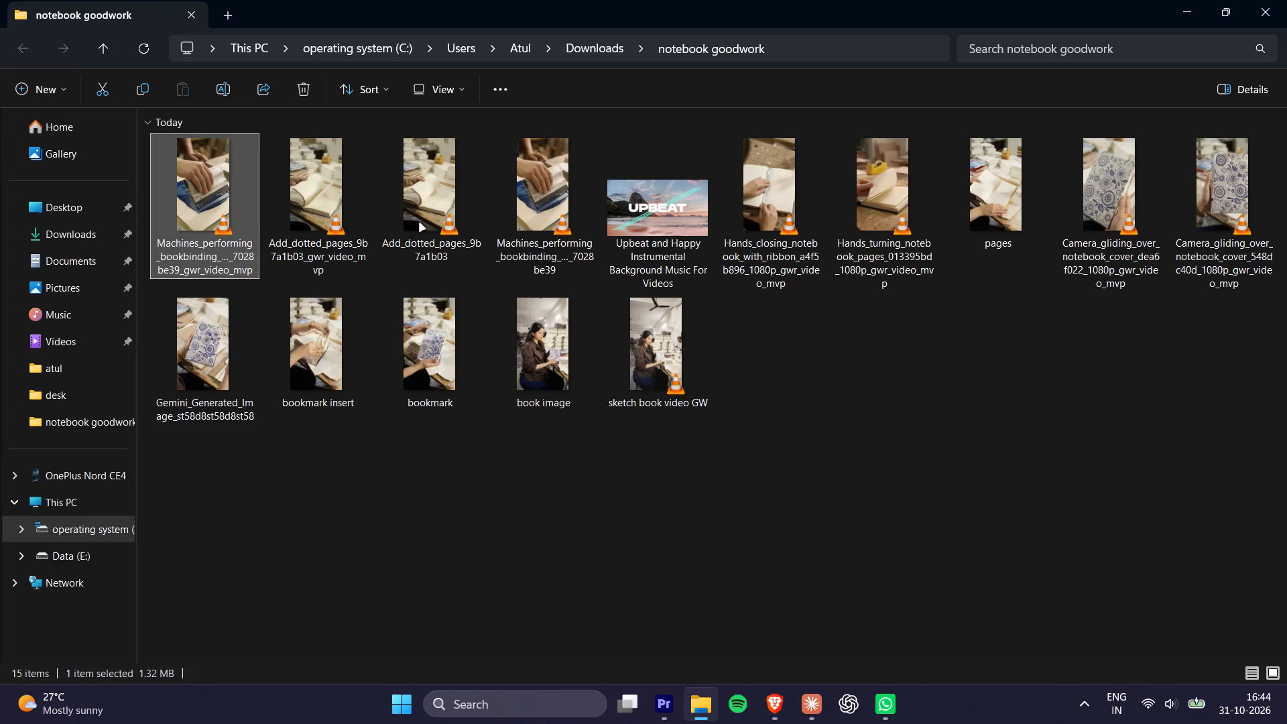
{"action": "left_click", "coordinate": [332, 190], "text": "ctrl"}
{"action": "left_click_drag", "start_coordinate": [311, 160], "coordinate": [332, 259]}
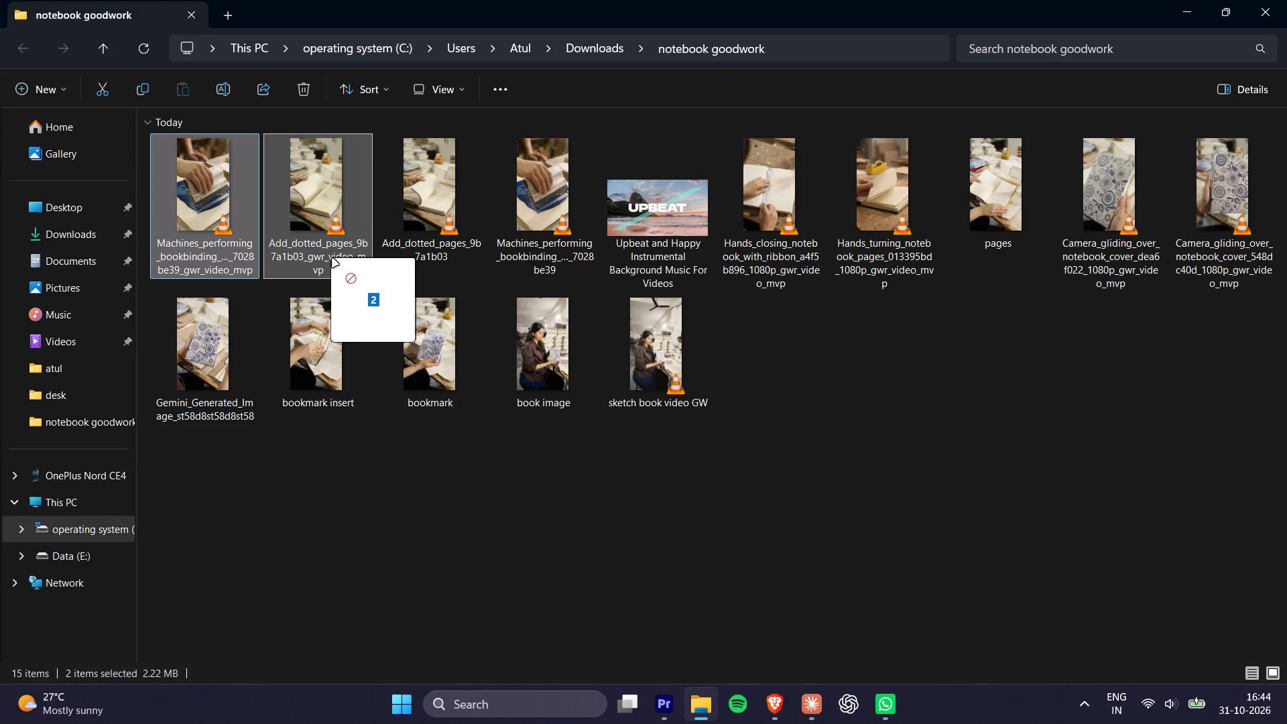
{"action": "left_click_drag", "start_coordinate": [332, 259], "coordinate": [707, 446]}
{"action": "key", "text": "alt+Tab"}
{"action": "key", "text": "alt+Tab"}
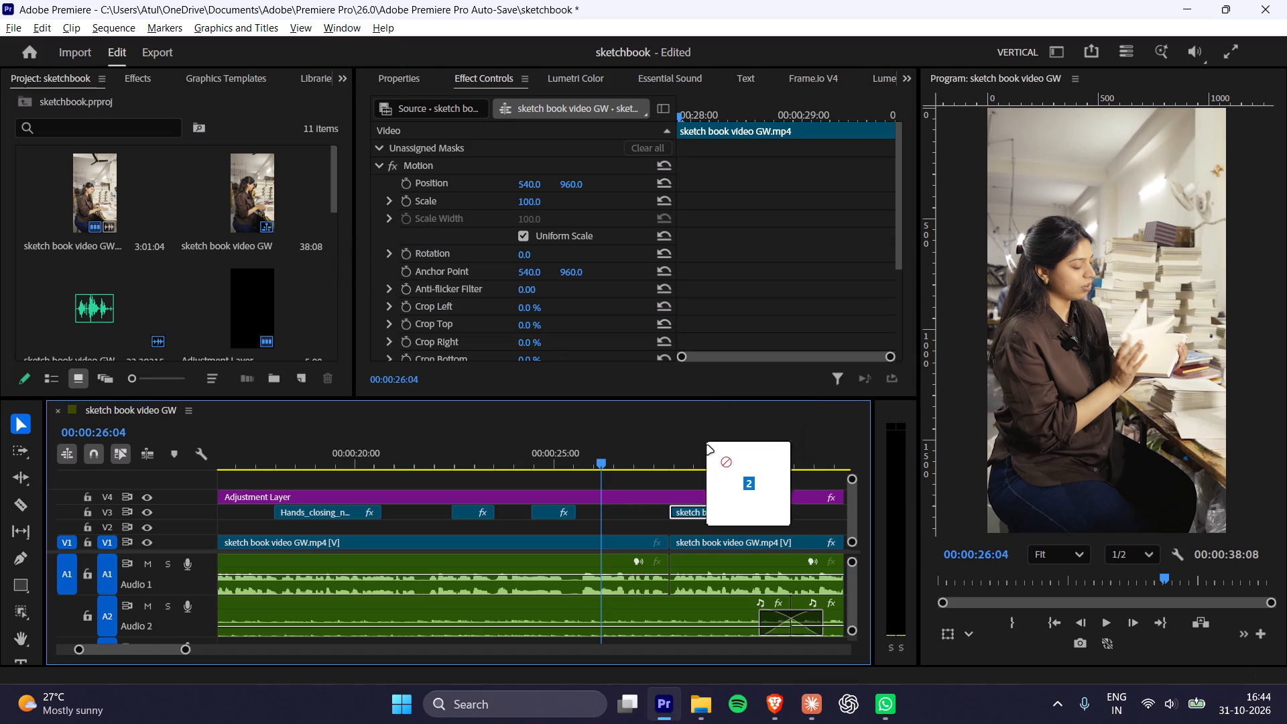
{"action": "left_click_drag", "start_coordinate": [707, 446], "coordinate": [712, 480]}
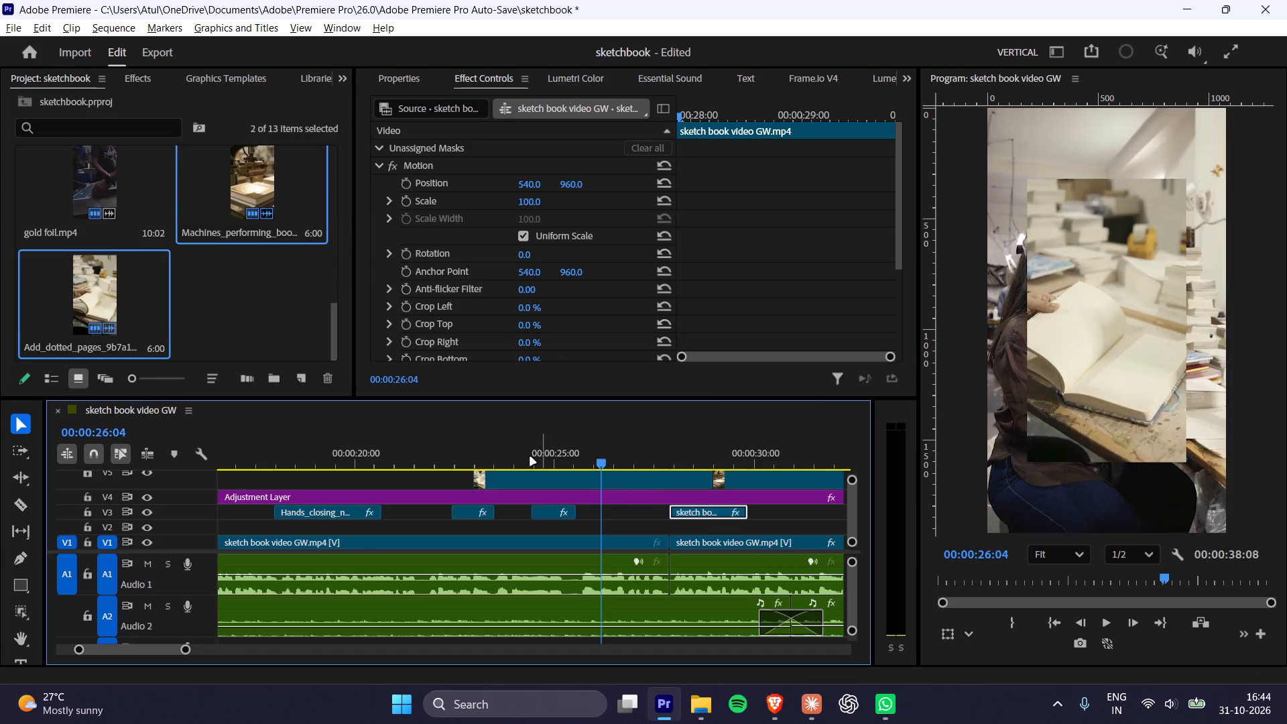
Preview the new V5 clips, and apply Fit to both so they scale to the vertical frame.
{"action": "left_click_drag", "start_coordinate": [516, 457], "coordinate": [475, 461]}
{"action": "key", "text": "space"}
{"action": "key", "text": "space"}
{"action": "left_click", "coordinate": [656, 474]}
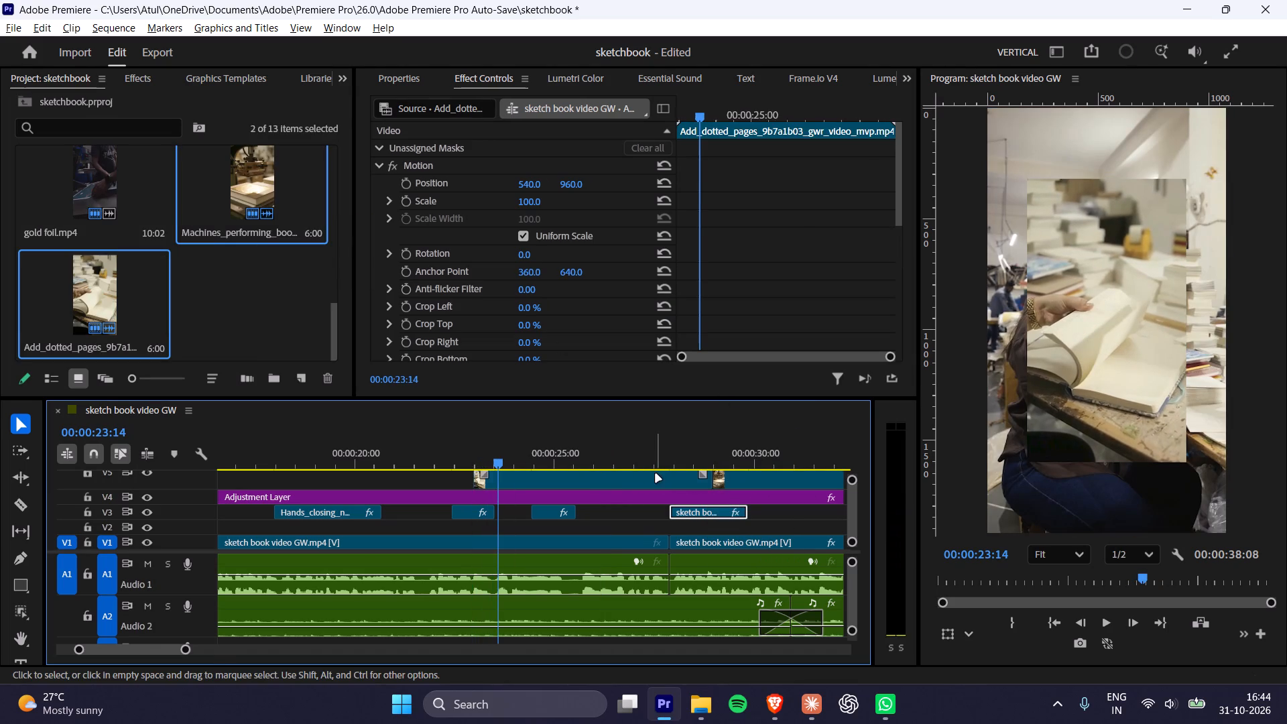
{"action": "left_click", "coordinate": [753, 477], "text": "ctrl"}
{"action": "left_click", "coordinate": [592, 477], "text": "shift"}
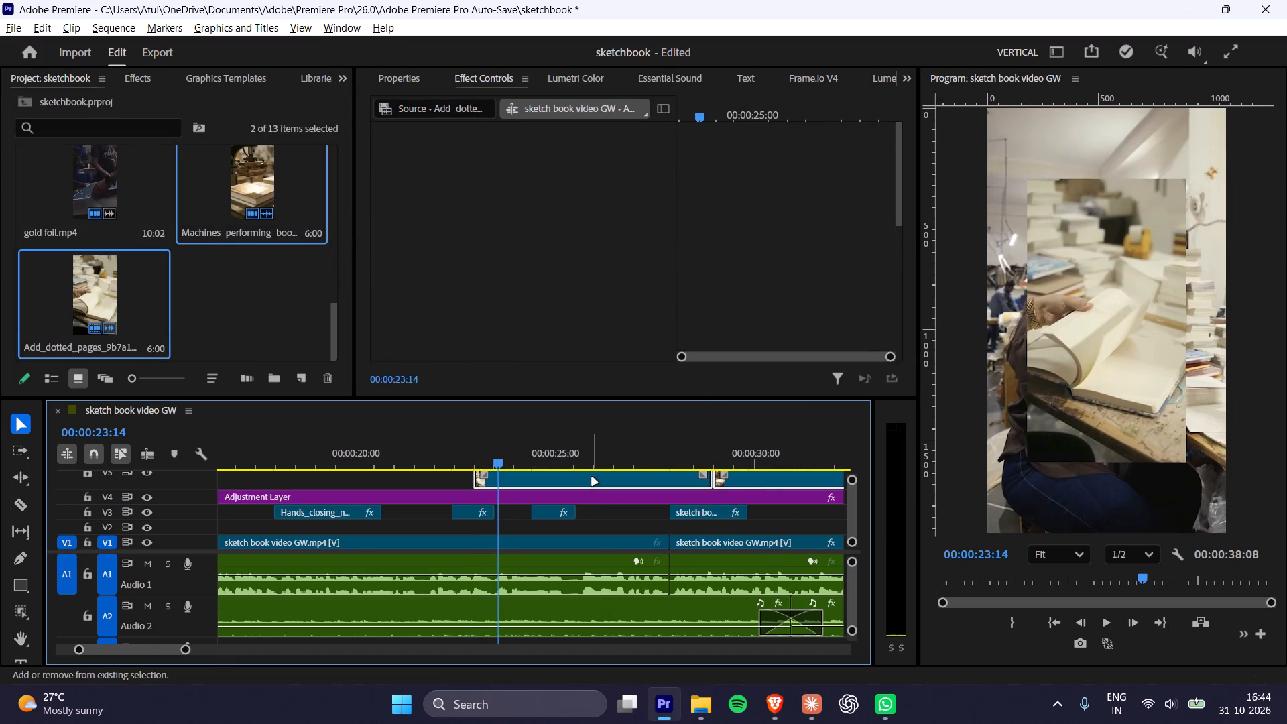
{"action": "left_click", "coordinate": [408, 79]}
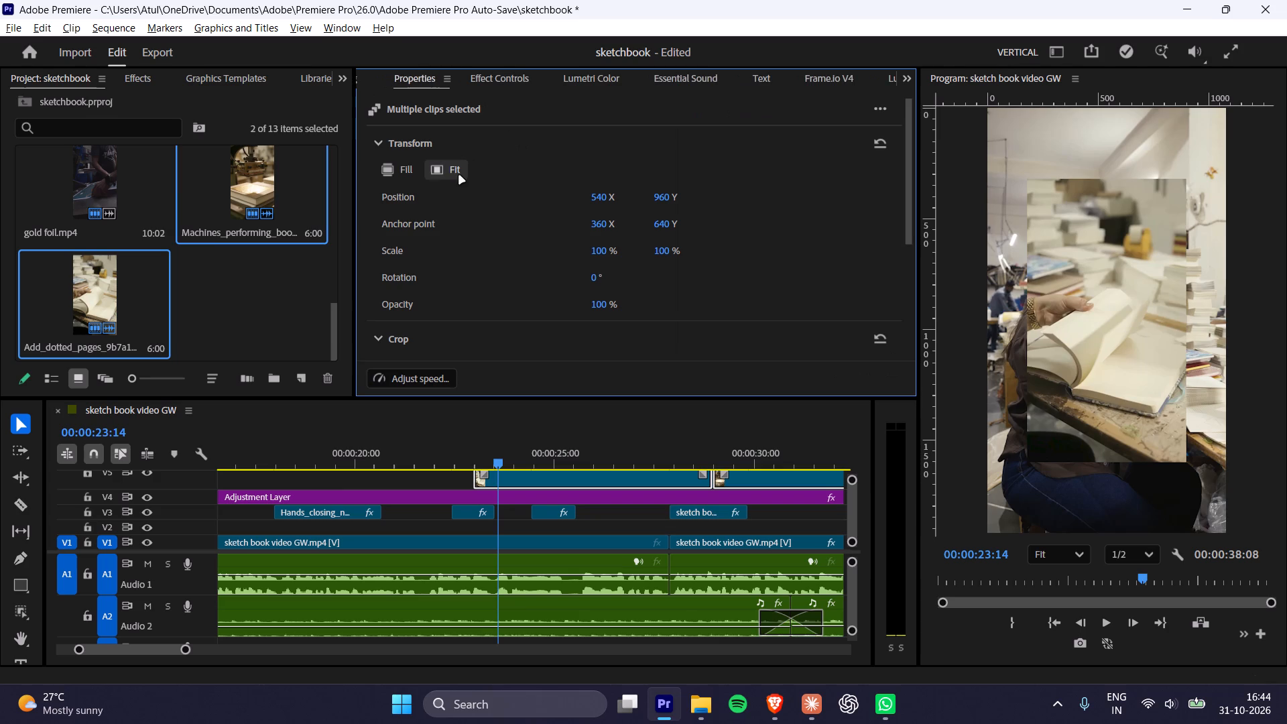
{"action": "left_click", "coordinate": [459, 176]}
Play the passage leading into the new clips and shift both V5 clips to start at 00:00:23:07.
{"action": "left_click", "coordinate": [456, 455]}
{"action": "key", "text": "space"}
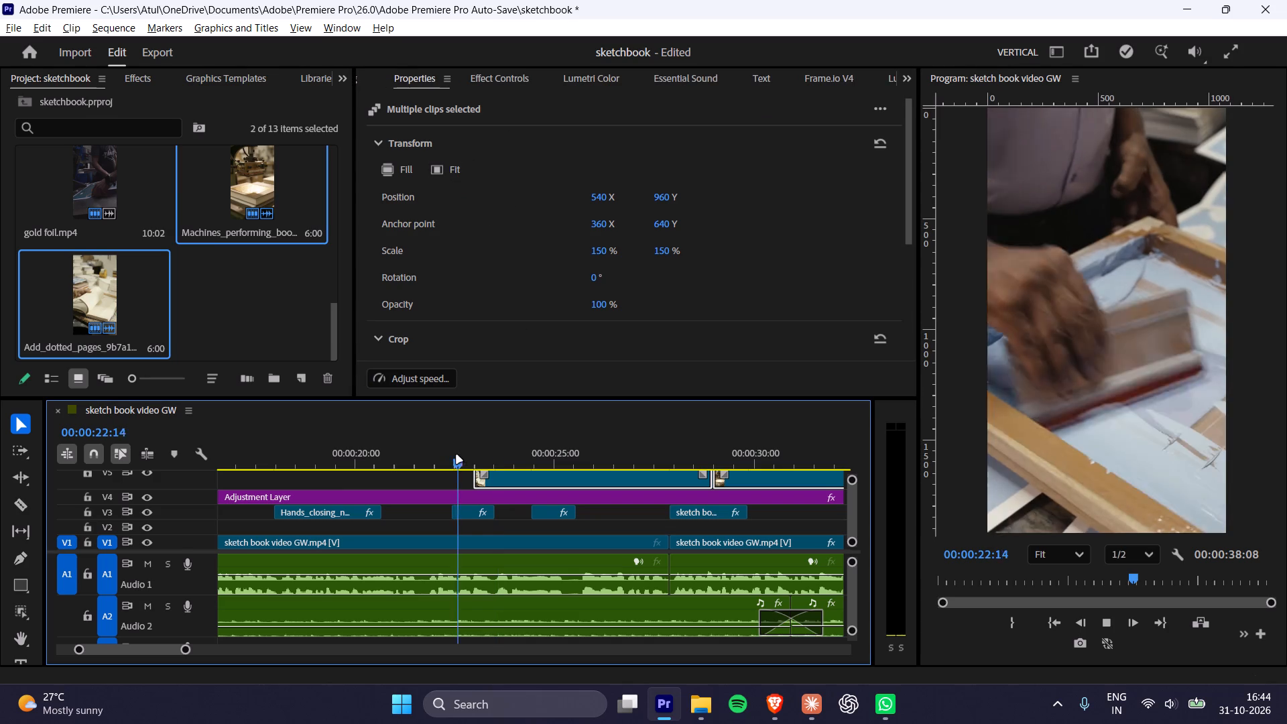
{"action": "key", "text": "space"}
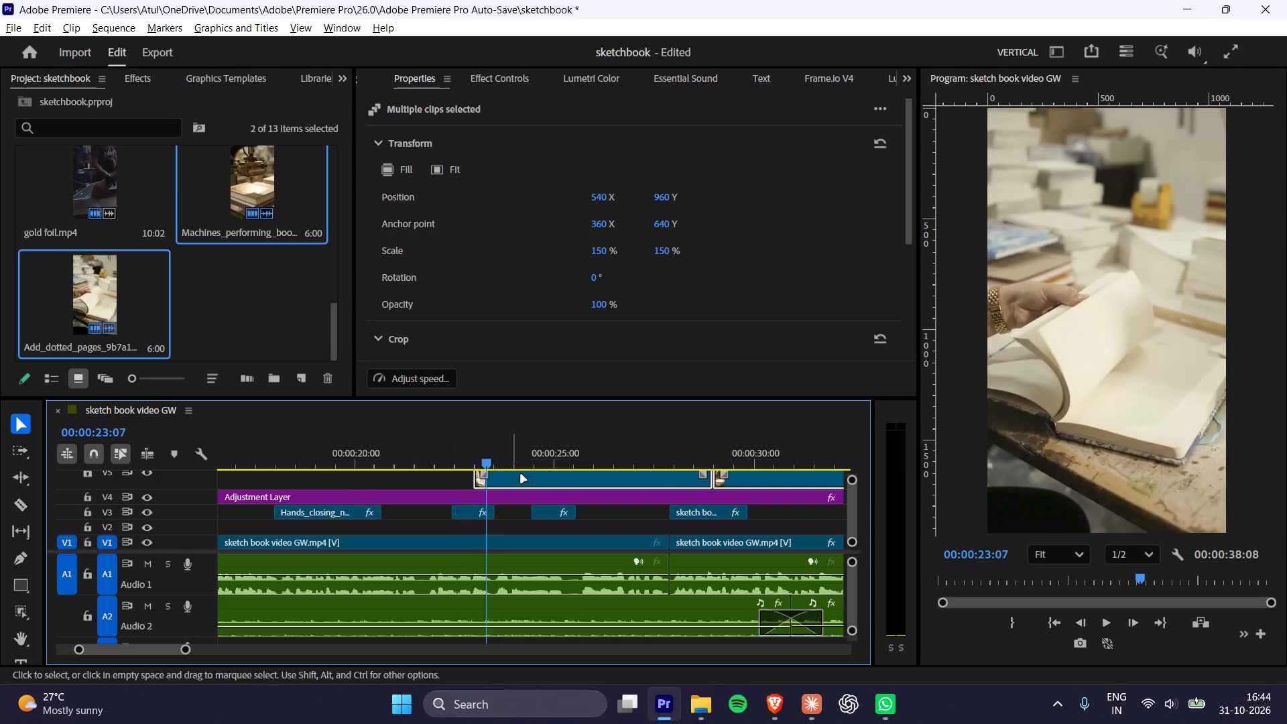
{"action": "left_click", "coordinate": [550, 473]}
{"action": "left_click_drag", "start_coordinate": [562, 473], "coordinate": [568, 473]}
{"action": "left_click", "coordinate": [411, 477]}
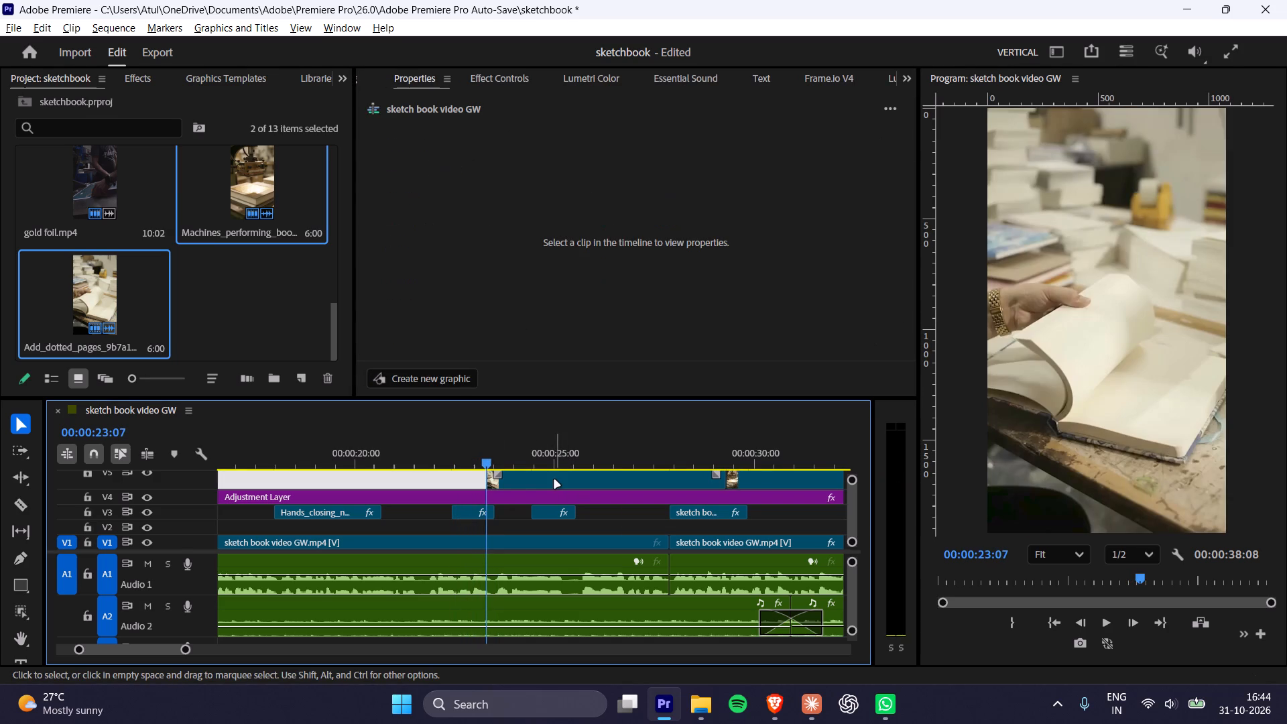
Move the Add_dotted_pages clip earlier on V5 so it starts a little before 00:00:09:00.
{"action": "left_click", "coordinate": [554, 480]}
{"action": "left_click_drag", "start_coordinate": [572, 483], "coordinate": [212, 487]}
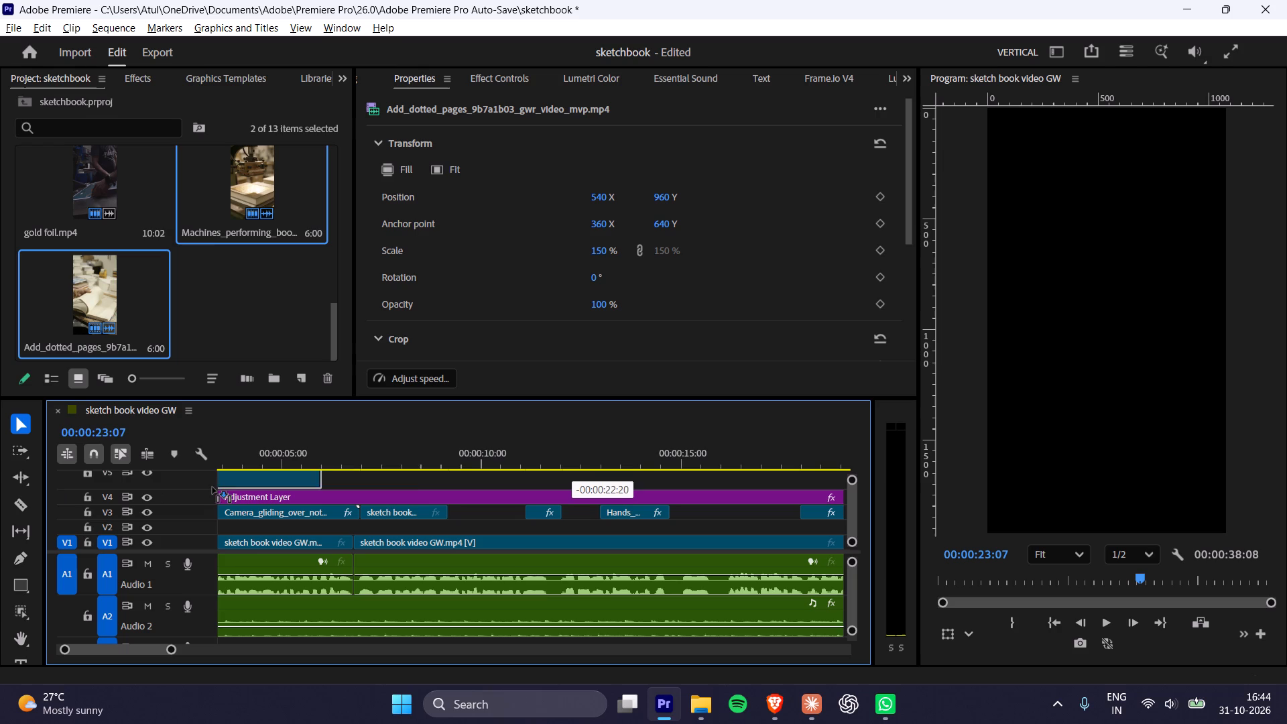
{"action": "left_click_drag", "start_coordinate": [212, 487], "coordinate": [517, 477]}
Scrub the Add_dotted_pages clip between about 00:00:11:01 and 00:00:12:04 to examine when the dotted pages appear.
{"action": "left_click_drag", "start_coordinate": [444, 452], "coordinate": [528, 455]}
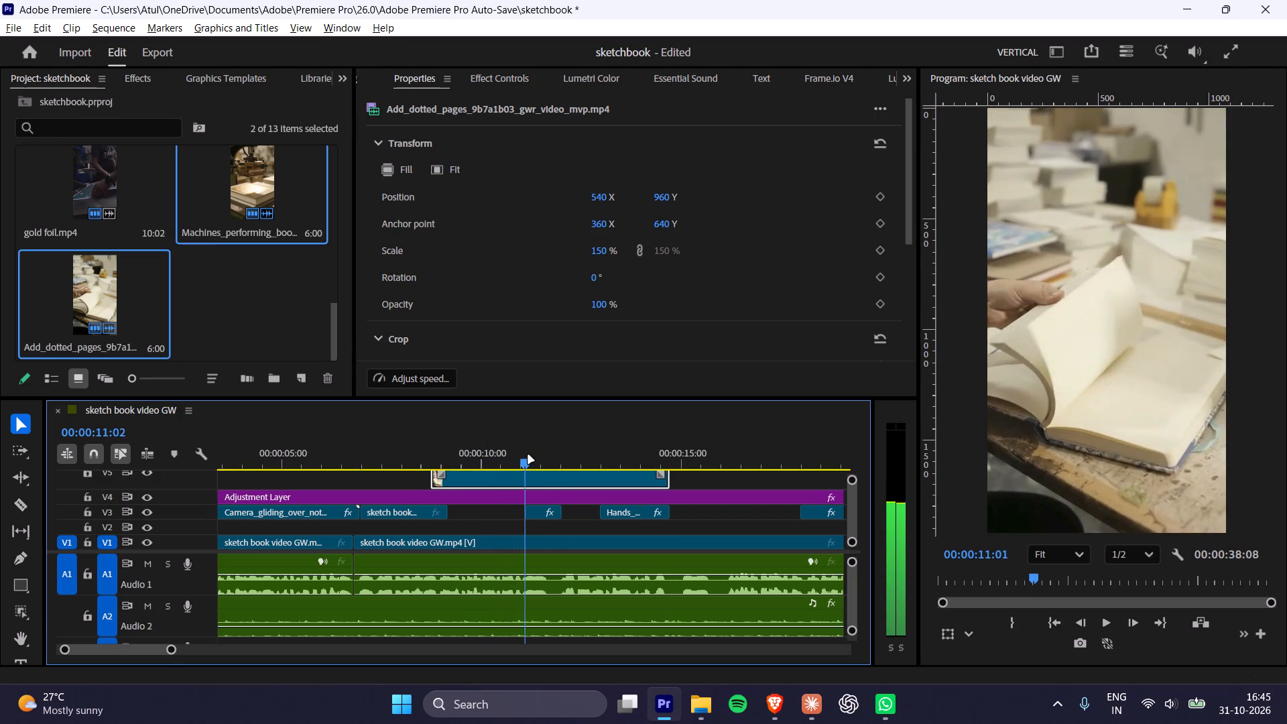
{"action": "left_click_drag", "start_coordinate": [528, 455], "coordinate": [572, 461]}
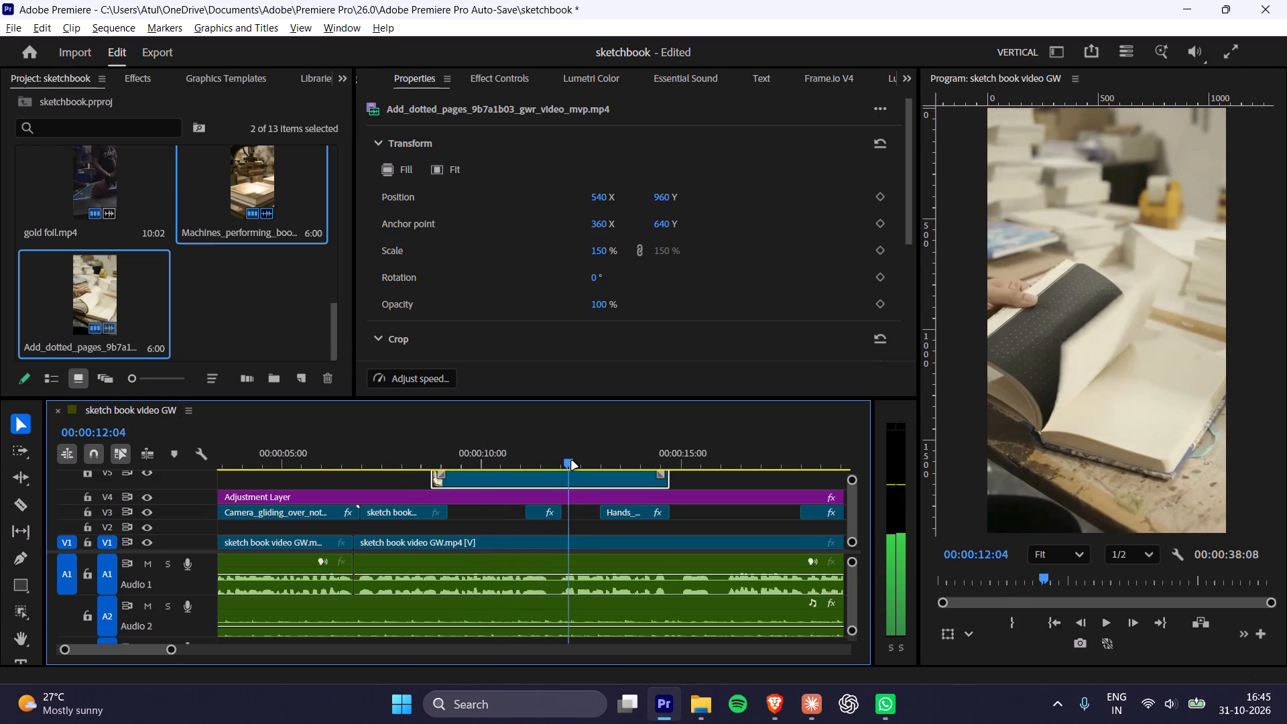
{"action": "left_click_drag", "start_coordinate": [572, 461], "coordinate": [562, 463]}
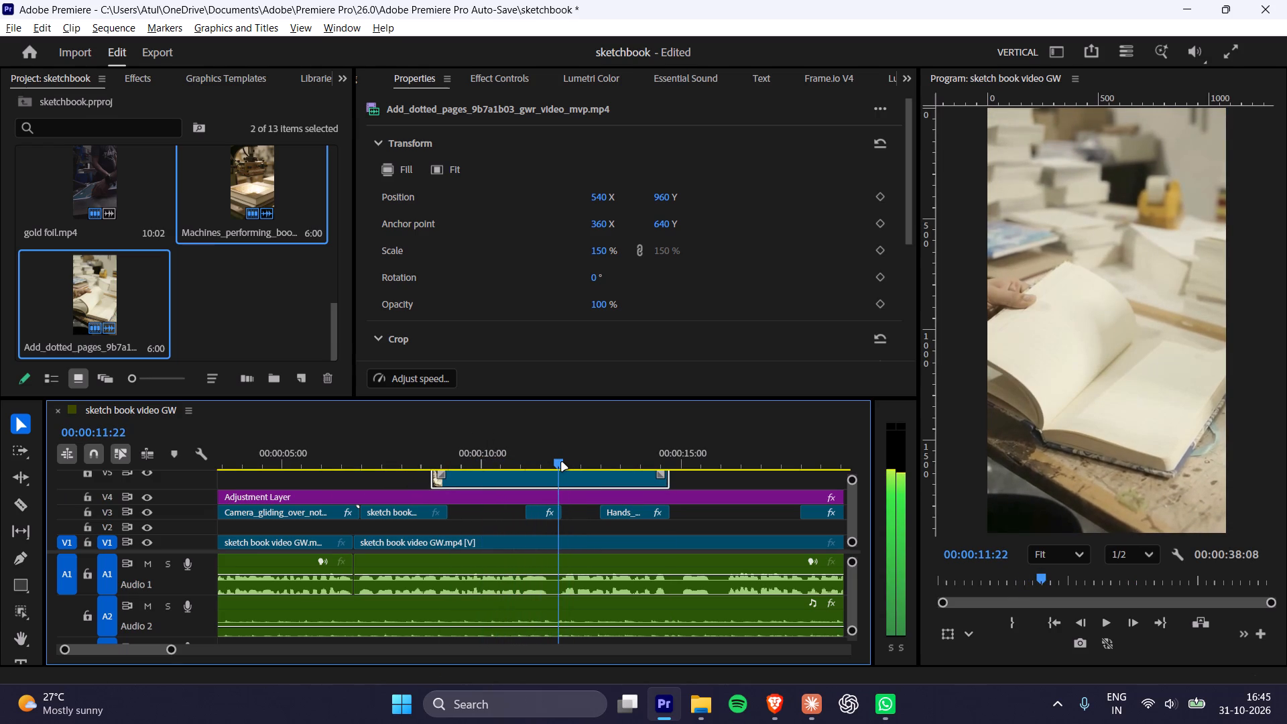
{"action": "left_click_drag", "start_coordinate": [562, 463], "coordinate": [554, 463]}
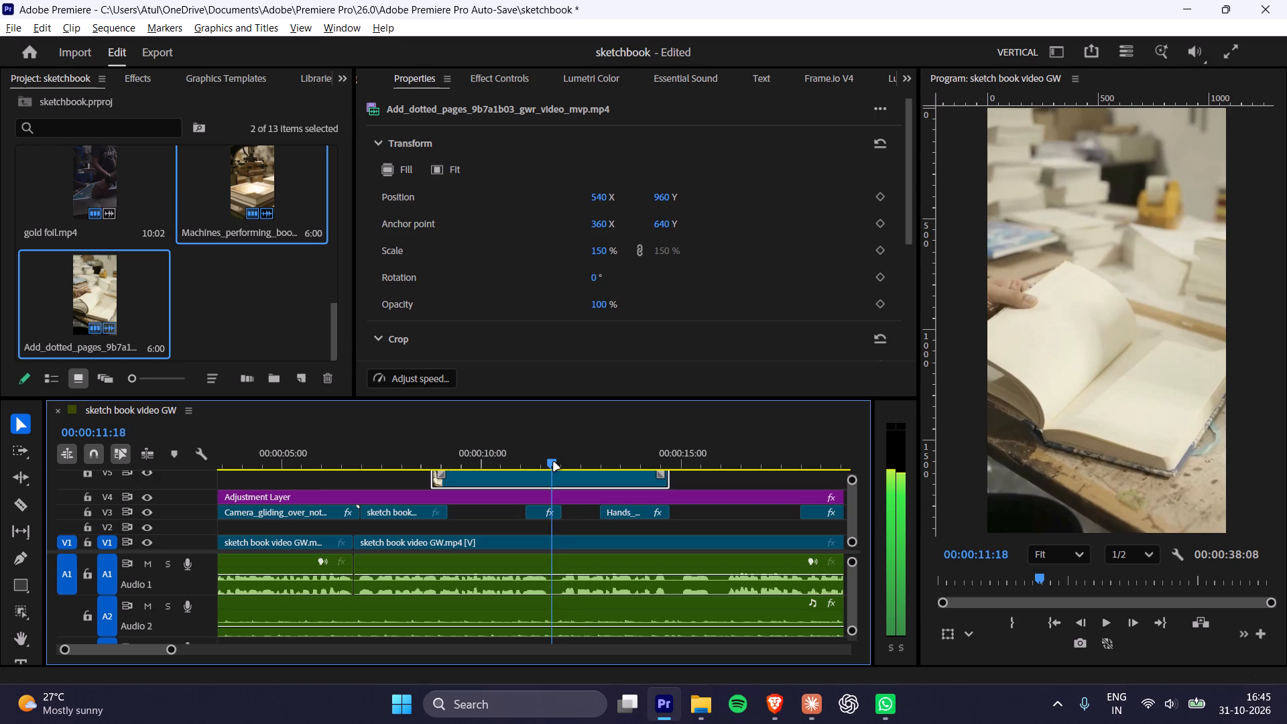
{"action": "left_click_drag", "start_coordinate": [554, 463], "coordinate": [555, 461]}
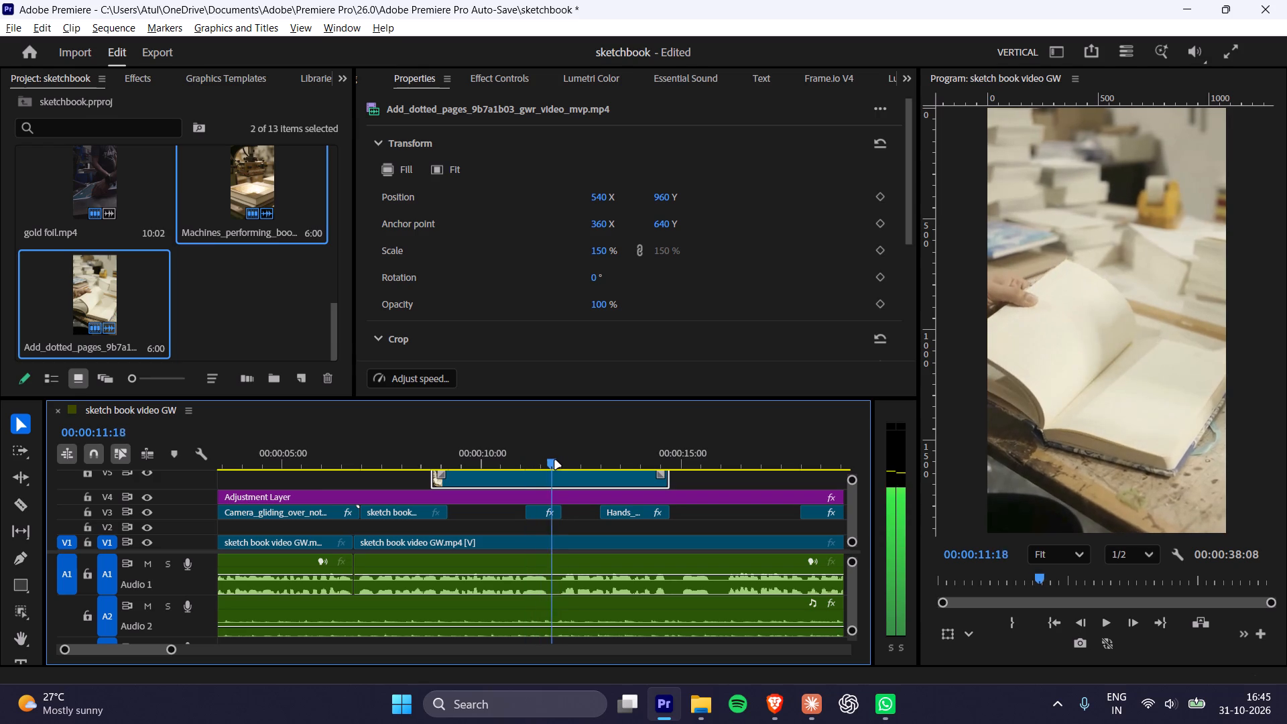
{"action": "left_click_drag", "start_coordinate": [555, 461], "coordinate": [537, 467]}
{"action": "key", "text": "space"}
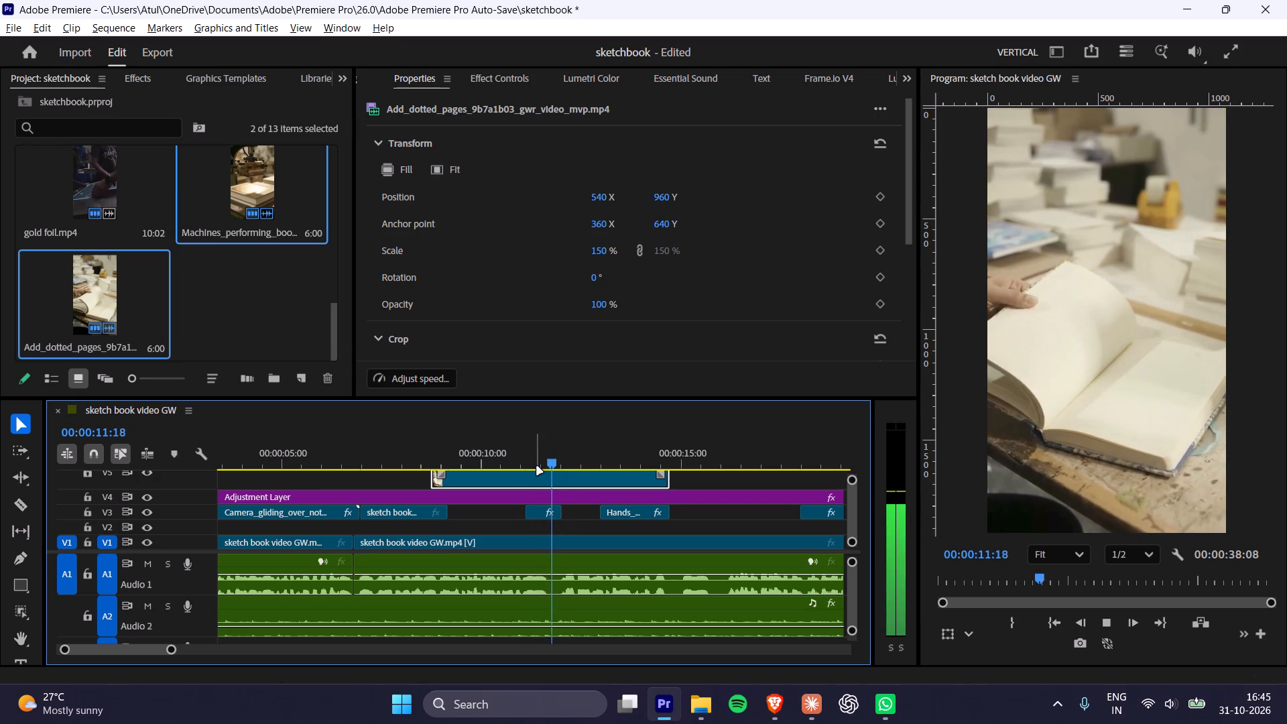
{"action": "key", "text": "space"}
{"action": "left_click_drag", "start_coordinate": [546, 465], "coordinate": [526, 467]}
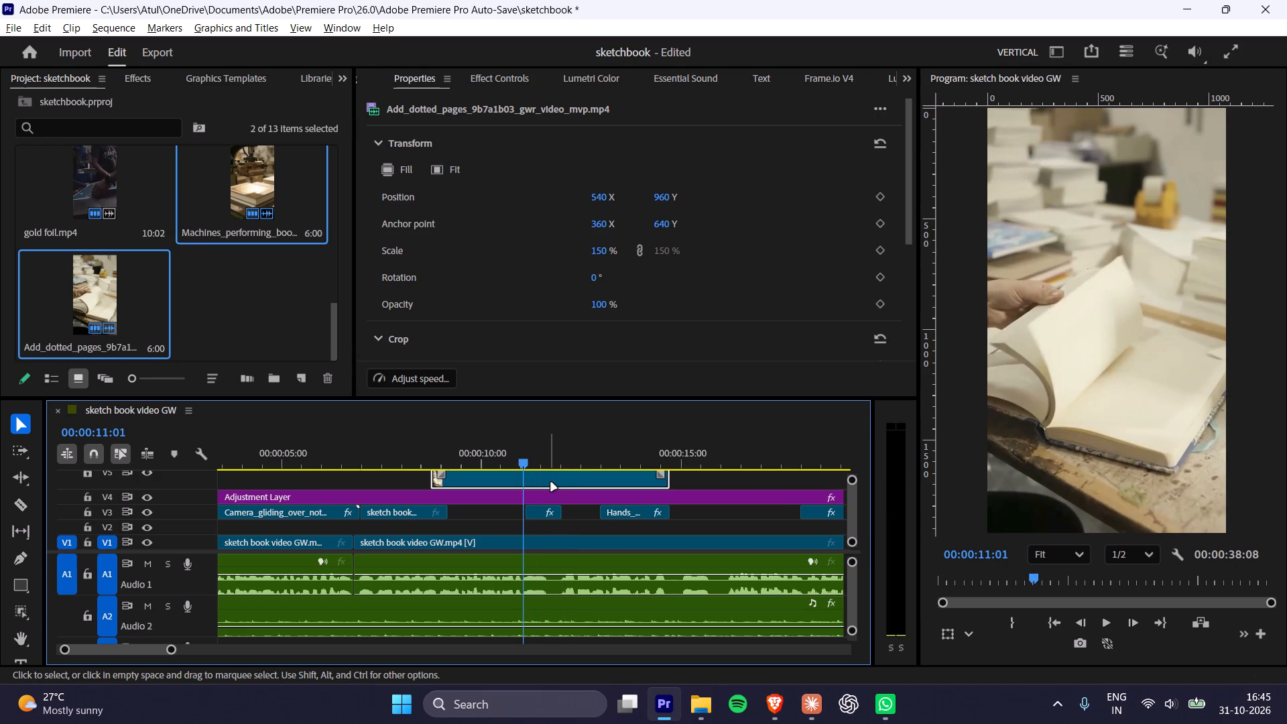
Enlarge the timeline area and play the opening and the Add_dotted_pages passage to check picture and sound.
{"action": "left_click", "coordinate": [551, 483]}
{"action": "scroll", "coordinate": [575, 521], "scroll_direction": "down", "scroll_amount": 14, "text": "shift"}
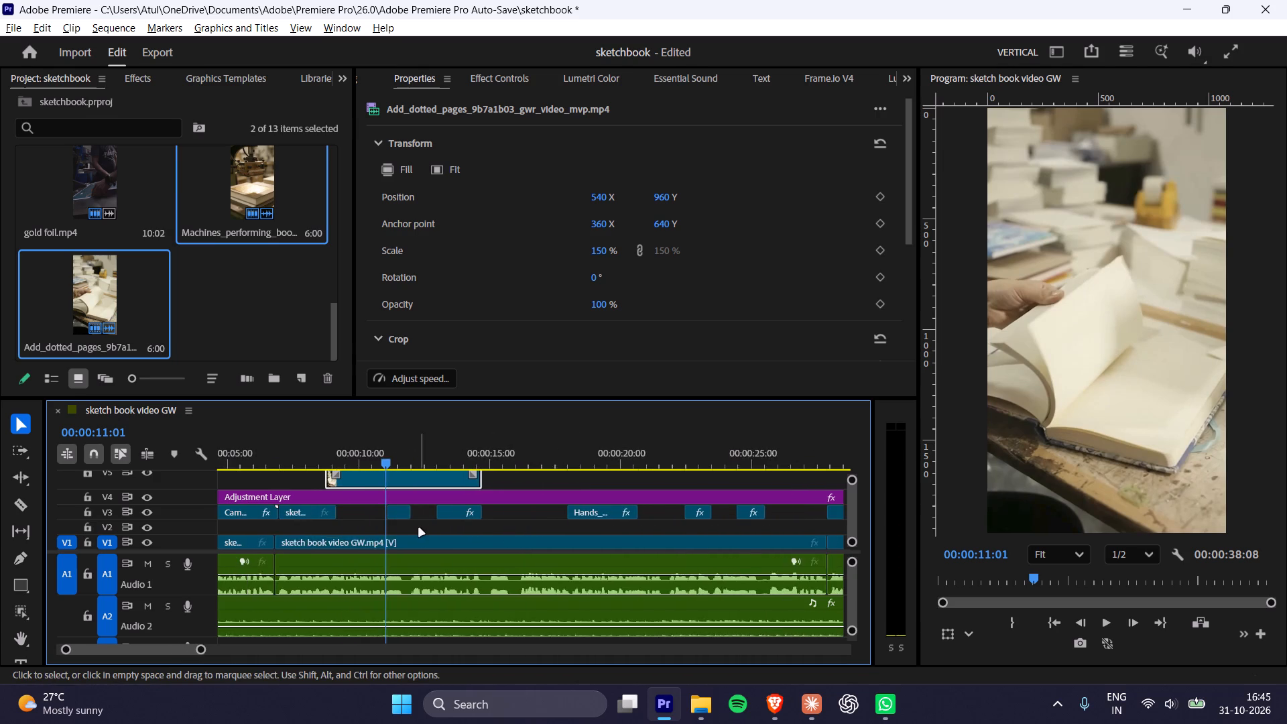
{"action": "scroll", "coordinate": [419, 528], "scroll_direction": "down", "scroll_amount": 11, "text": "shift"}
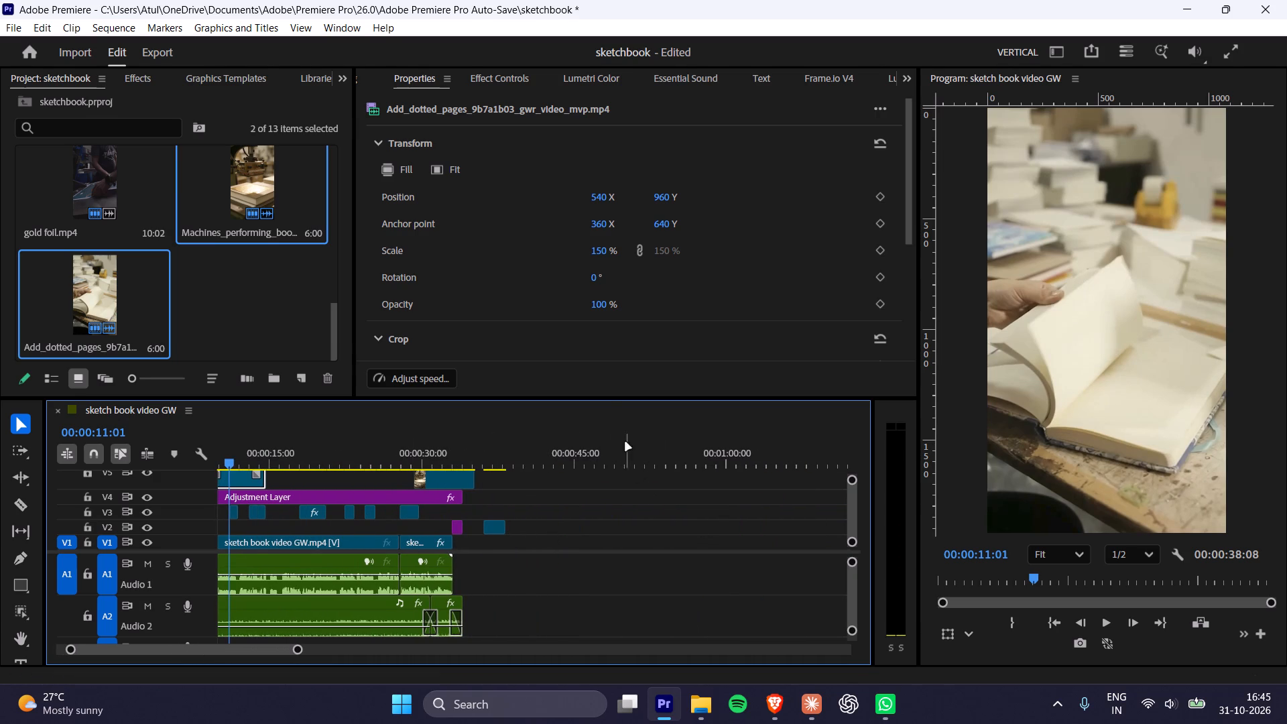
{"action": "left_click_drag", "start_coordinate": [599, 398], "coordinate": [609, 294]}
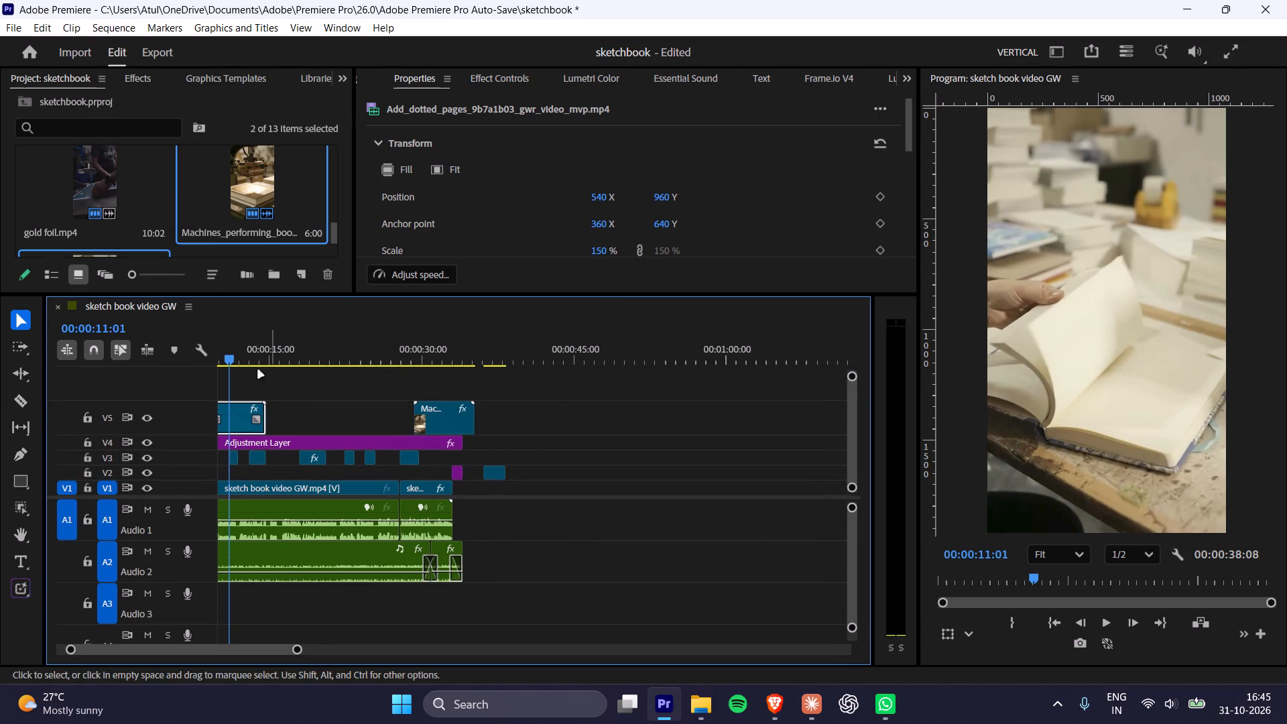
{"action": "left_click_drag", "start_coordinate": [241, 355], "coordinate": [123, 352]}
{"action": "key", "text": "space"}
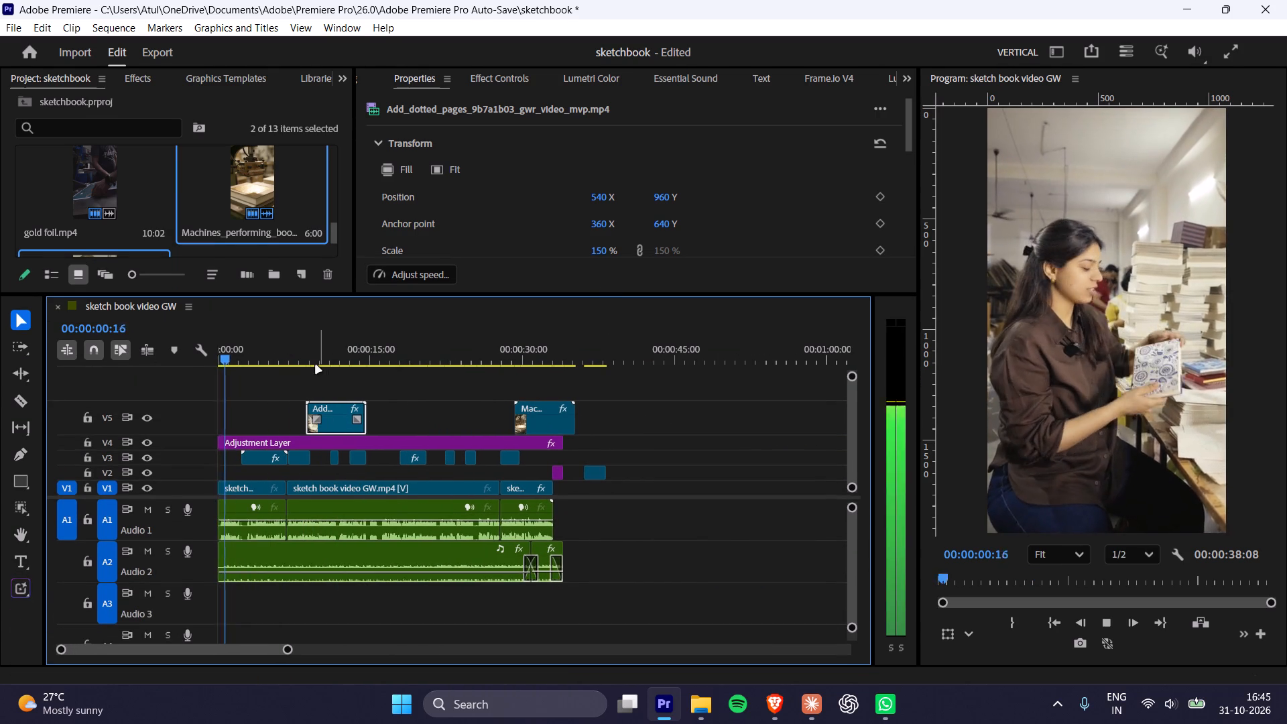
{"action": "left_click", "coordinate": [317, 359]}
{"action": "key", "text": "space"}
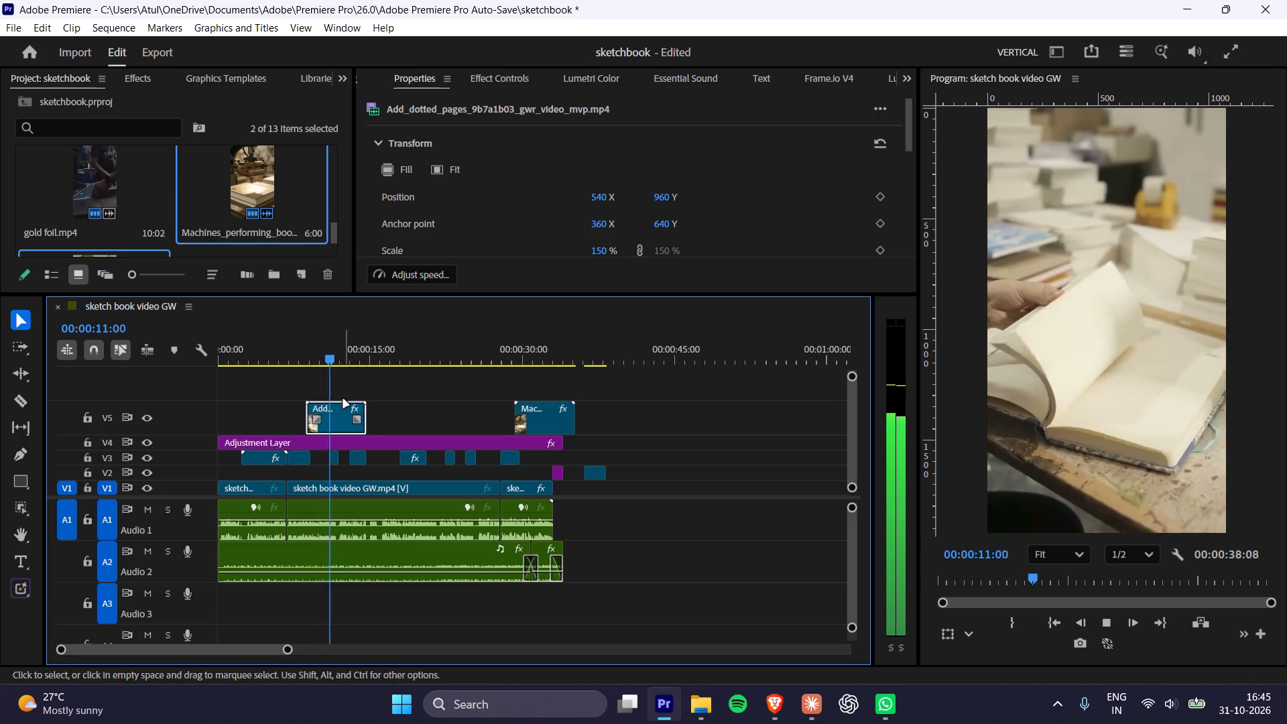
{"action": "key", "text": "space"}
Lower the Add_dotted_pages clip's audio volume all the way to -∞ dB.
{"action": "left_click", "coordinate": [330, 411]}
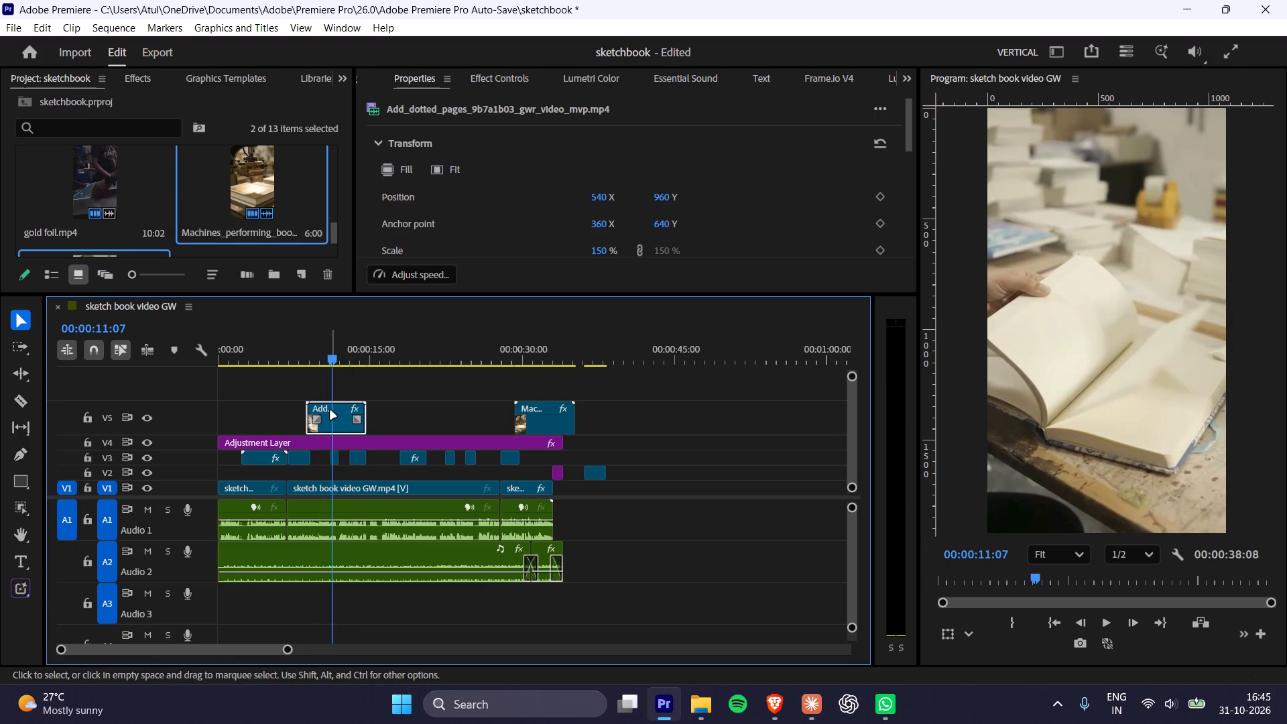
{"action": "left_click_drag", "start_coordinate": [330, 411], "coordinate": [400, 393]}
{"action": "left_click", "coordinate": [553, 412]}
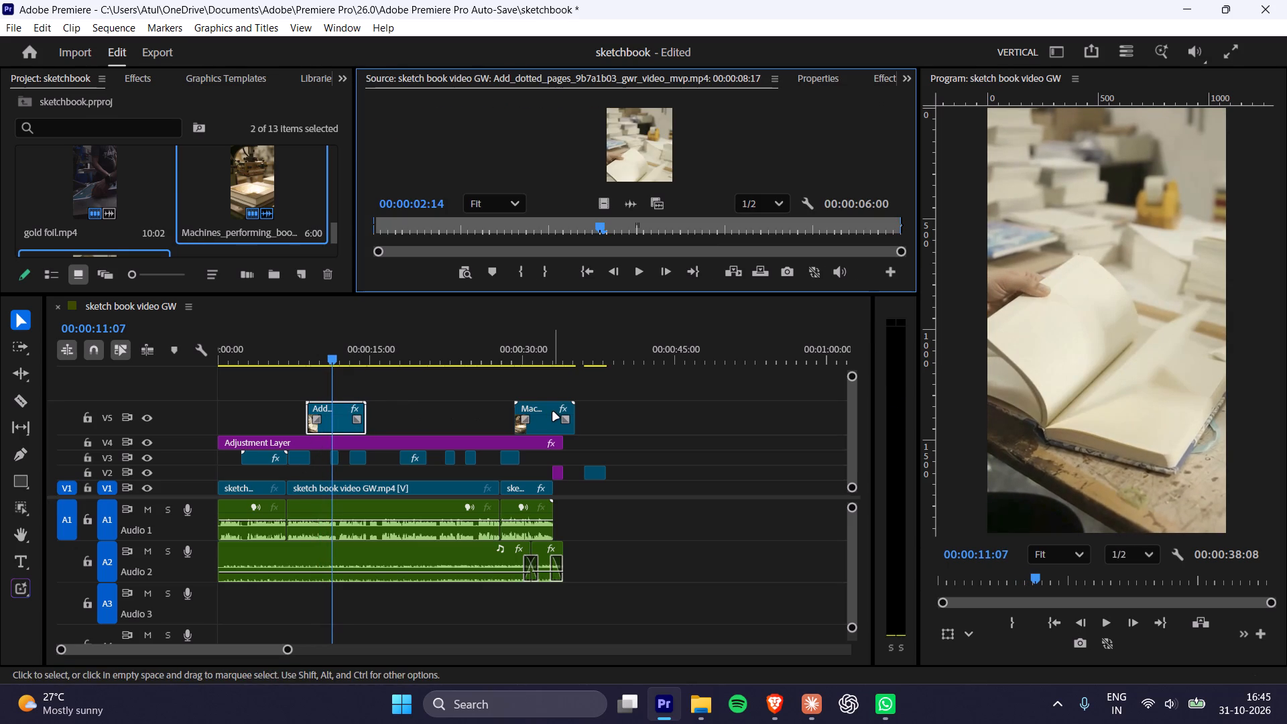
{"action": "left_click", "coordinate": [330, 420]}
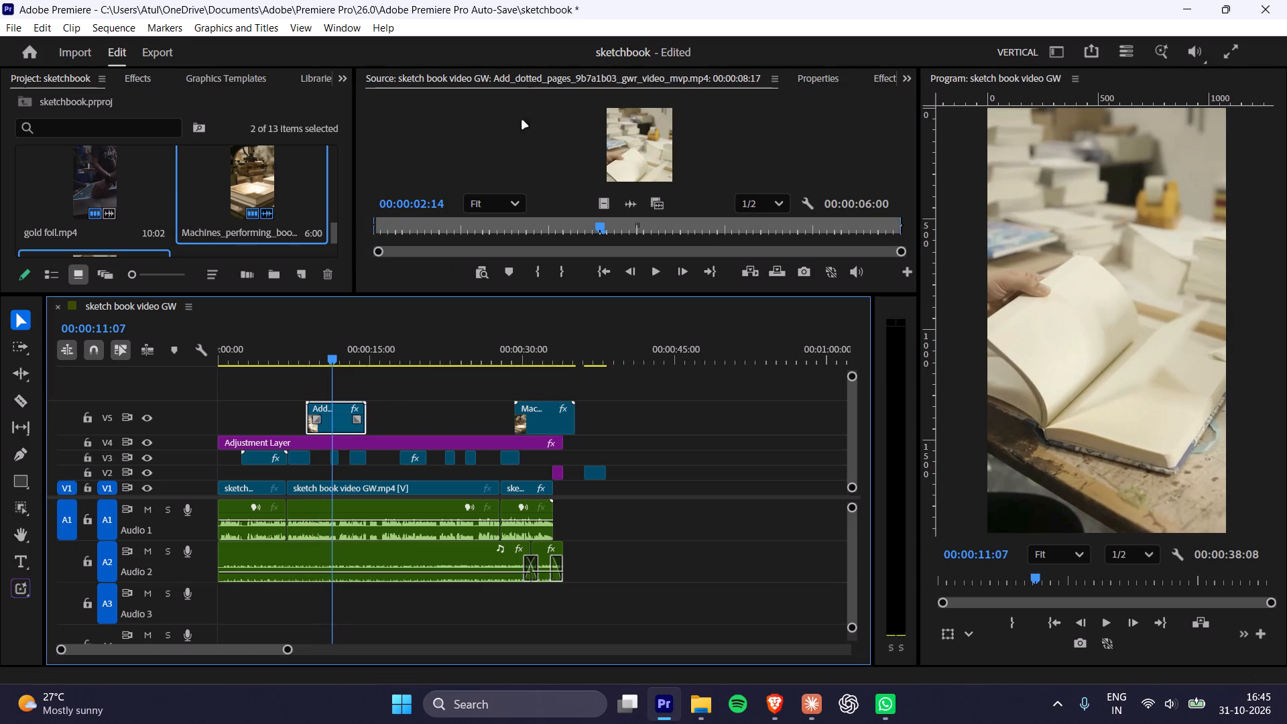
{"action": "left_click", "coordinate": [814, 80]}
{"action": "scroll", "coordinate": [605, 180], "scroll_direction": "down", "scroll_amount": 7}
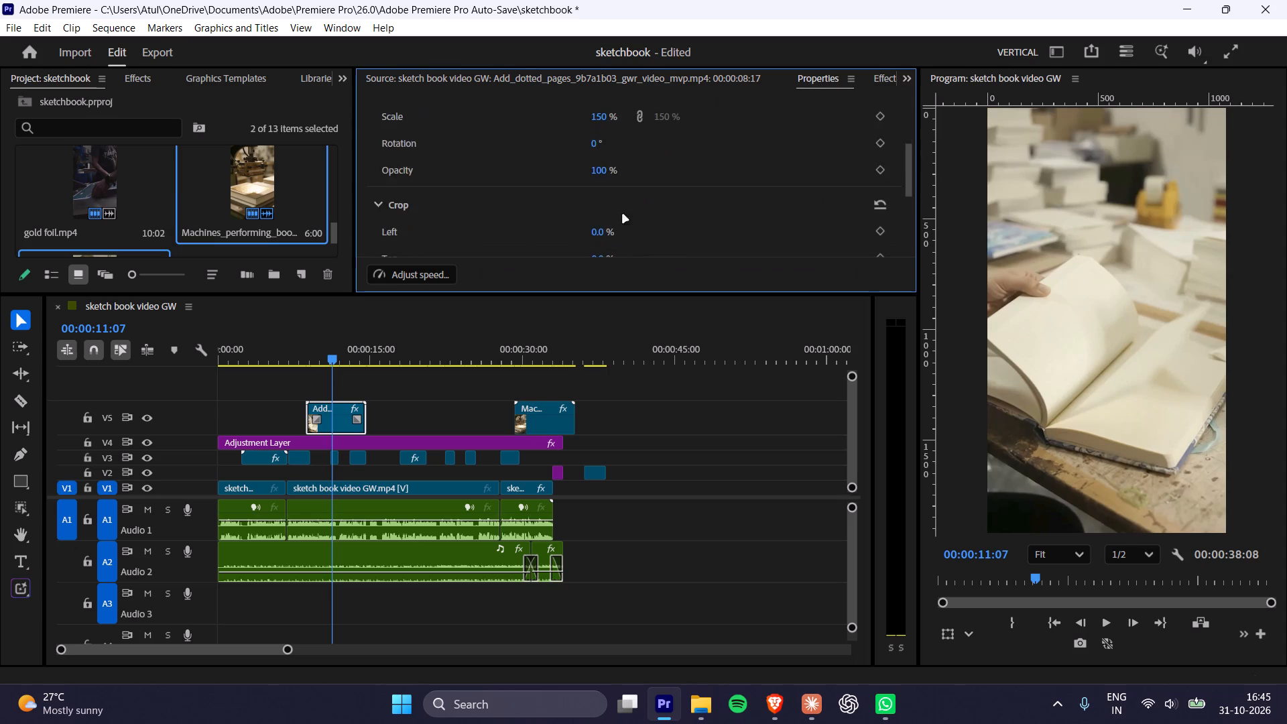
{"action": "scroll", "coordinate": [623, 215], "scroll_direction": "down", "scroll_amount": 10}
{"action": "left_click_drag", "start_coordinate": [633, 240], "coordinate": [198, 268]}
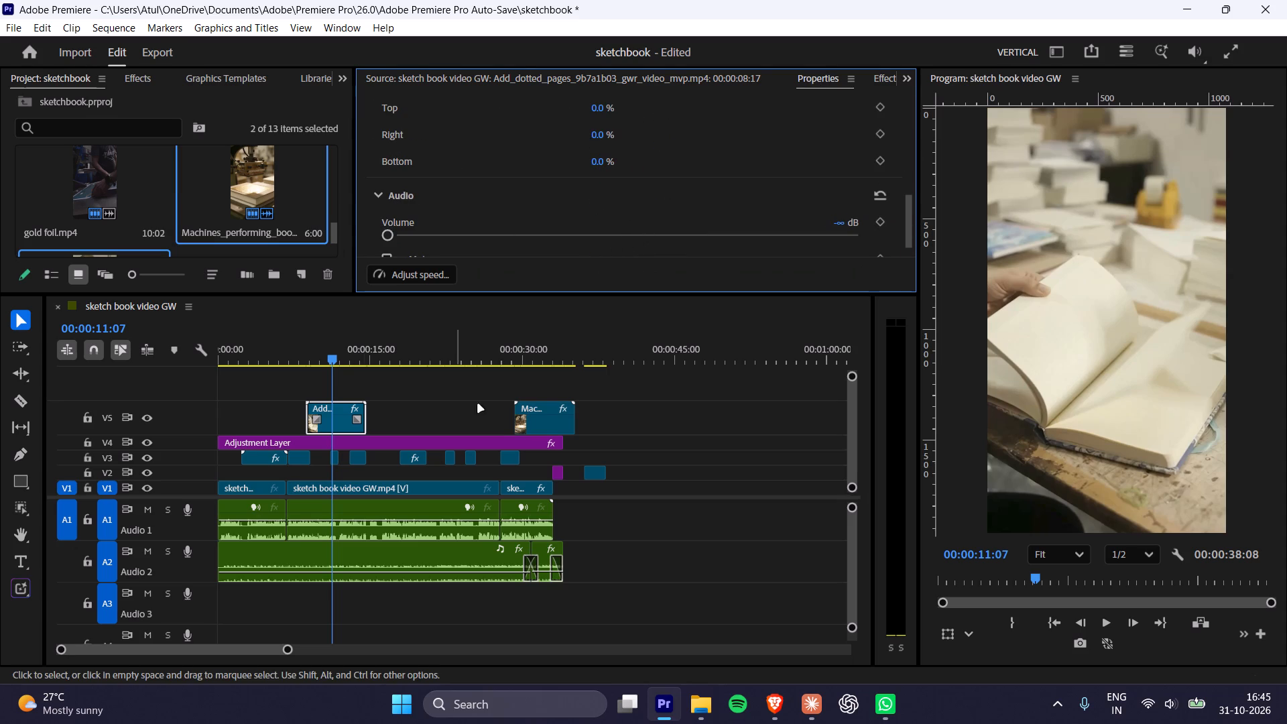
Lower the audio volume of the Machines_performing clip on V5 to -38.6 dB.
{"action": "left_click", "coordinate": [545, 417]}
{"action": "scroll", "coordinate": [658, 155], "scroll_direction": "down", "scroll_amount": 15}
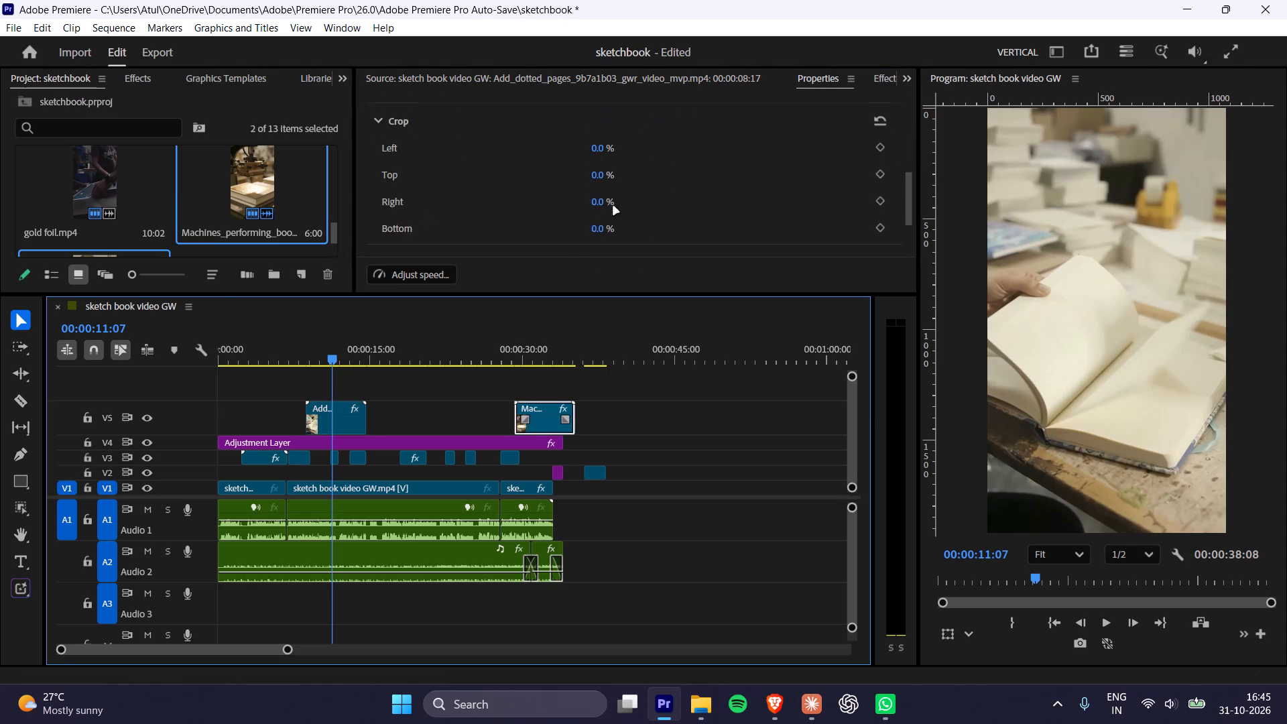
{"action": "scroll", "coordinate": [613, 206], "scroll_direction": "down", "scroll_amount": 3}
{"action": "left_click_drag", "start_coordinate": [560, 215], "coordinate": [261, 253]}
Split the Add_dotted_pages clip on V5 at 00:00:11:03 and delete the part before the cut.
{"action": "left_click", "coordinate": [302, 359]}
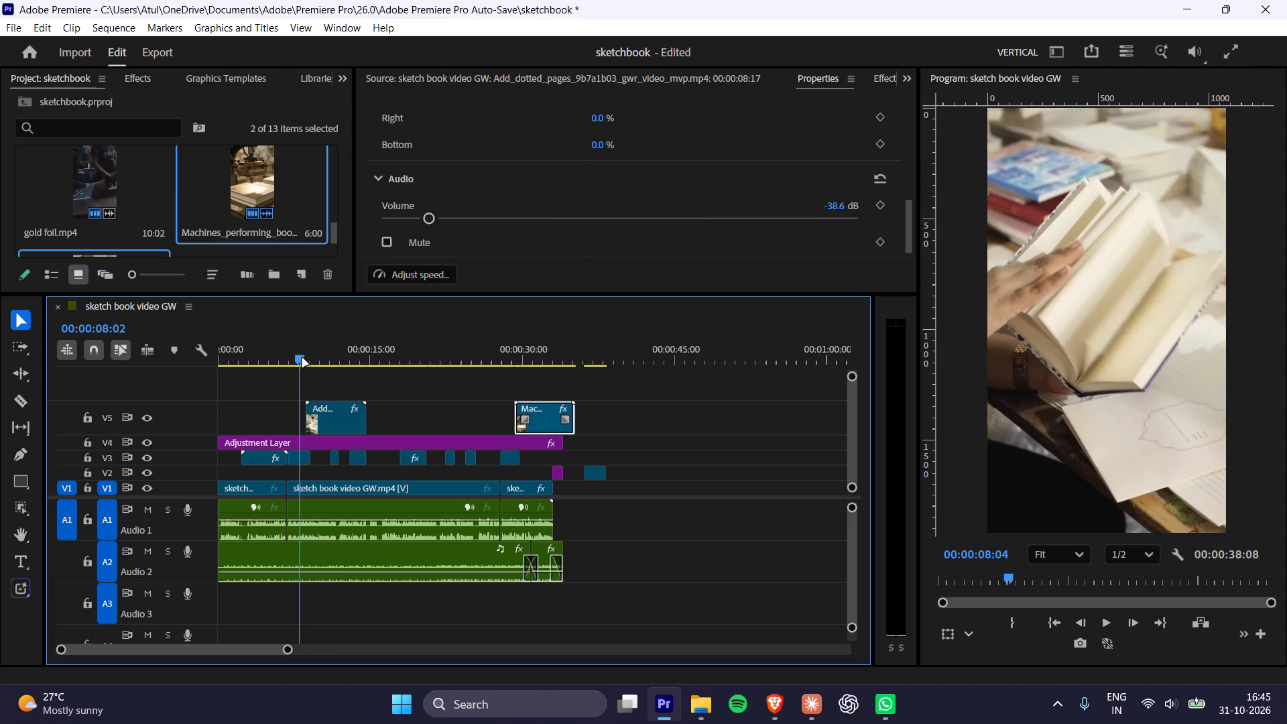
{"action": "key", "text": "space"}
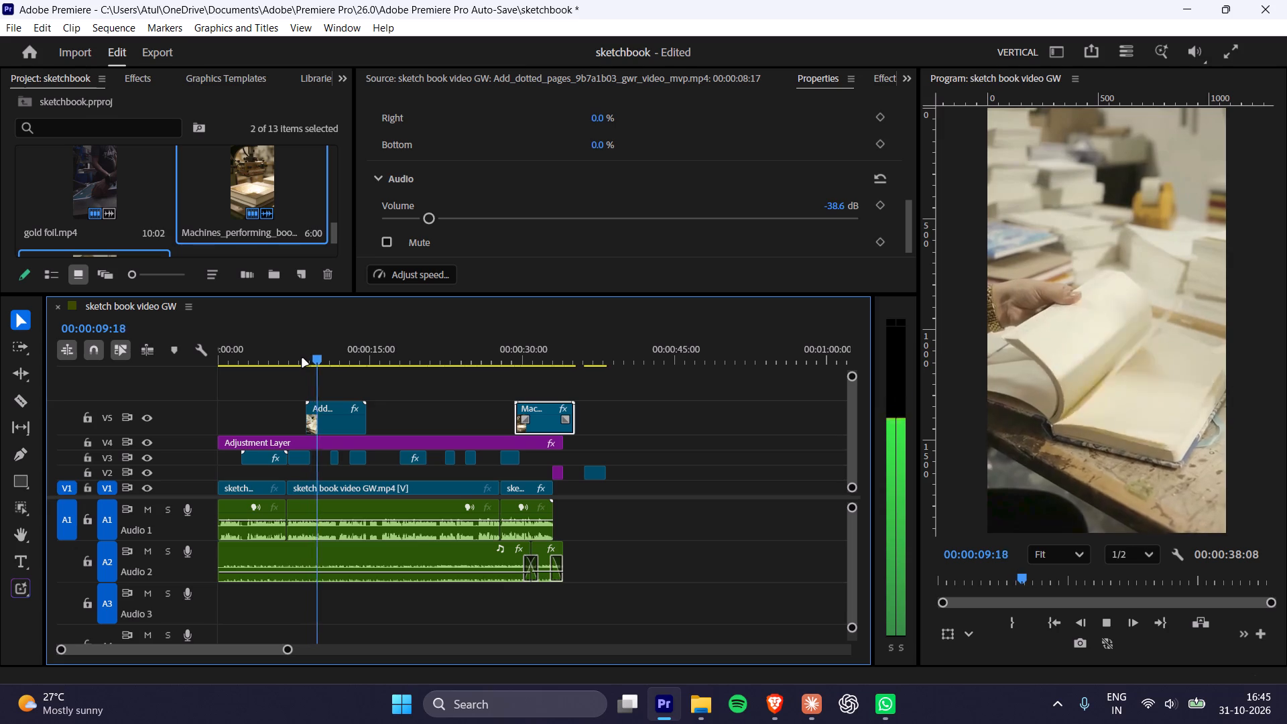
{"action": "key", "text": "space"}
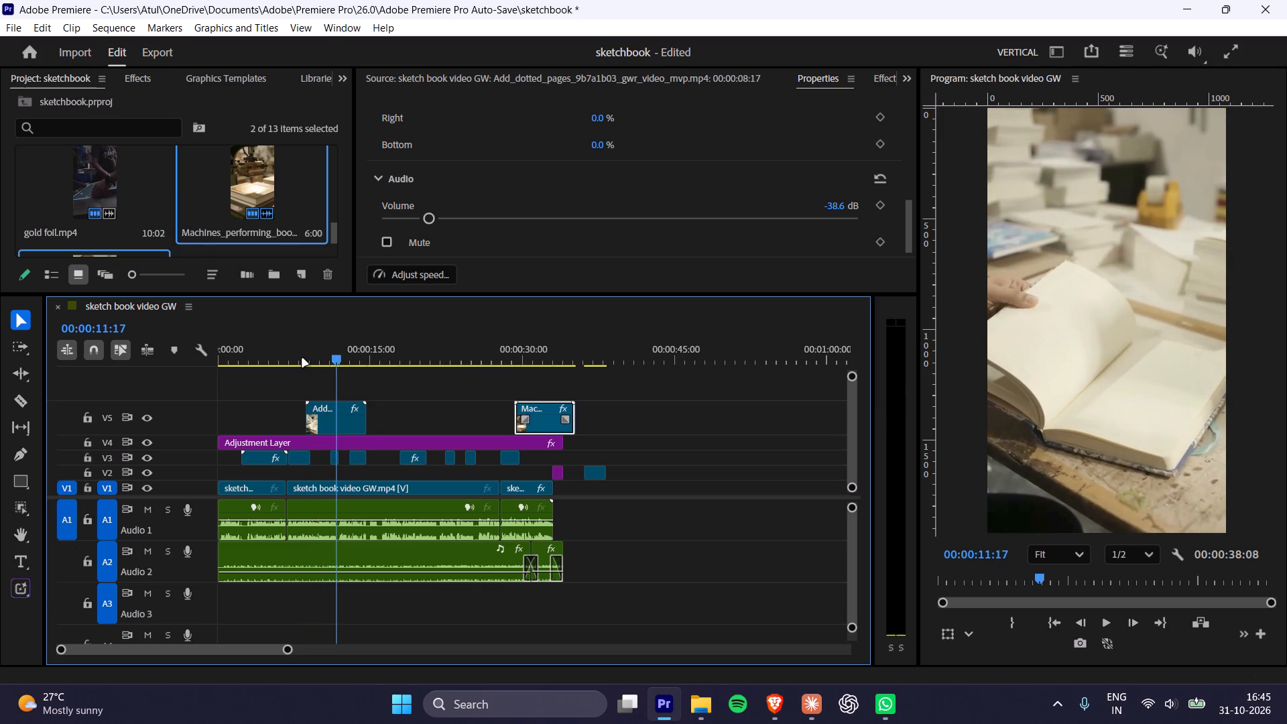
{"action": "scroll", "coordinate": [341, 387], "scroll_direction": "up", "scroll_amount": 11, "text": "alt"}
{"action": "left_click_drag", "start_coordinate": [287, 357], "coordinate": [294, 355]}
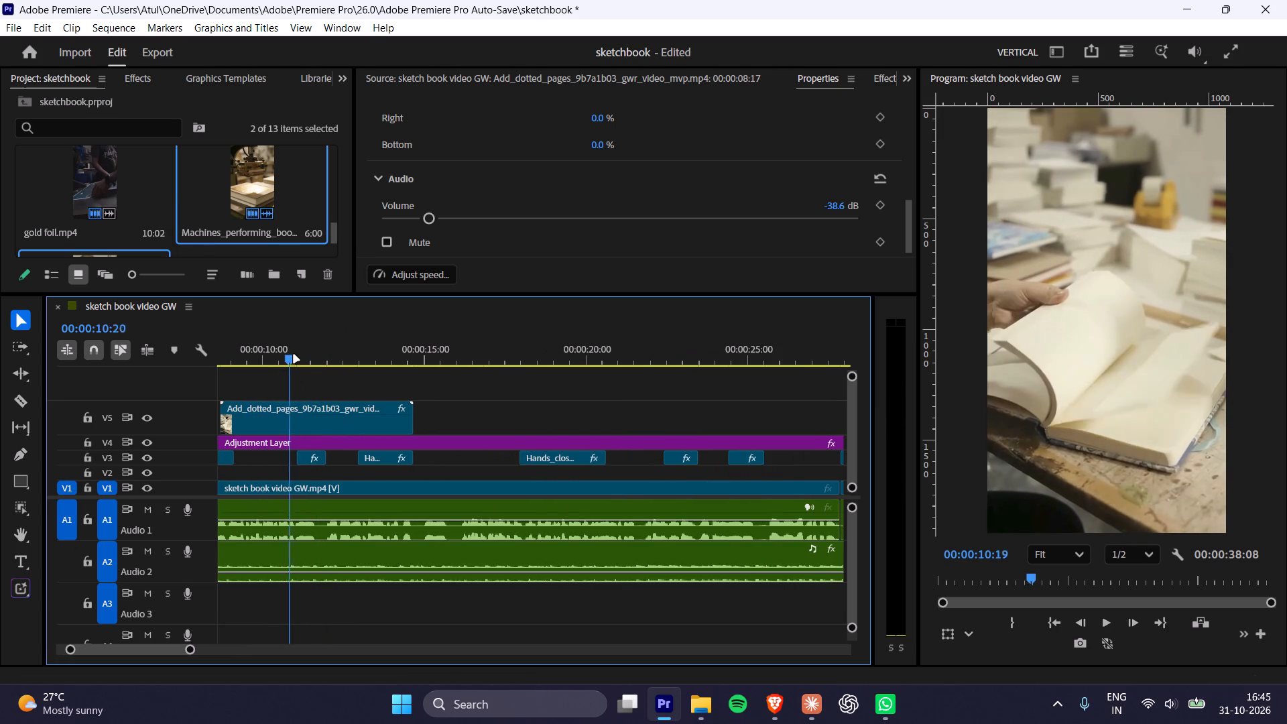
{"action": "left_click_drag", "start_coordinate": [294, 355], "coordinate": [300, 352]}
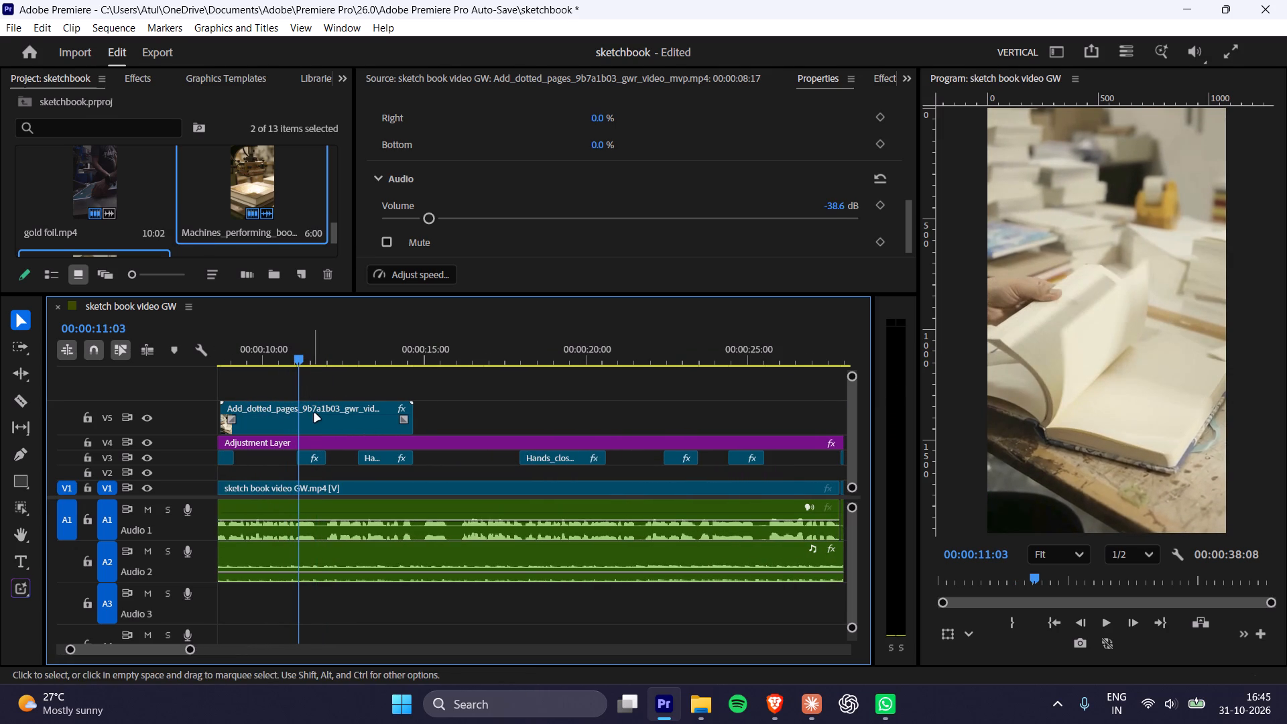
{"action": "left_click", "coordinate": [316, 416]}
{"action": "key", "text": "ctrl+k"}
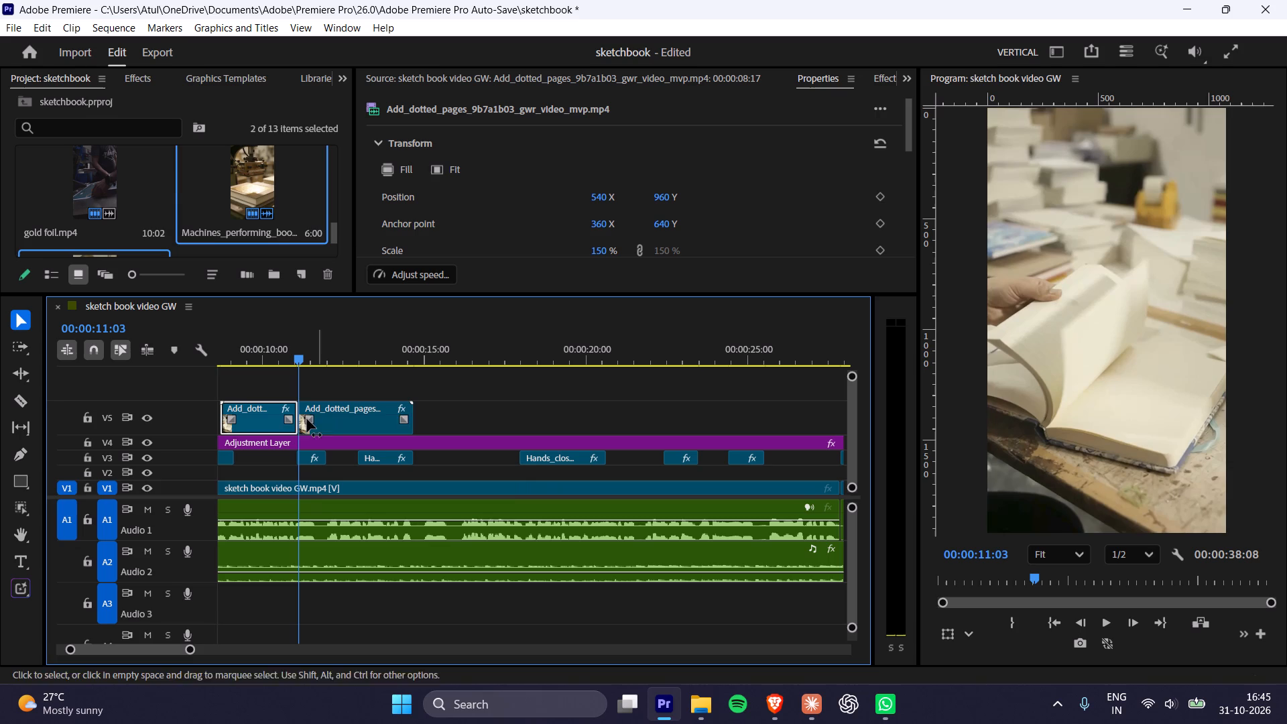
{"action": "key", "text": "Delete"}
Replay the passage from about 00:00:11:03 to 00:00:20:18 to judge the trimmed dotted-pages clip against the narration.
{"action": "key", "text": "space"}
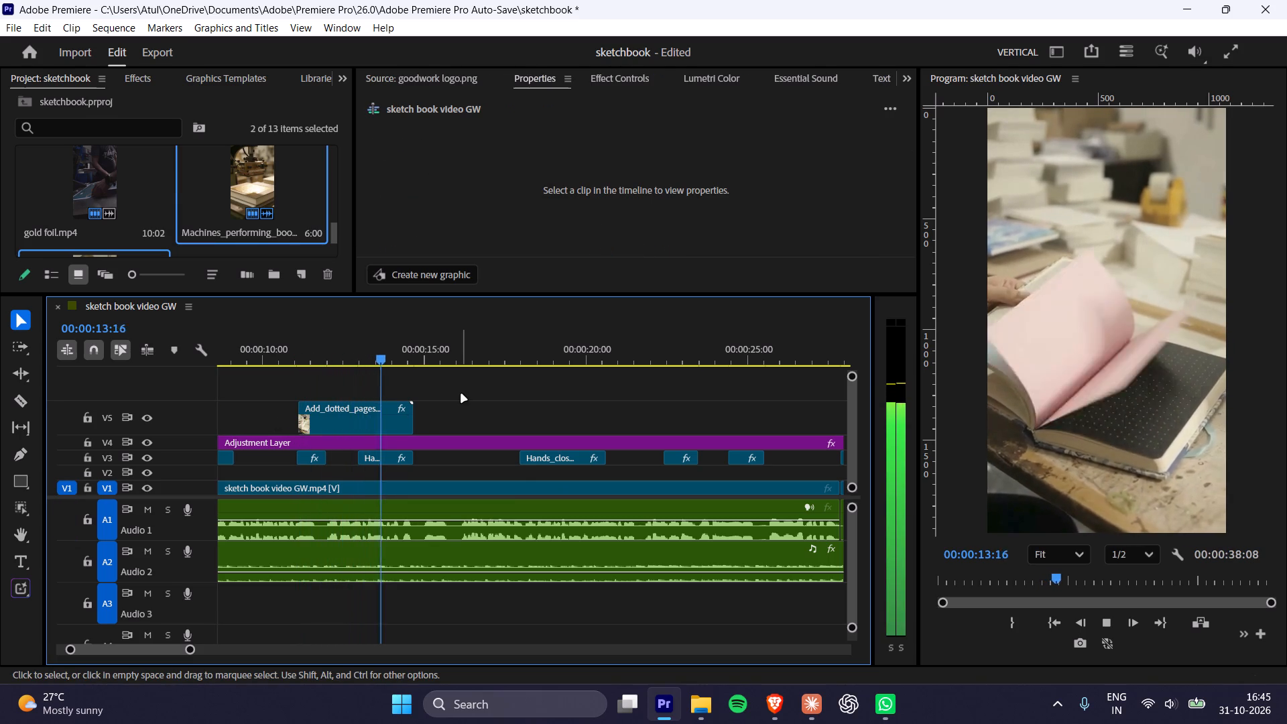
{"action": "key", "text": "space"}
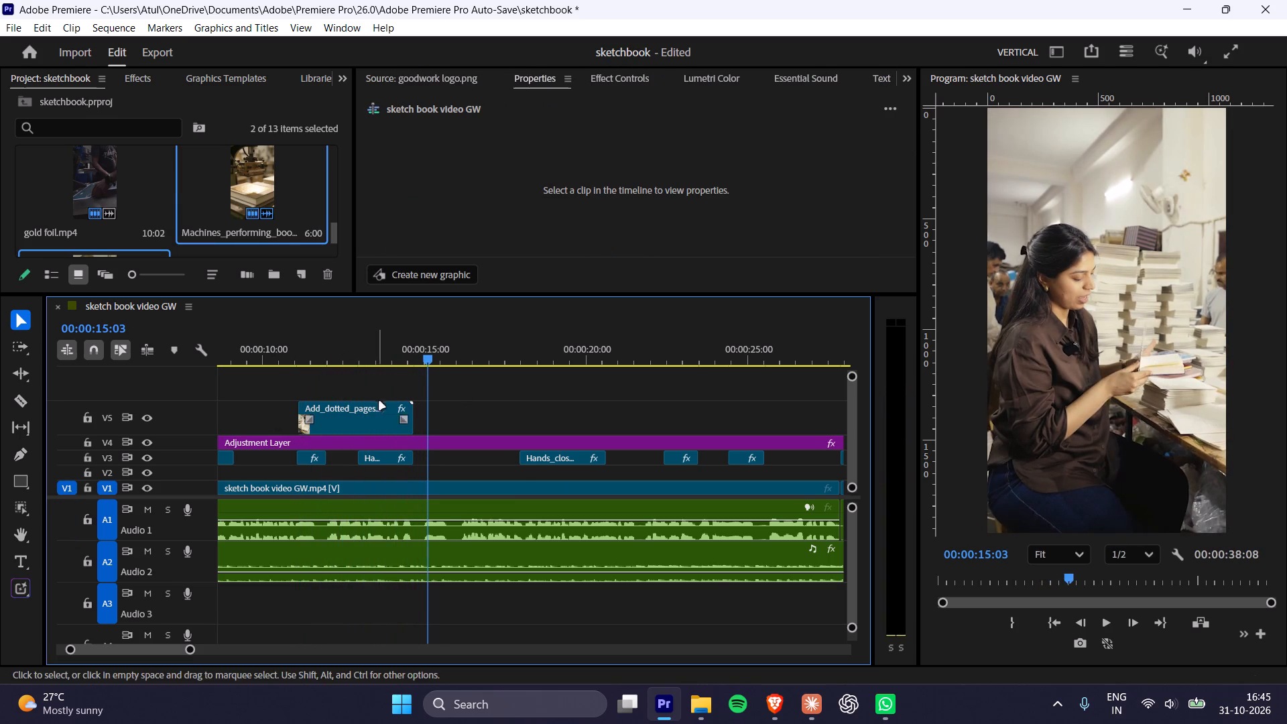
{"action": "left_click", "coordinate": [383, 360]}
{"action": "key", "text": "space"}
{"action": "key", "text": "space"}
{"action": "left_click_drag", "start_coordinate": [330, 359], "coordinate": [312, 359]}
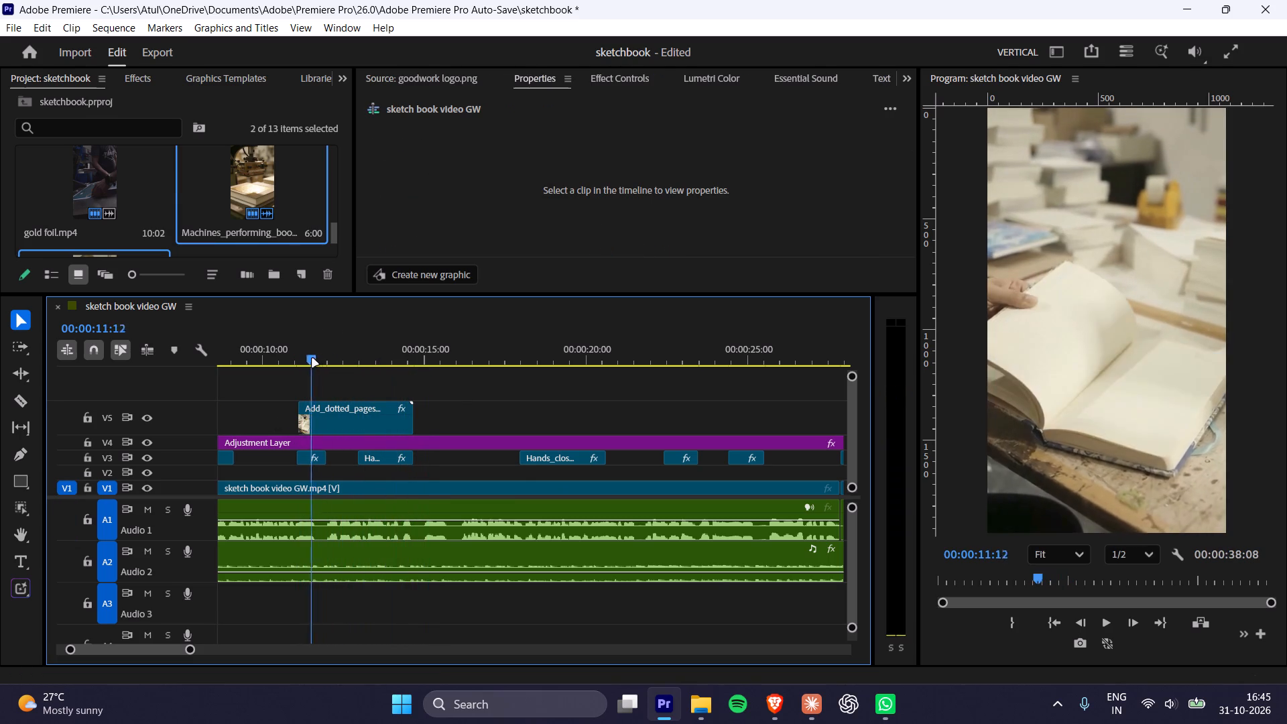
{"action": "left_click_drag", "start_coordinate": [312, 359], "coordinate": [301, 361]}
{"action": "key", "text": "space"}
{"action": "key", "text": "space"}
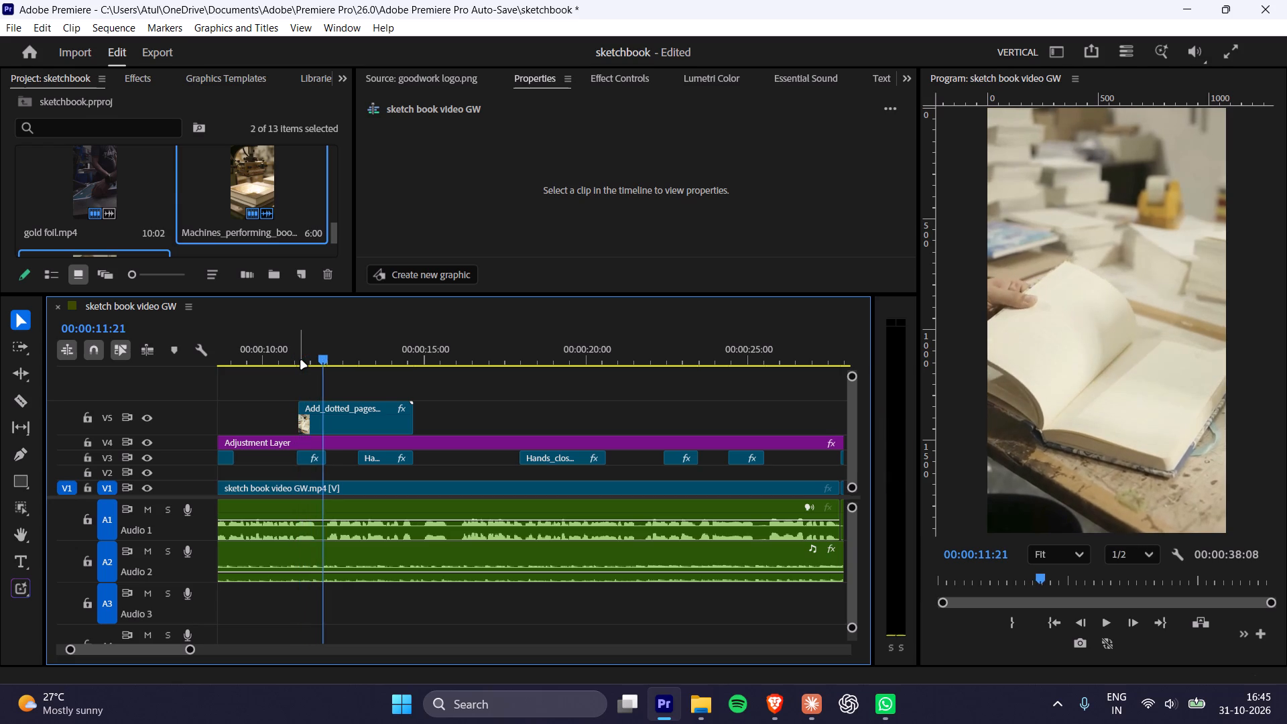
{"action": "key", "text": "space"}
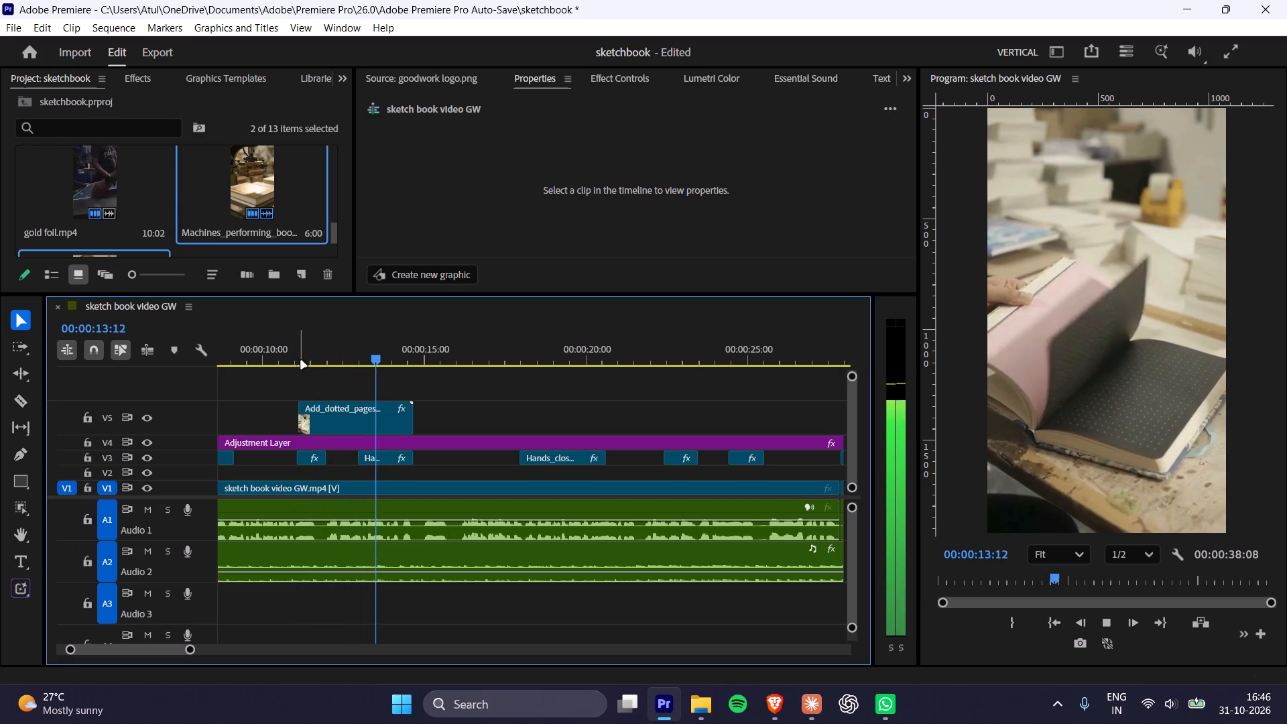
{"action": "key", "text": "space"}
{"action": "key", "text": "space"}
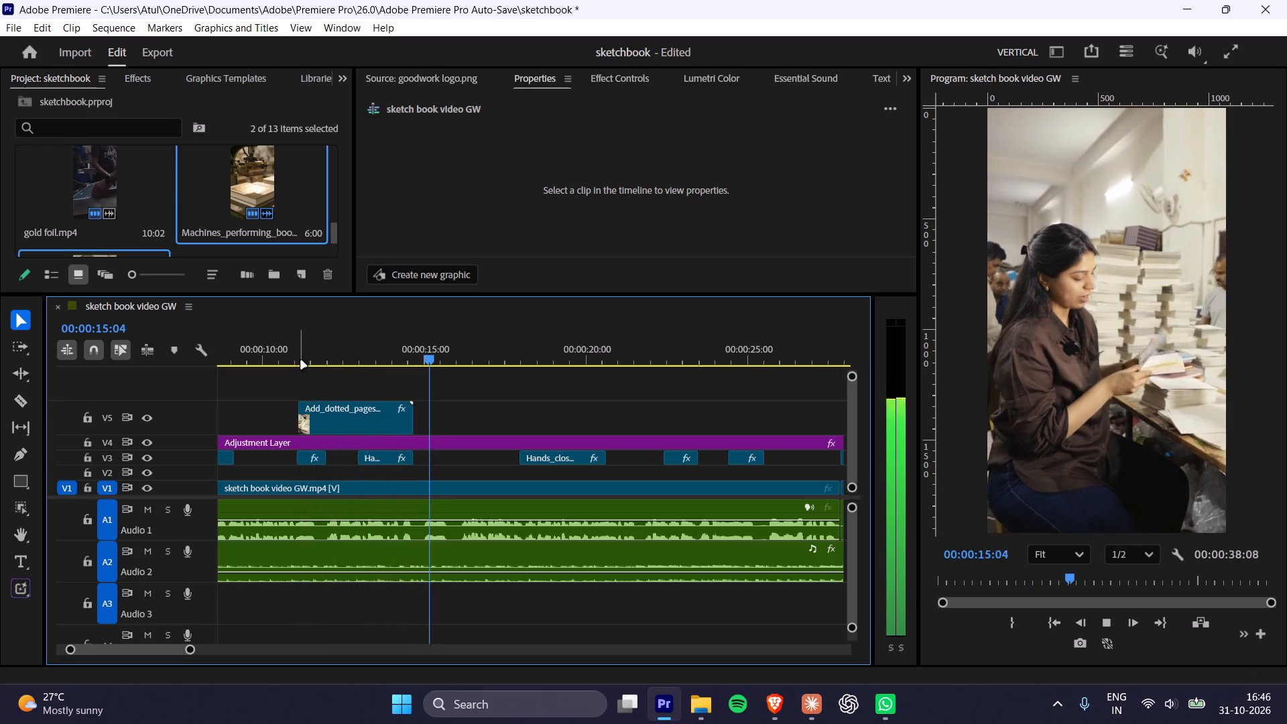
{"action": "key", "text": "space"}
{"action": "key", "text": "space"}
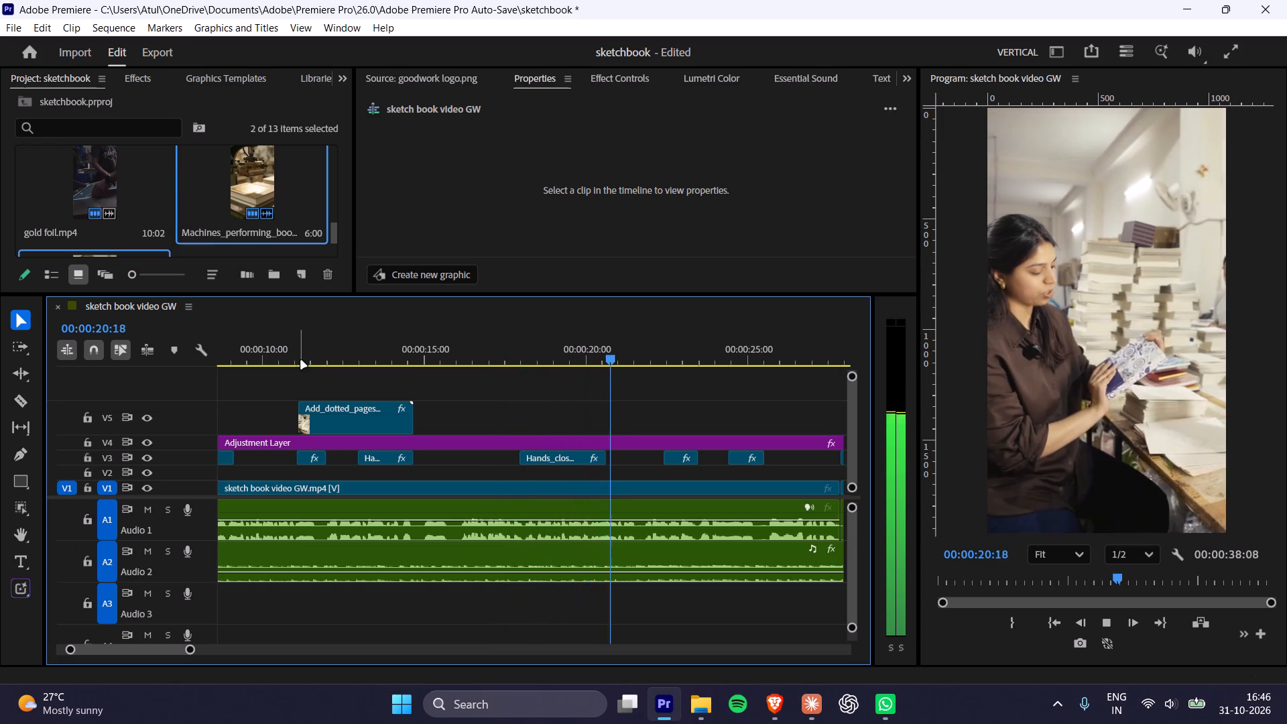
{"action": "key", "text": "space"}
Cut the Add_dotted_pages clip at 00:00:12:13, remove the part before it, and slide the remainder to start at about 00:00:12:00 on V5.
{"action": "left_click_drag", "start_coordinate": [319, 347], "coordinate": [324, 359]}
{"action": "left_click_drag", "start_coordinate": [328, 357], "coordinate": [341, 362]}
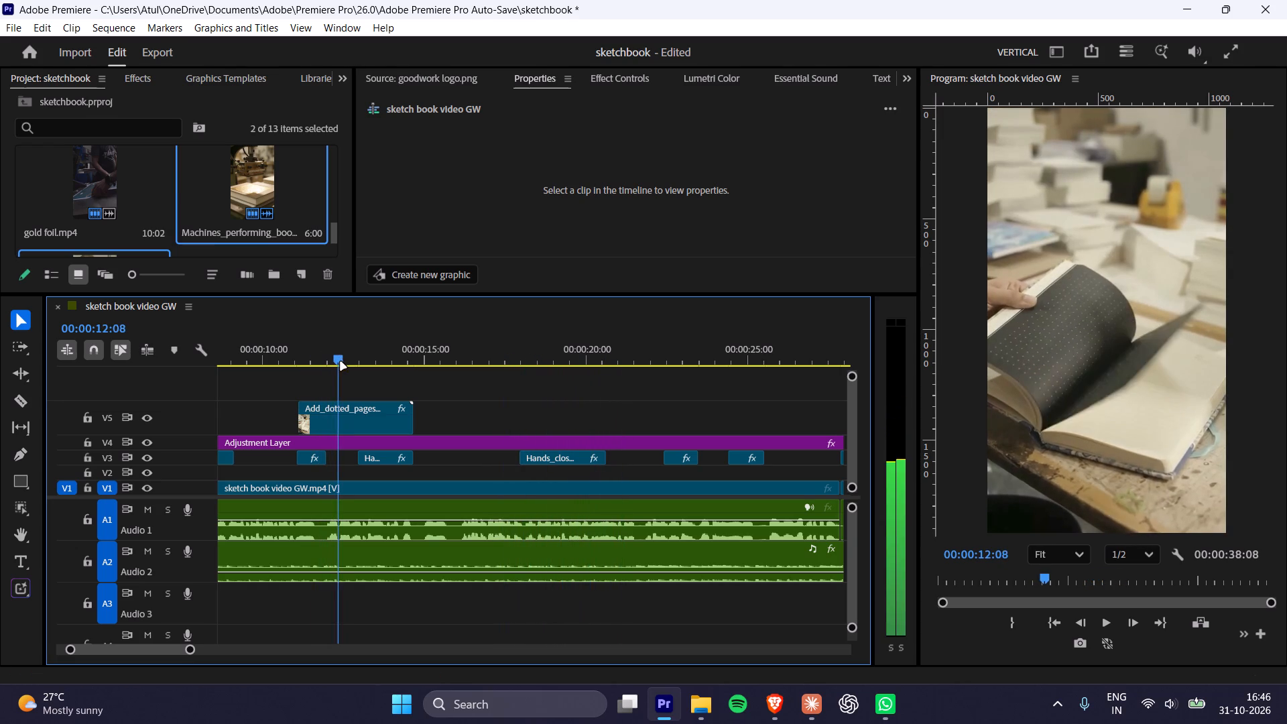
{"action": "left_click_drag", "start_coordinate": [341, 362], "coordinate": [347, 369]}
{"action": "left_click", "coordinate": [361, 419]}
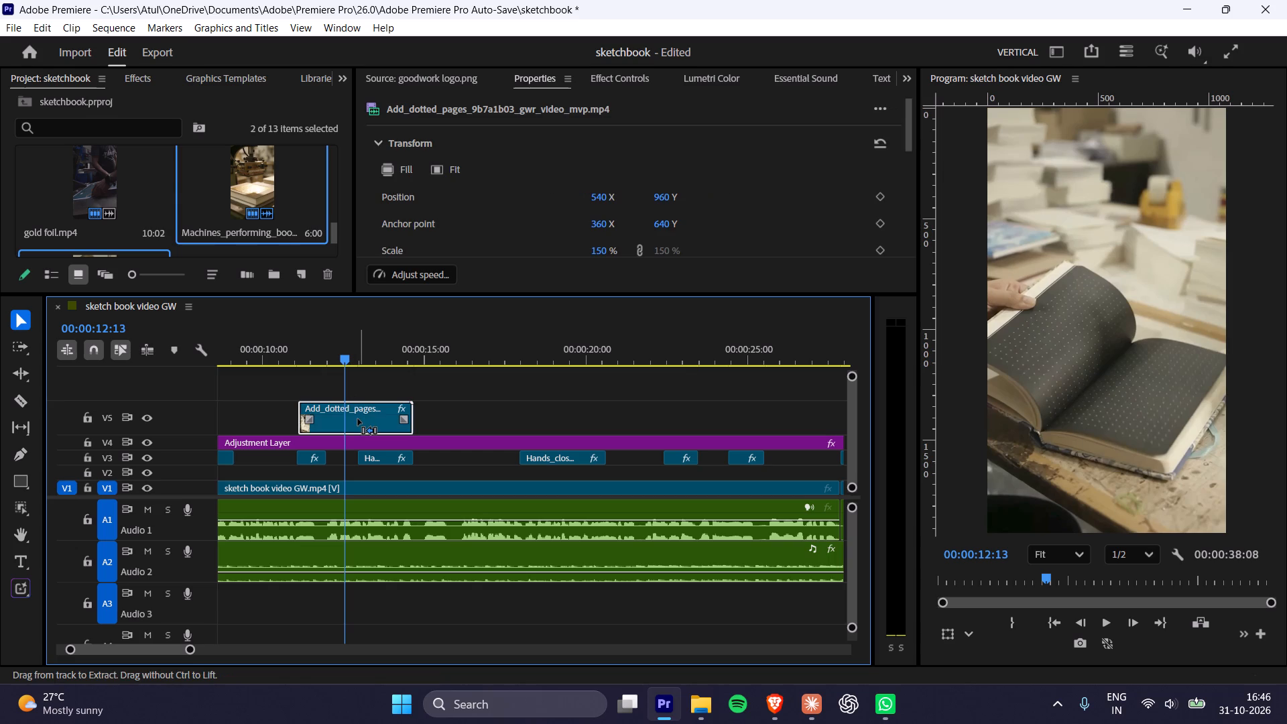
{"action": "key", "text": "ctrl+b"}
{"action": "left_click", "coordinate": [302, 420]}
{"action": "left_click", "coordinate": [358, 415]}
{"action": "key", "text": "ctrl+k"}
{"action": "left_click", "coordinate": [327, 420]}
{"action": "key", "text": "Delete"}
{"action": "left_click_drag", "start_coordinate": [363, 424], "coordinate": [349, 427]}
Split the Add_dotted_pages clip at 00:00:12:17 and delete the part after the cut.
{"action": "scroll", "coordinate": [335, 395], "scroll_direction": "up", "scroll_amount": 11, "text": "alt"}
{"action": "left_click_drag", "start_coordinate": [348, 359], "coordinate": [383, 359]}
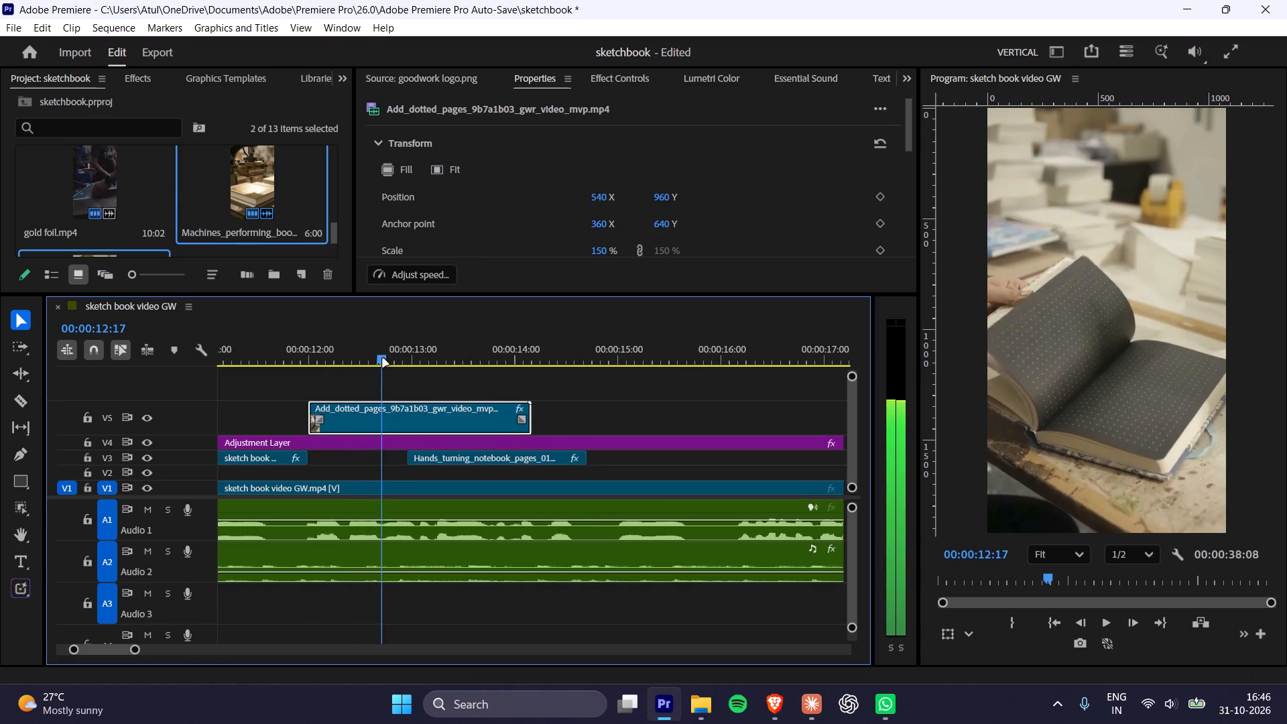
{"action": "left_click_drag", "start_coordinate": [383, 359], "coordinate": [387, 370]}
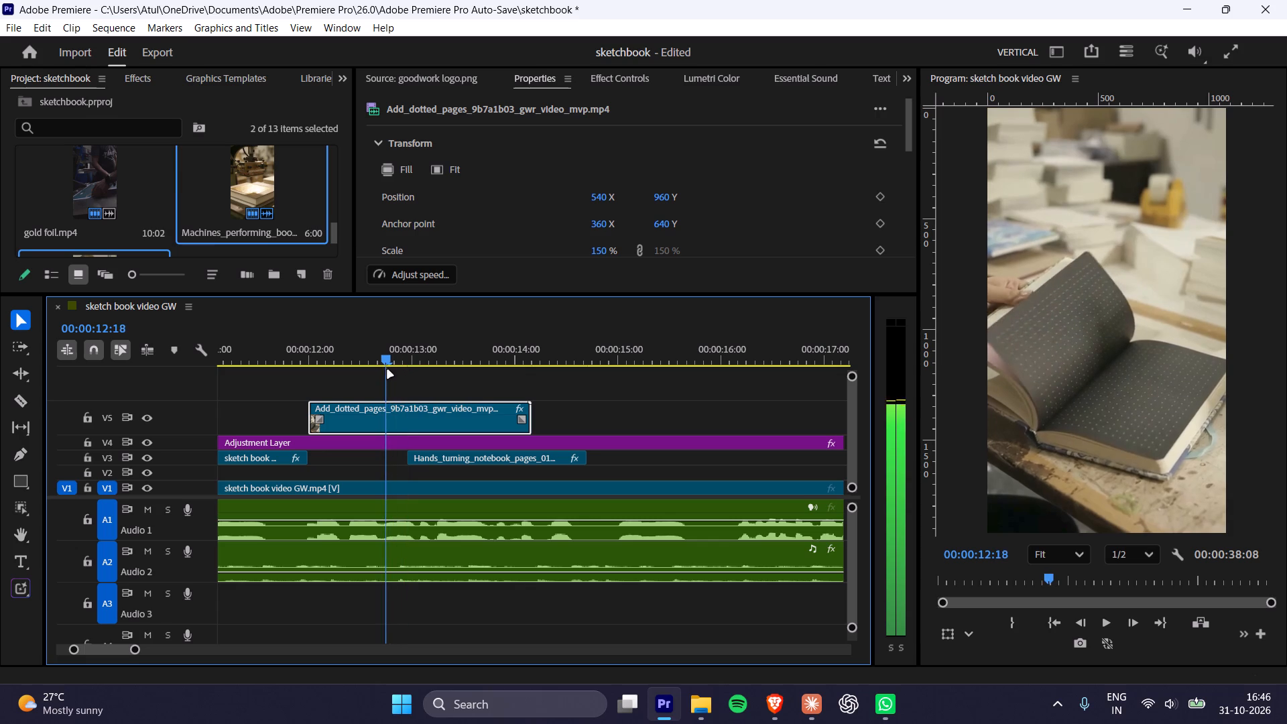
{"action": "left_click_drag", "start_coordinate": [387, 370], "coordinate": [381, 371]}
{"action": "left_click", "coordinate": [403, 423]}
{"action": "key", "text": "ctrl+k"}
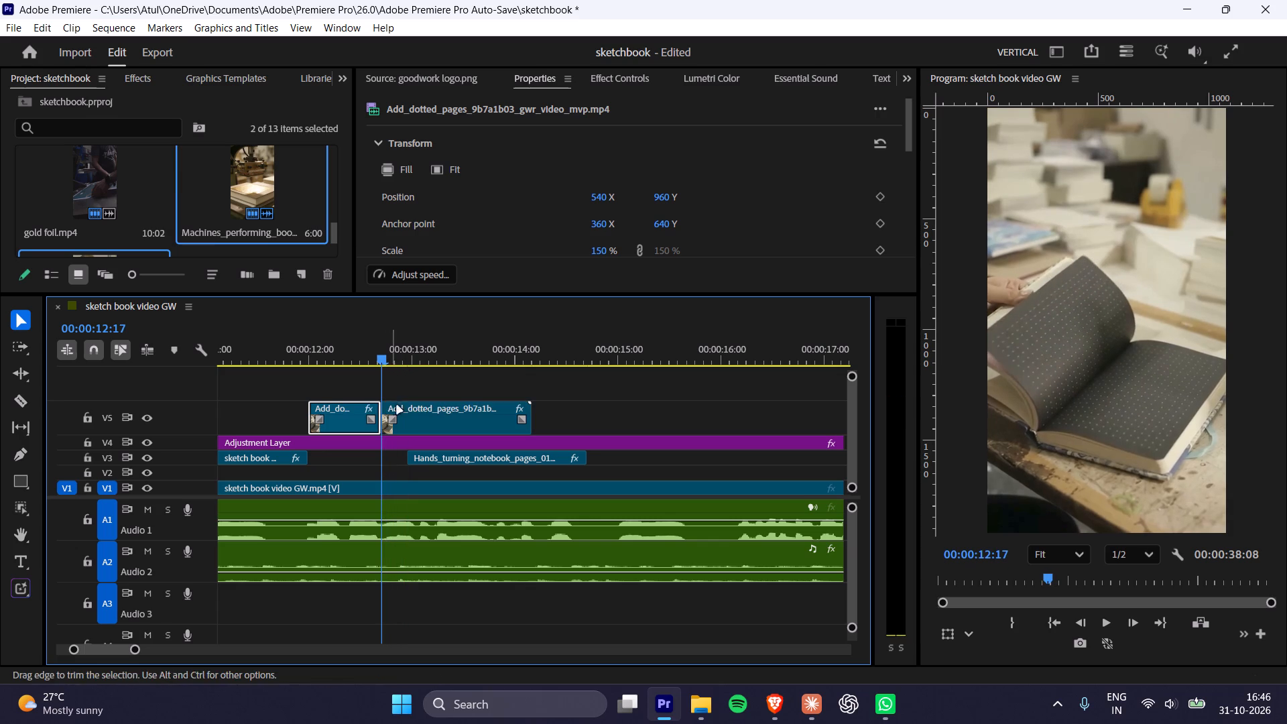
{"action": "left_click", "coordinate": [430, 411]}
{"action": "key", "text": "Delete"}
Set the speed of the remaining Add_dotted_pages clip to 80%.
{"action": "left_click", "coordinate": [327, 427]}
{"action": "left_click", "coordinate": [400, 288]}
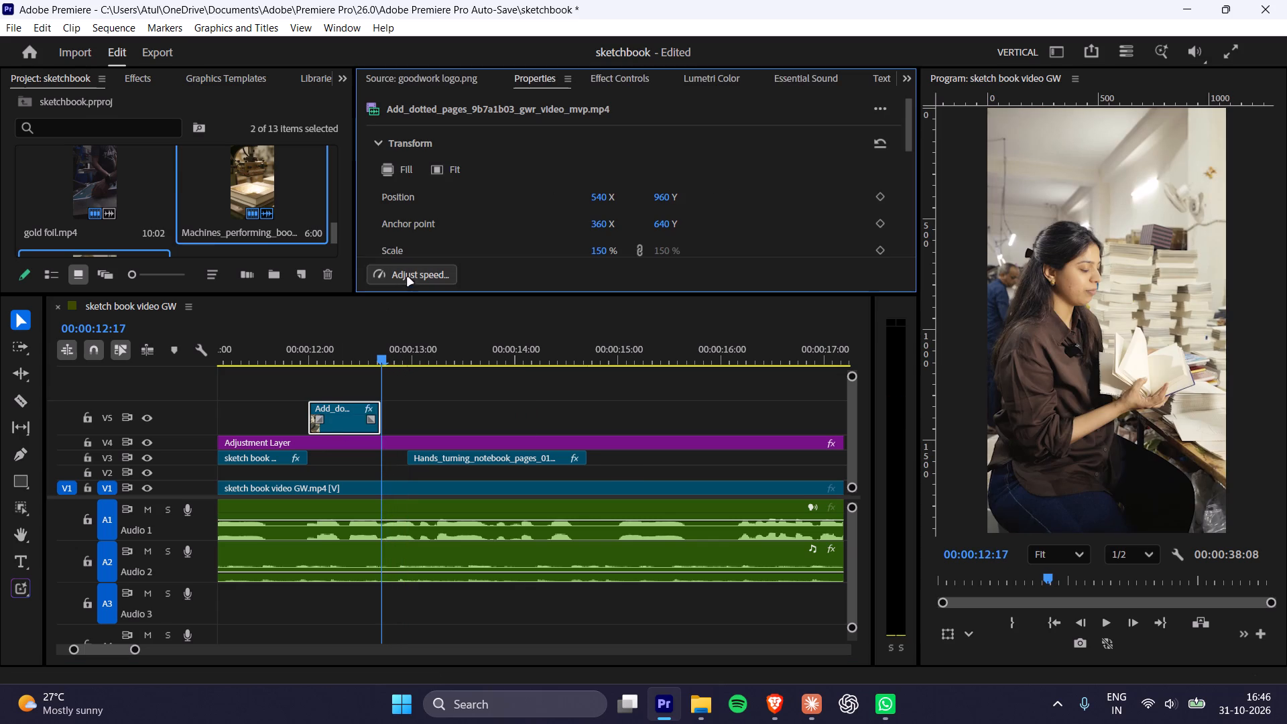
{"action": "left_click", "coordinate": [408, 278]}
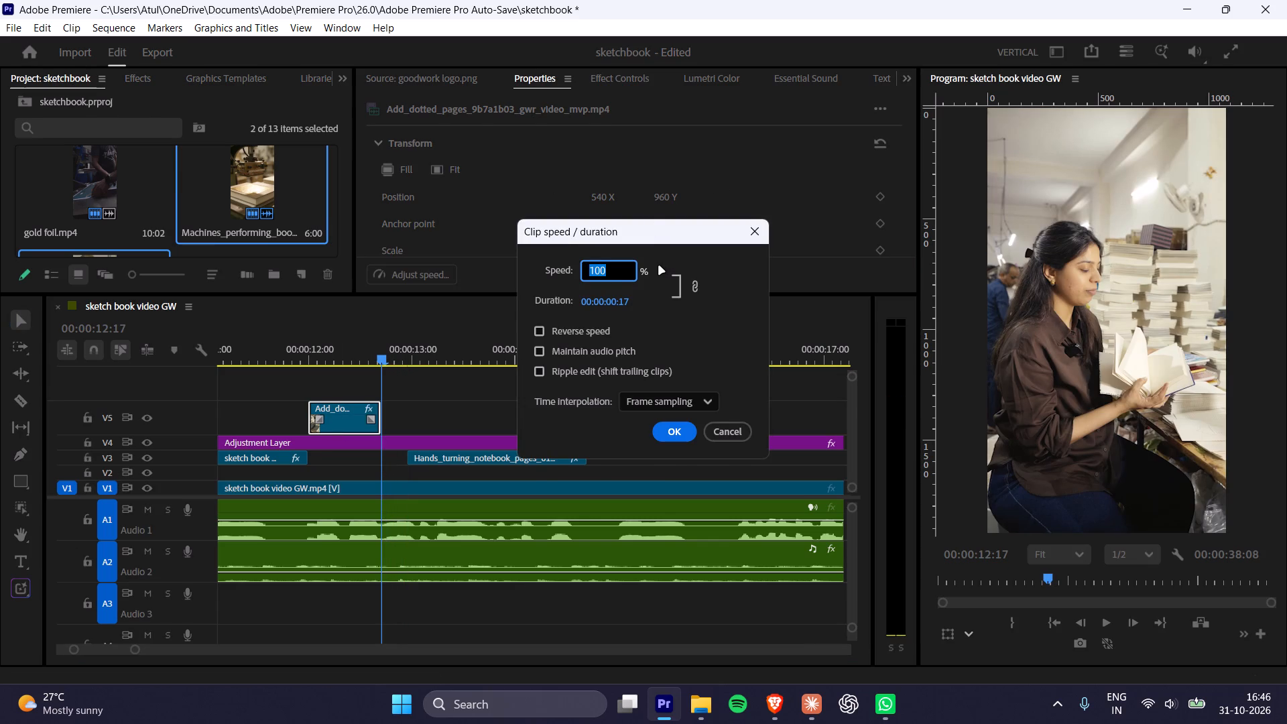
{"action": "type", "text": "80"}
{"action": "key", "text": "Return"}
Move the Add_dotted_pages clip down to V3, butt the Hands_turning_notebook_pages clip against its end, and play the passage.
{"action": "left_click_drag", "start_coordinate": [338, 414], "coordinate": [339, 457]}
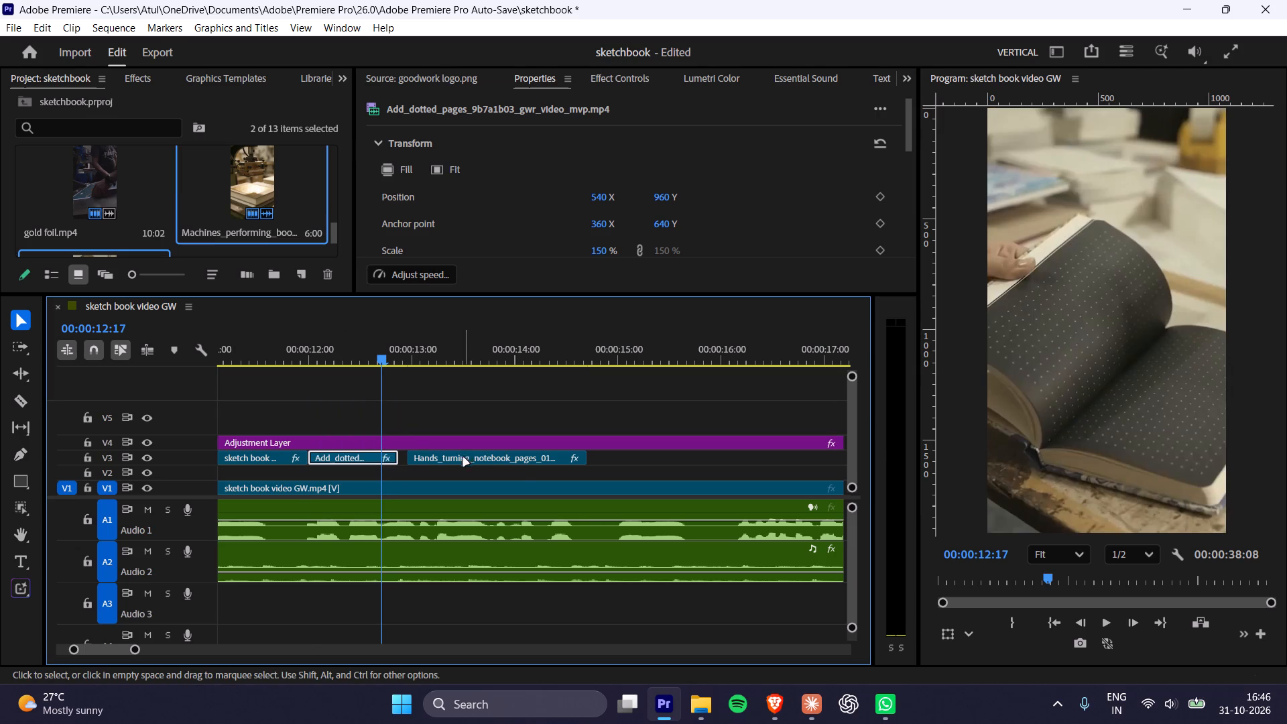
{"action": "left_click_drag", "start_coordinate": [463, 458], "coordinate": [453, 460]}
{"action": "left_click", "coordinate": [262, 351]}
{"action": "key", "text": "space"}
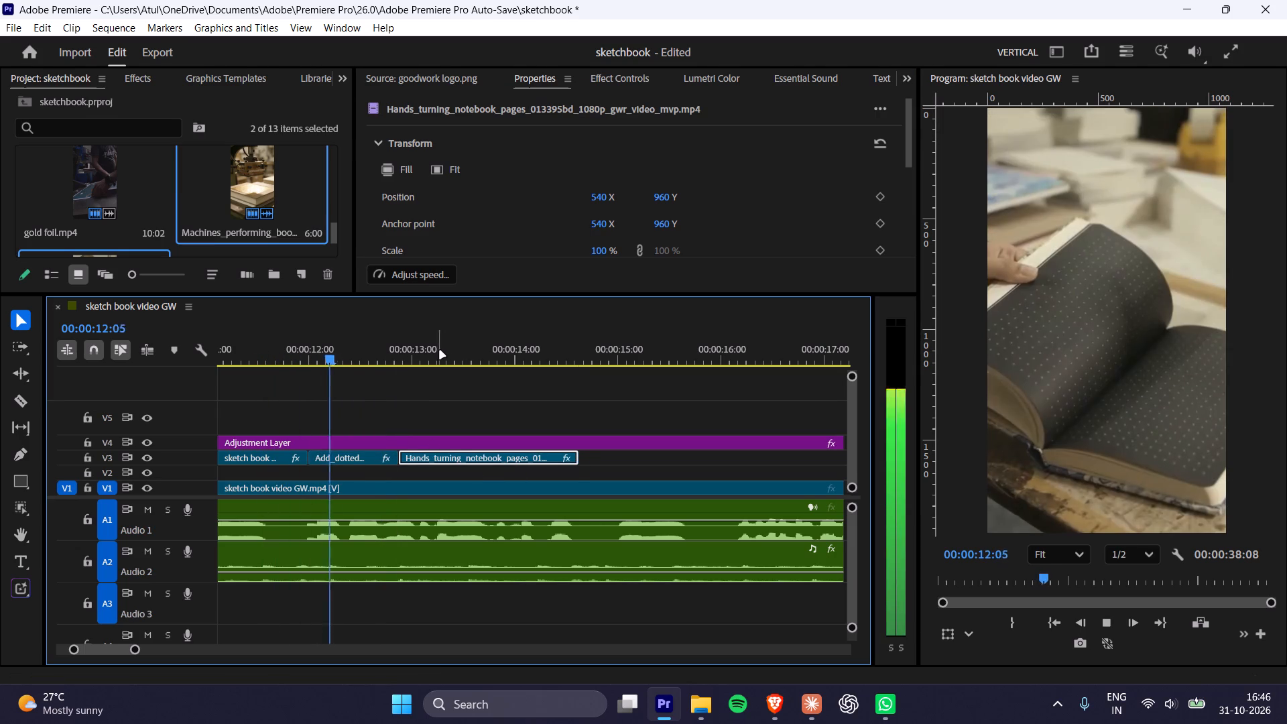
{"action": "key", "text": "space"}
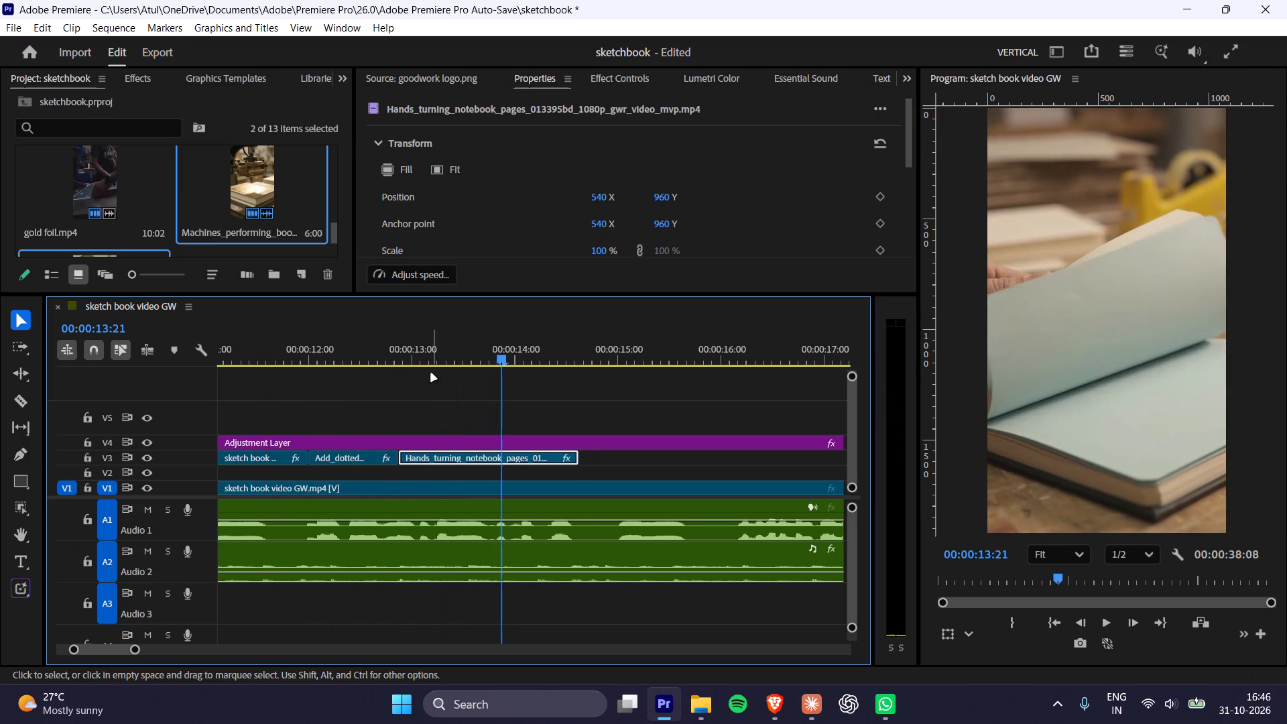
Play back the Add_dotted_pages to Hands_turning_notebook_pages passage from about 00:00:12:00 to check the transition timing.
{"action": "key", "text": "space"}
{"action": "key", "text": "space"}
{"action": "left_click", "coordinate": [294, 355]}
{"action": "key", "text": "space"}
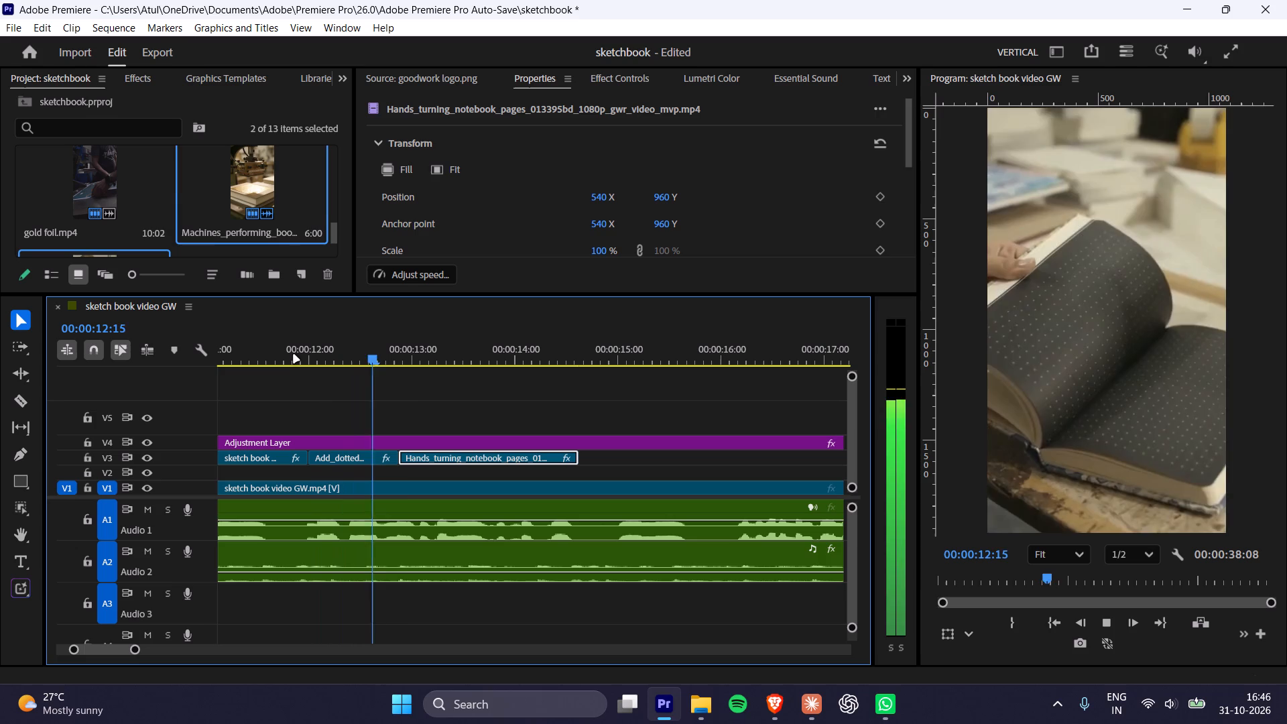
{"action": "key", "text": "space"}
{"action": "key", "text": "space"}
{"action": "key", "text": "space"}
{"action": "left_click_drag", "start_coordinate": [294, 355], "coordinate": [287, 359]}
{"action": "key", "text": "space"}
{"action": "key", "text": "space"}
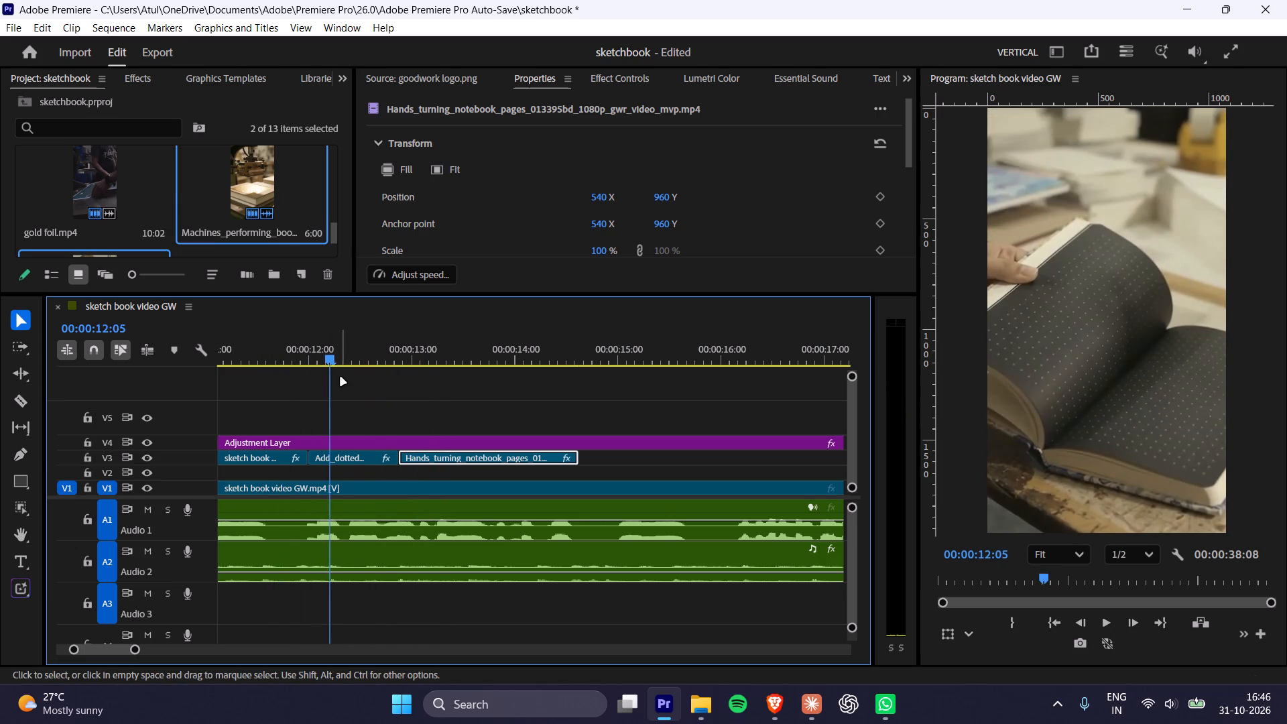
{"action": "key", "text": "space"}
{"action": "key", "text": "space"}
{"action": "key", "text": "space"}
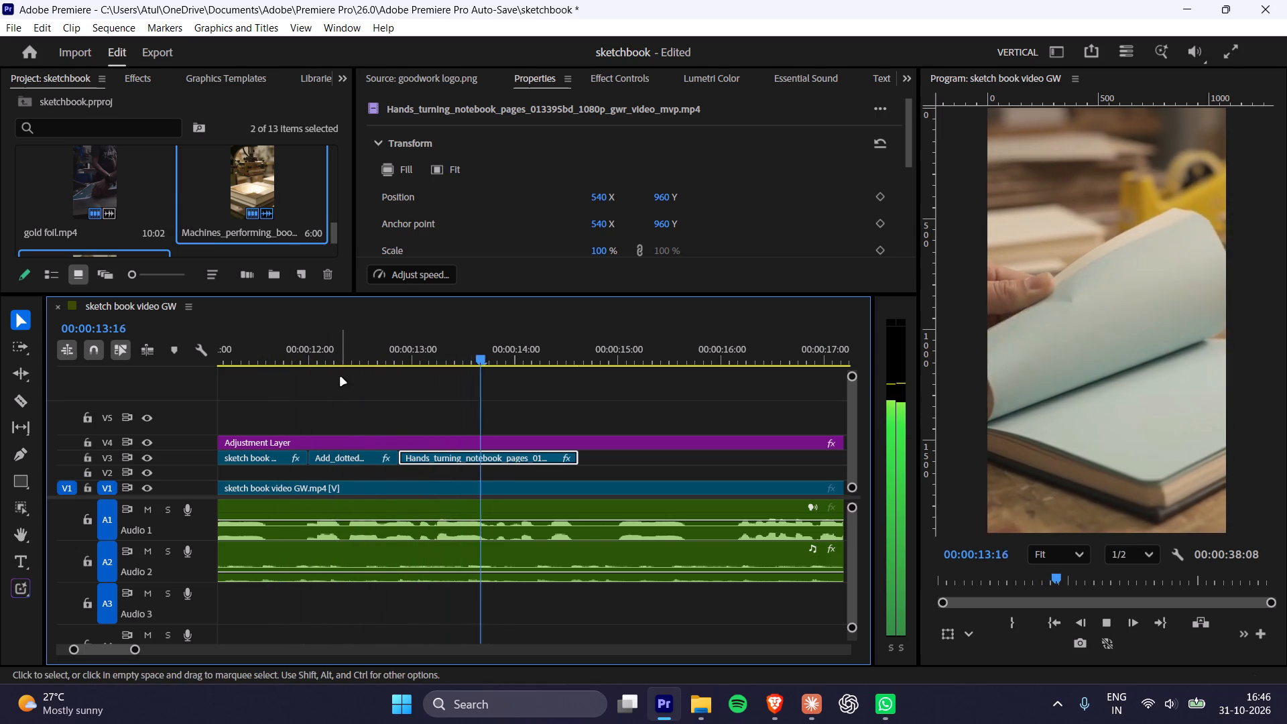
{"action": "key", "text": "space"}
Undo the recent clip moves, speed change and end cut, back to the longer Add_dotted_pages clip on V5 starting at about 00:00:12:00.
{"action": "key", "text": "ctrl+z"}
{"action": "key", "text": "ctrl+z"}
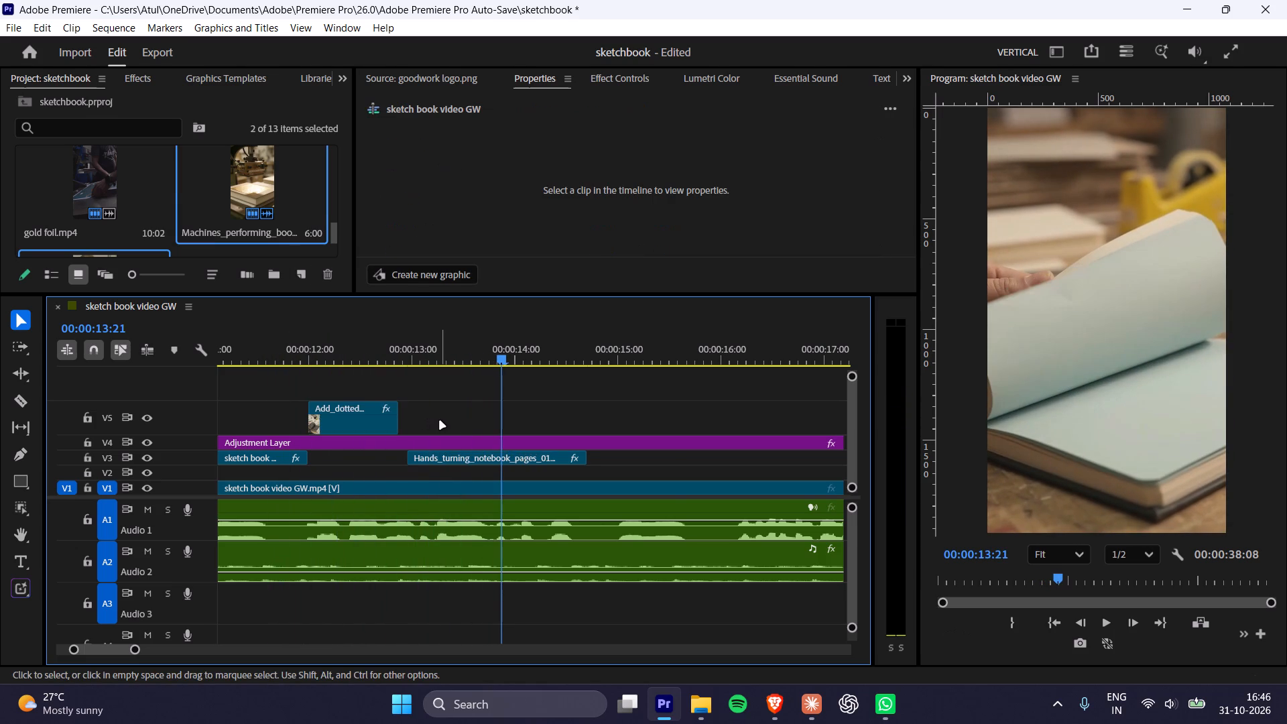
{"action": "key", "text": "ctrl+z"}
{"action": "key", "text": "ctrl+z"}
{"action": "key", "text": "ctrl+z"}
Replace the Hands_turning_notebook_pages clip on V3 by deleting it and moving the longer Add_dotted_pages clip down from V5, starting at about 00:00:12:00.
{"action": "left_click", "coordinate": [460, 454]}
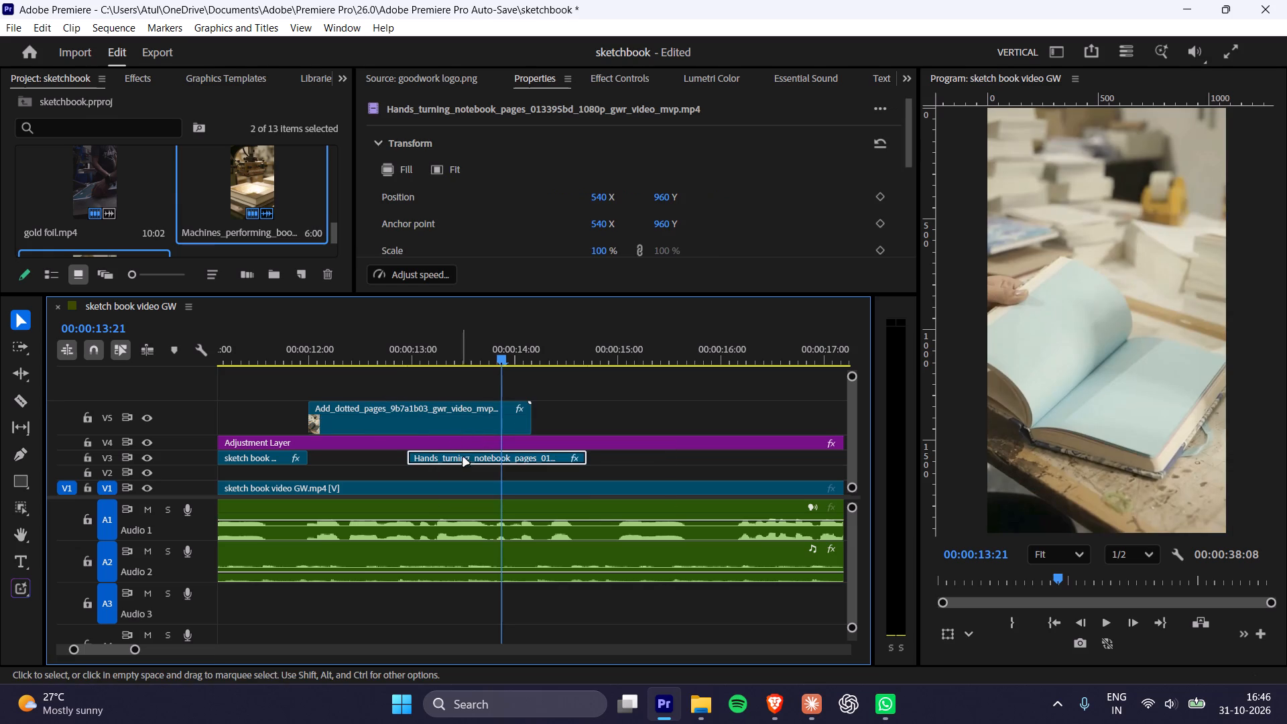
{"action": "key", "text": "Delete"}
{"action": "left_click_drag", "start_coordinate": [406, 422], "coordinate": [395, 457]}
Play back the Add_dotted_pages passage on V3 from 00:00:12:02 and the narration that follows it.
{"action": "key", "text": "space"}
{"action": "key", "text": "space"}
{"action": "left_click", "coordinate": [317, 349]}
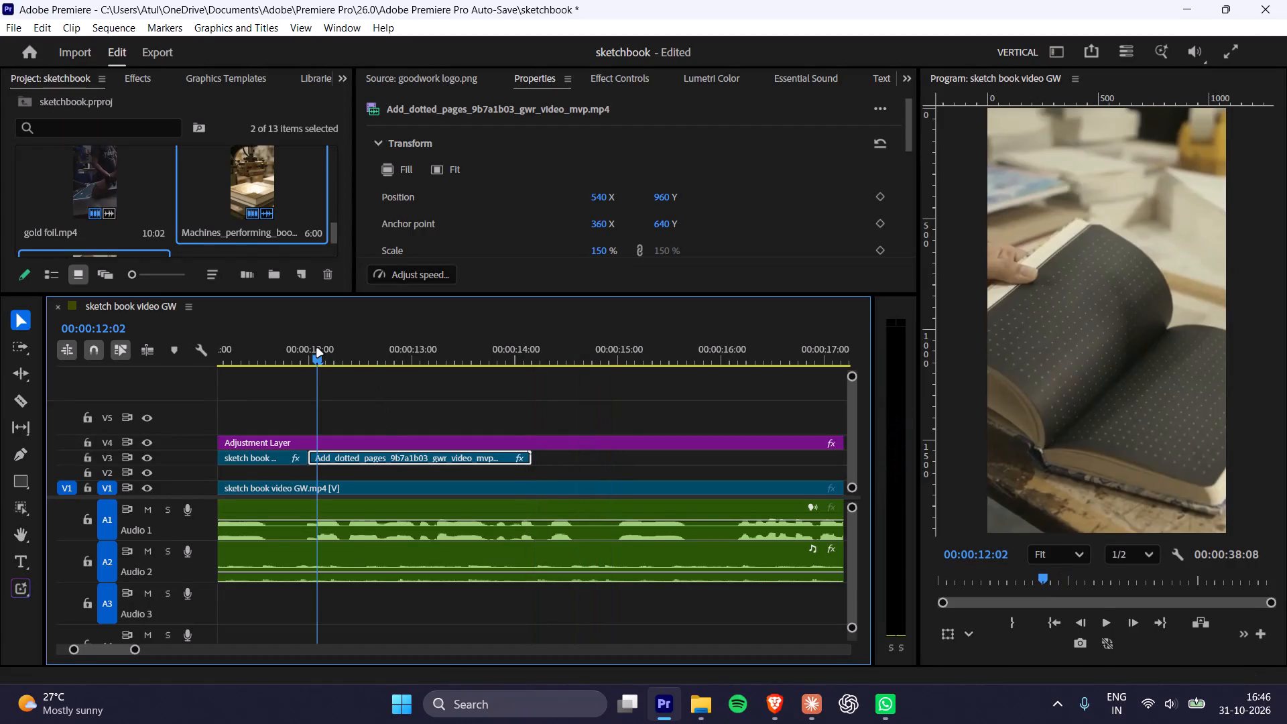
{"action": "key", "text": "space"}
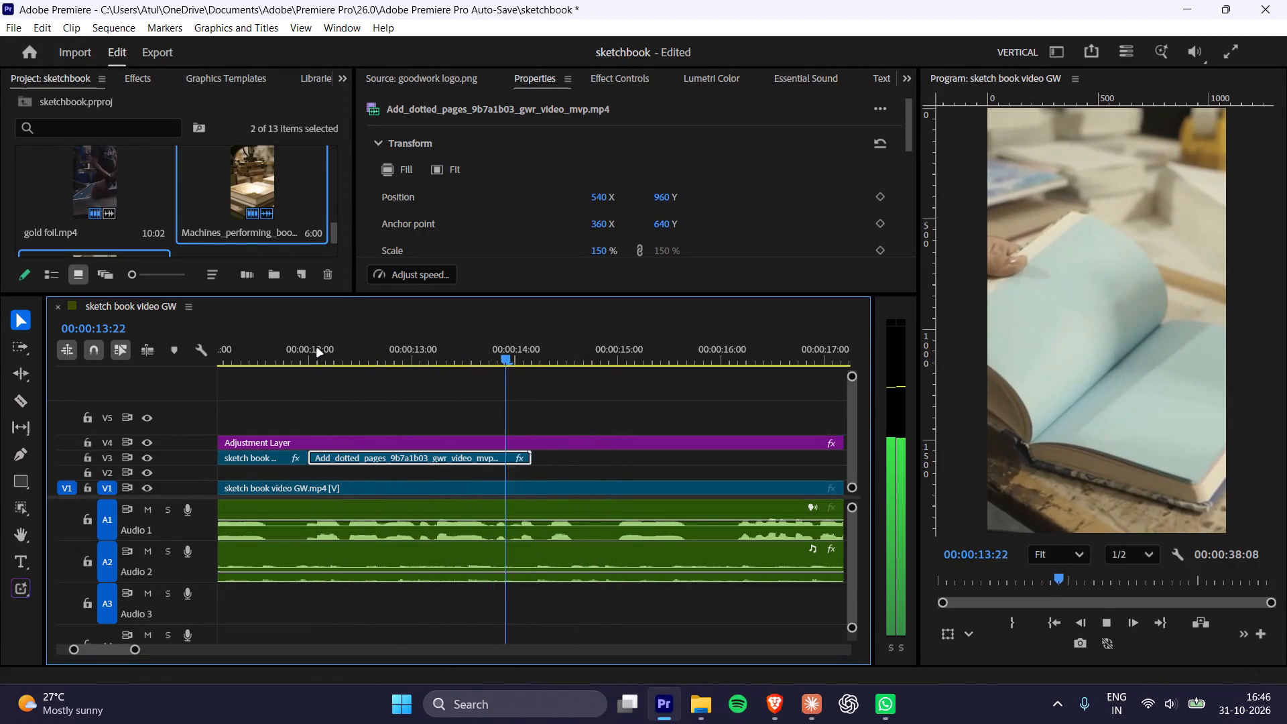
{"action": "key", "text": "space"}
{"action": "key", "text": "space"}
{"action": "key", "text": "space"}
{"action": "key", "text": "space"}
{"action": "key", "text": "space"}
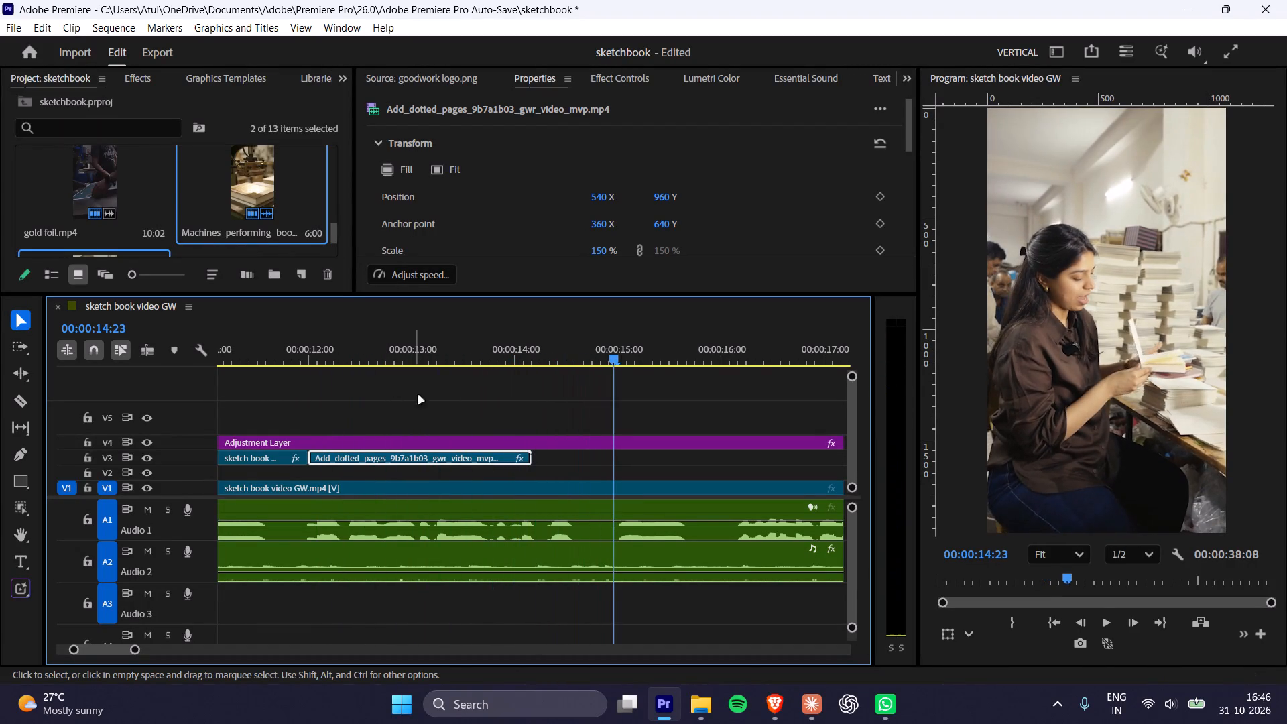
{"action": "key", "text": "space"}
{"action": "key", "text": "space"}
Review the edit from 00:00:15:20 onward, through the Hands_closing clip and the overlay near 00:00:23:00.
{"action": "scroll", "coordinate": [572, 455], "scroll_direction": "down", "scroll_amount": 3, "text": "alt"}
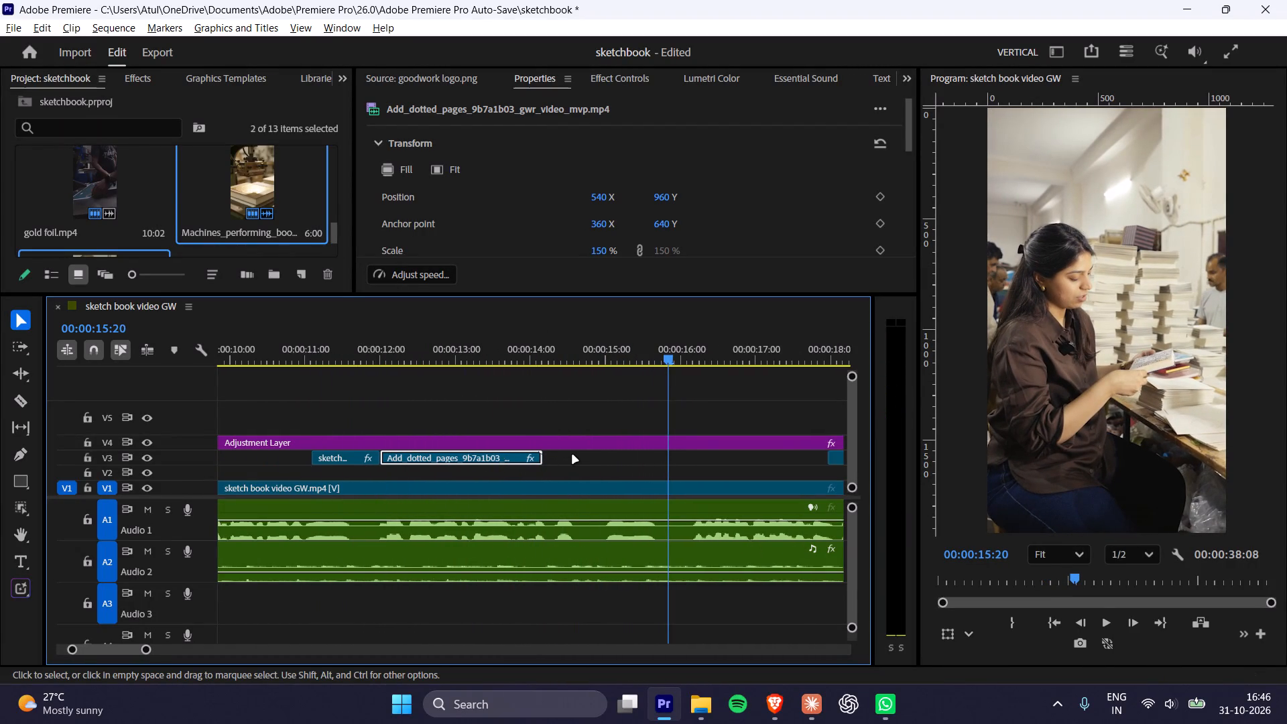
{"action": "scroll", "coordinate": [572, 455], "scroll_direction": "down", "scroll_amount": 1, "text": "alt"}
{"action": "key", "text": "space"}
{"action": "scroll", "coordinate": [572, 455], "scroll_direction": "down", "scroll_amount": 7, "text": "alt"}
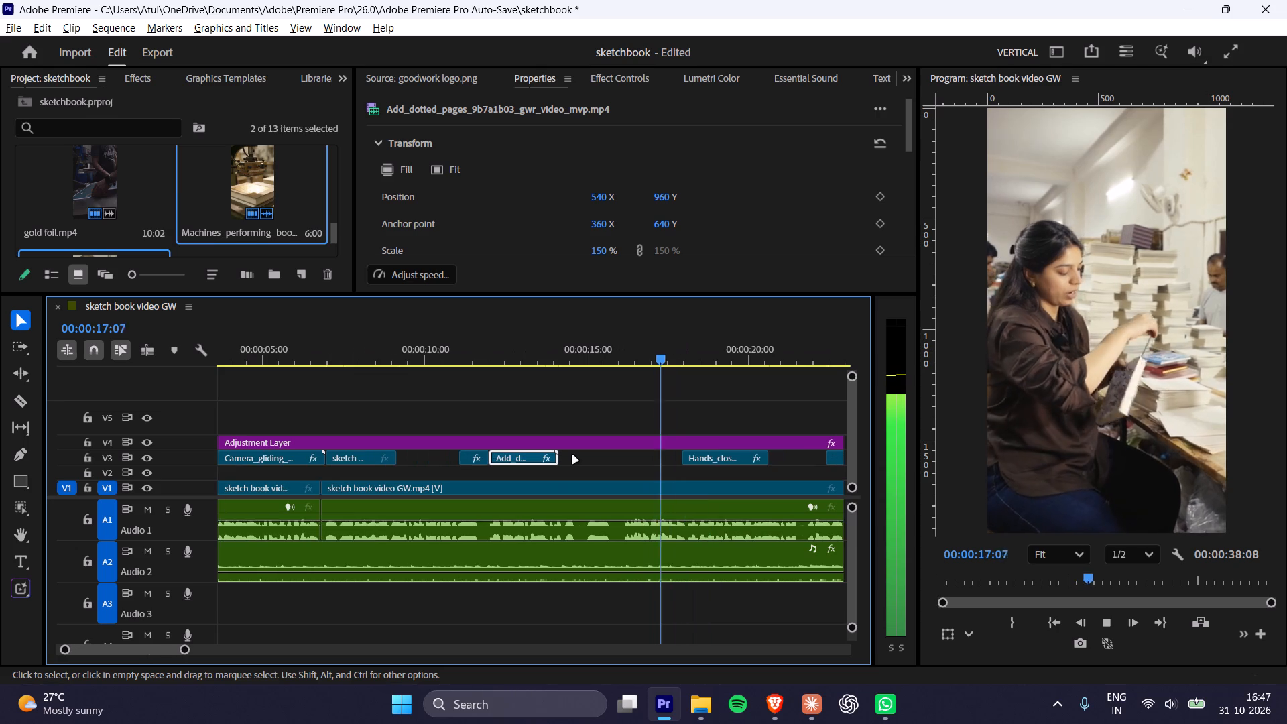
{"action": "scroll", "coordinate": [572, 455], "scroll_direction": "down", "scroll_amount": 15, "text": "shift"}
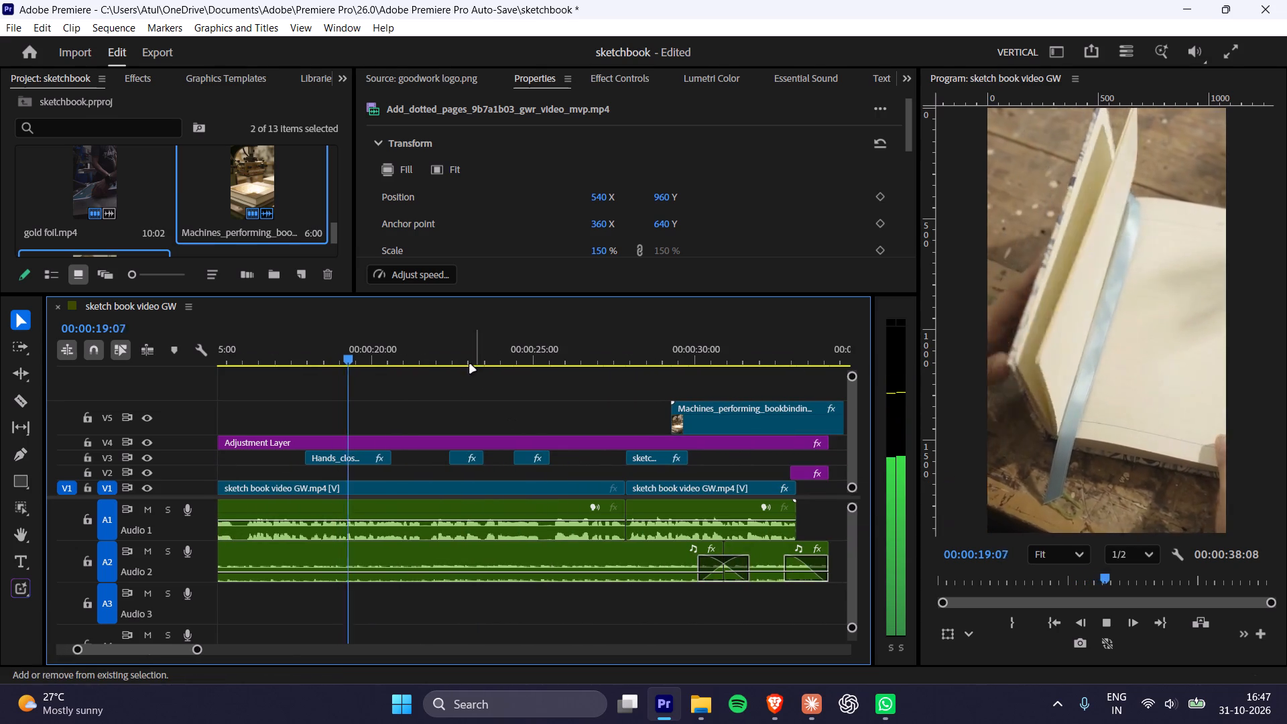
{"action": "left_click", "coordinate": [471, 353]}
{"action": "key", "text": "space"}
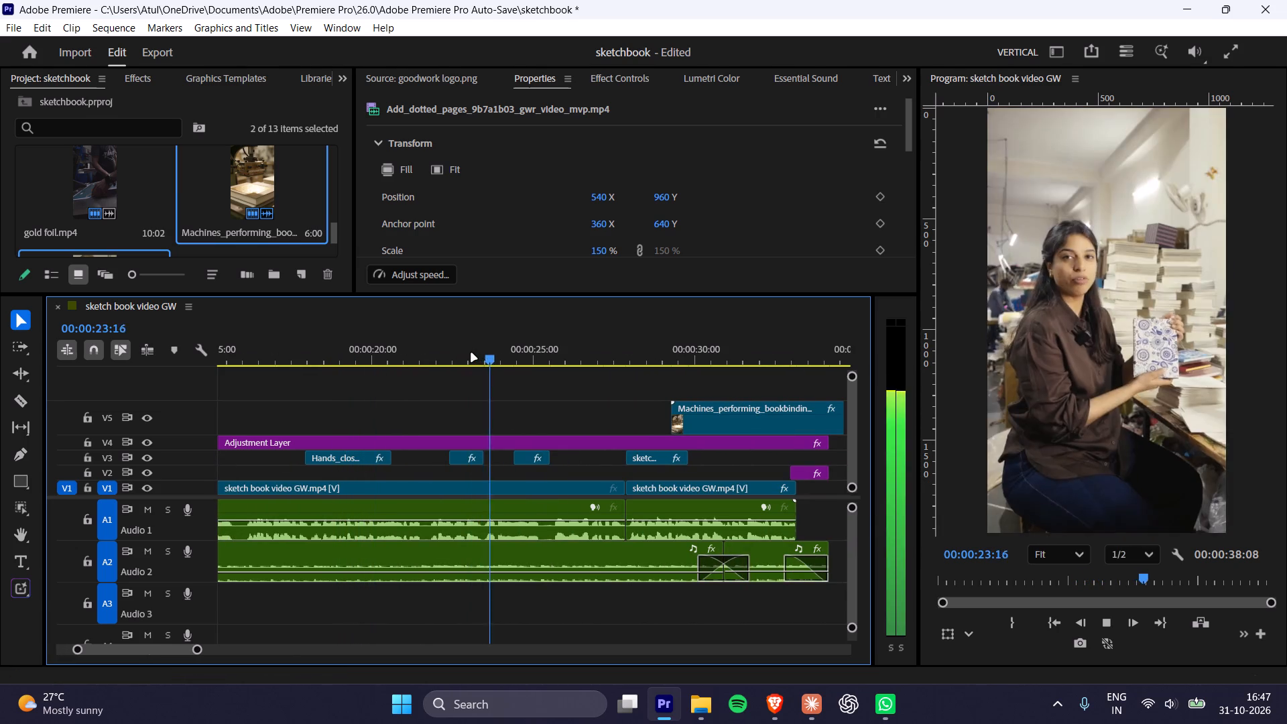
{"action": "left_click", "coordinate": [471, 353]}
{"action": "key", "text": "space"}
{"action": "key", "text": "space"}
Move the gold foil.mp4 clip from V2 beyond the end of the main edit to V5 at about 00:00:24:10.
{"action": "scroll", "coordinate": [542, 404], "scroll_direction": "down", "scroll_amount": 8, "text": "alt"}
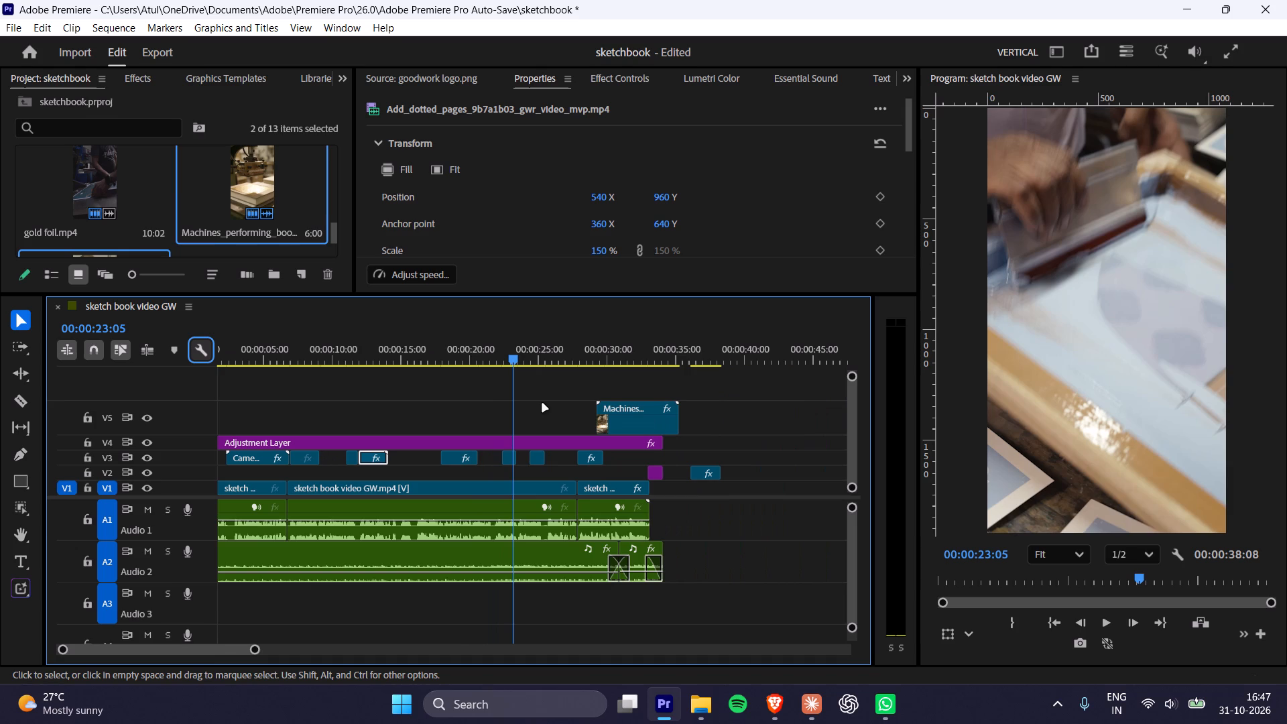
{"action": "scroll", "coordinate": [542, 404], "scroll_direction": "down", "scroll_amount": 12, "text": "shift"}
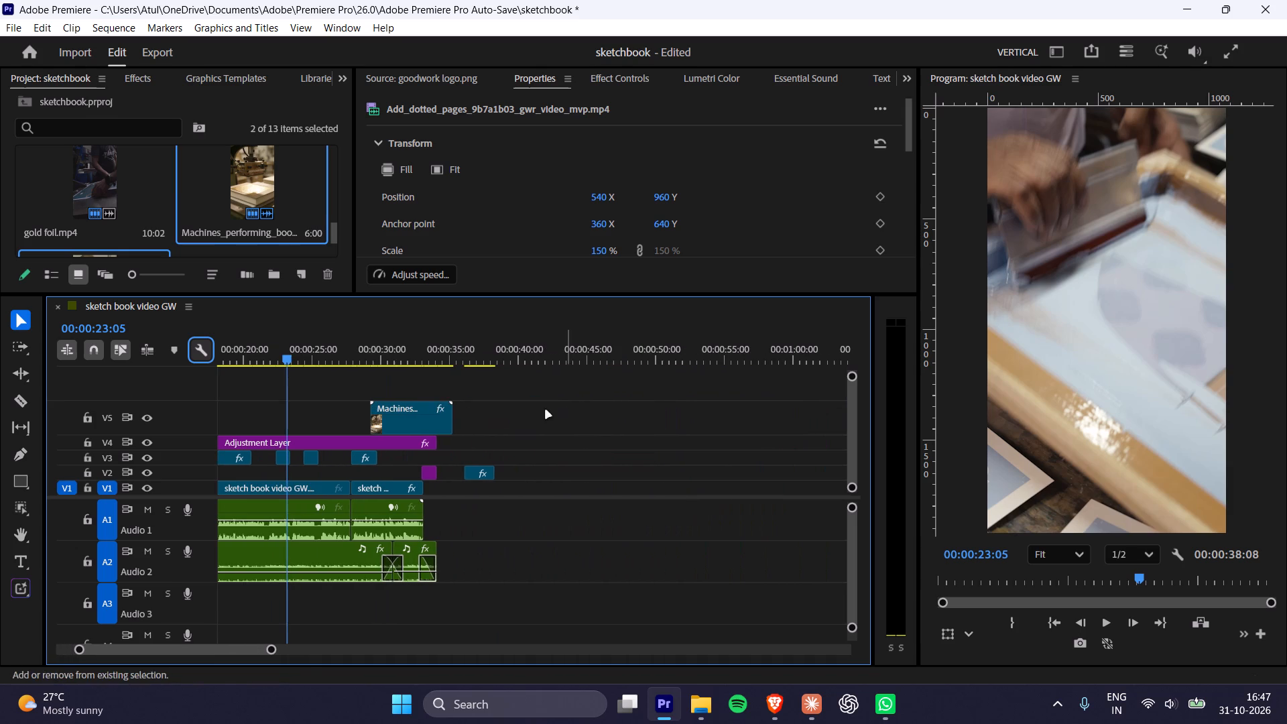
{"action": "left_click_drag", "start_coordinate": [374, 355], "coordinate": [660, 386]}
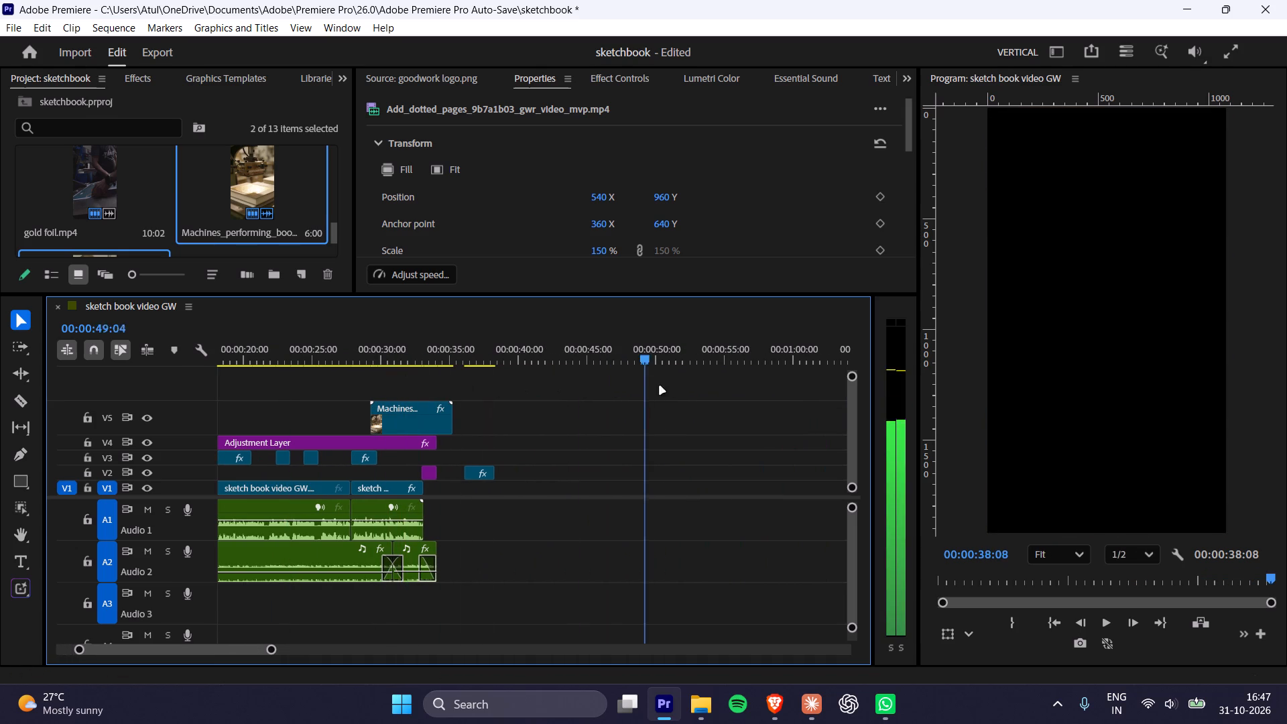
{"action": "left_click_drag", "start_coordinate": [660, 386], "coordinate": [483, 390]}
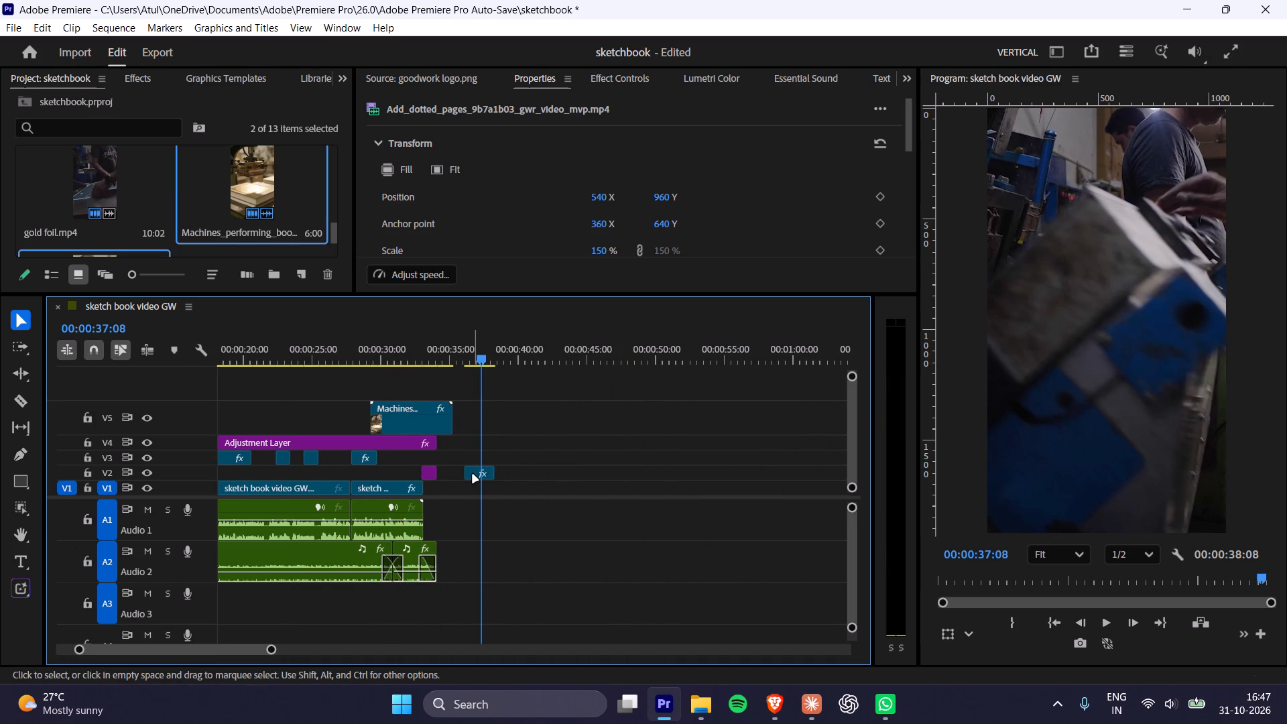
{"action": "left_click_drag", "start_coordinate": [473, 475], "coordinate": [495, 406]}
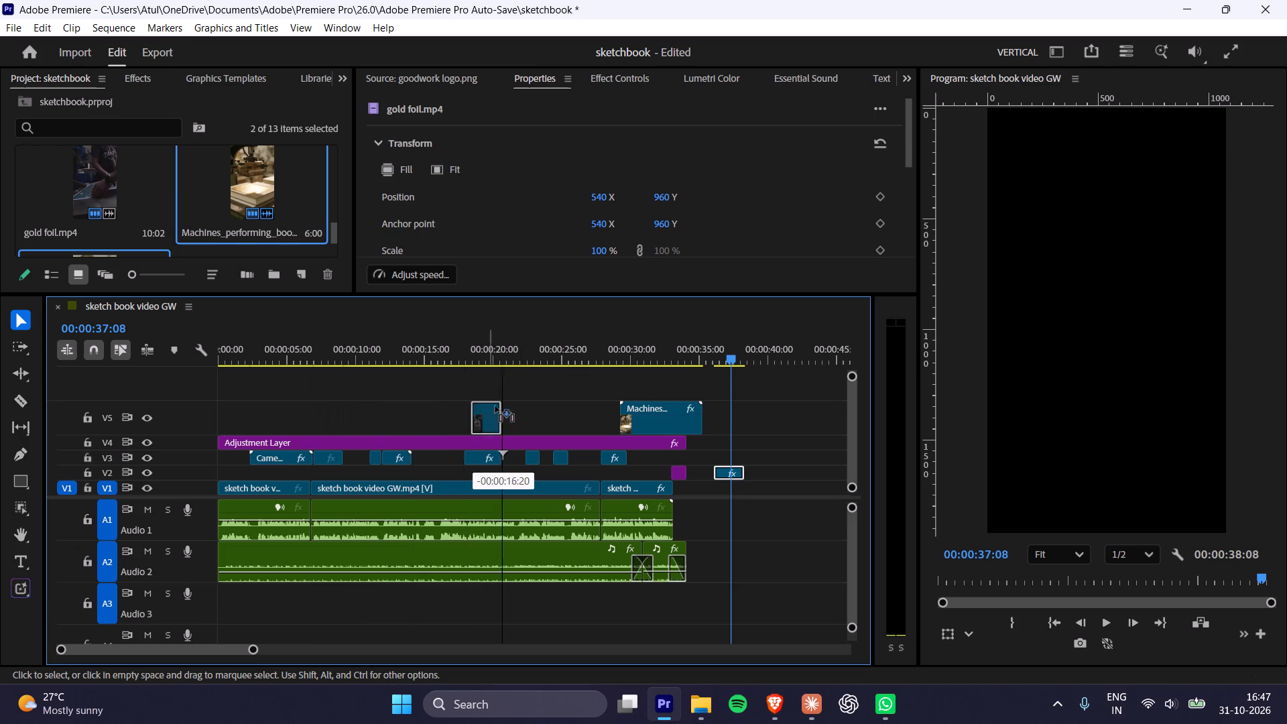
{"action": "left_click_drag", "start_coordinate": [495, 406], "coordinate": [564, 409]}
Slide the gold foil.mp4 clip earlier on V5 to start at 00:00:23:12, where the screen-printing overlay ends.
{"action": "left_click", "coordinate": [486, 352]}
{"action": "key", "text": "space"}
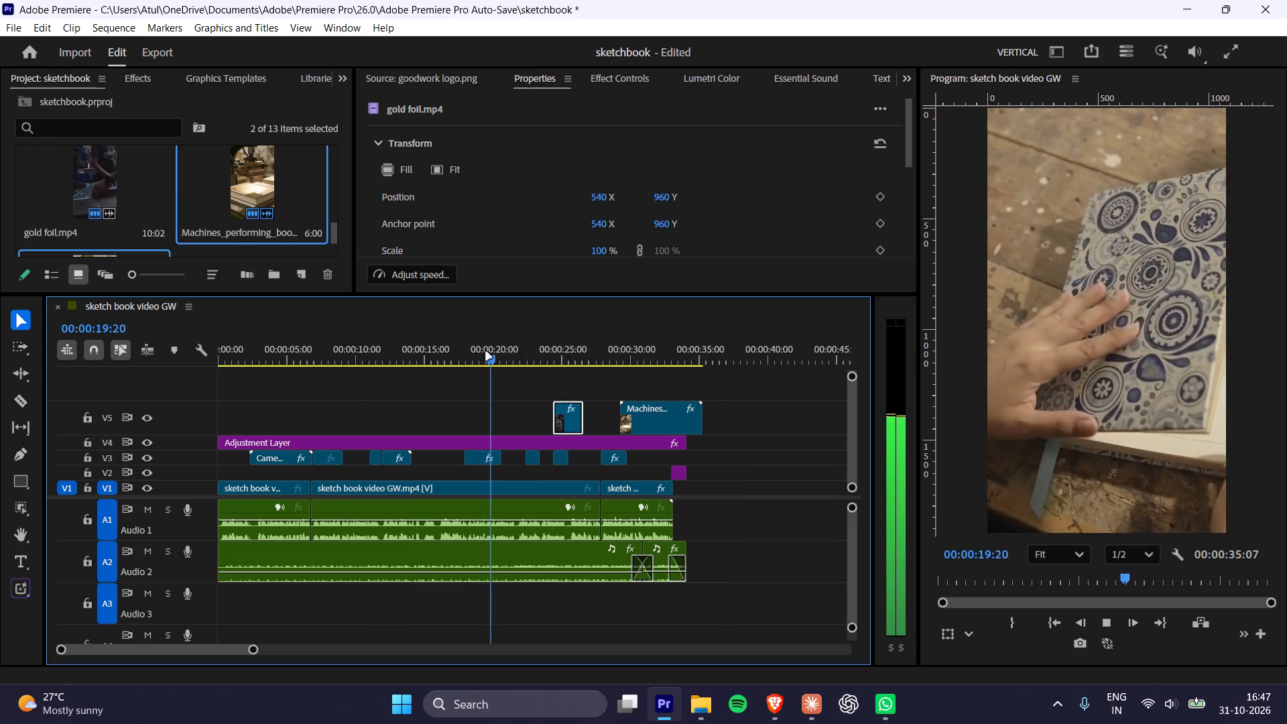
{"action": "scroll", "coordinate": [522, 399], "scroll_direction": "up", "scroll_amount": 11, "text": "alt"}
{"action": "left_click", "coordinate": [572, 359]}
{"action": "key", "text": "space"}
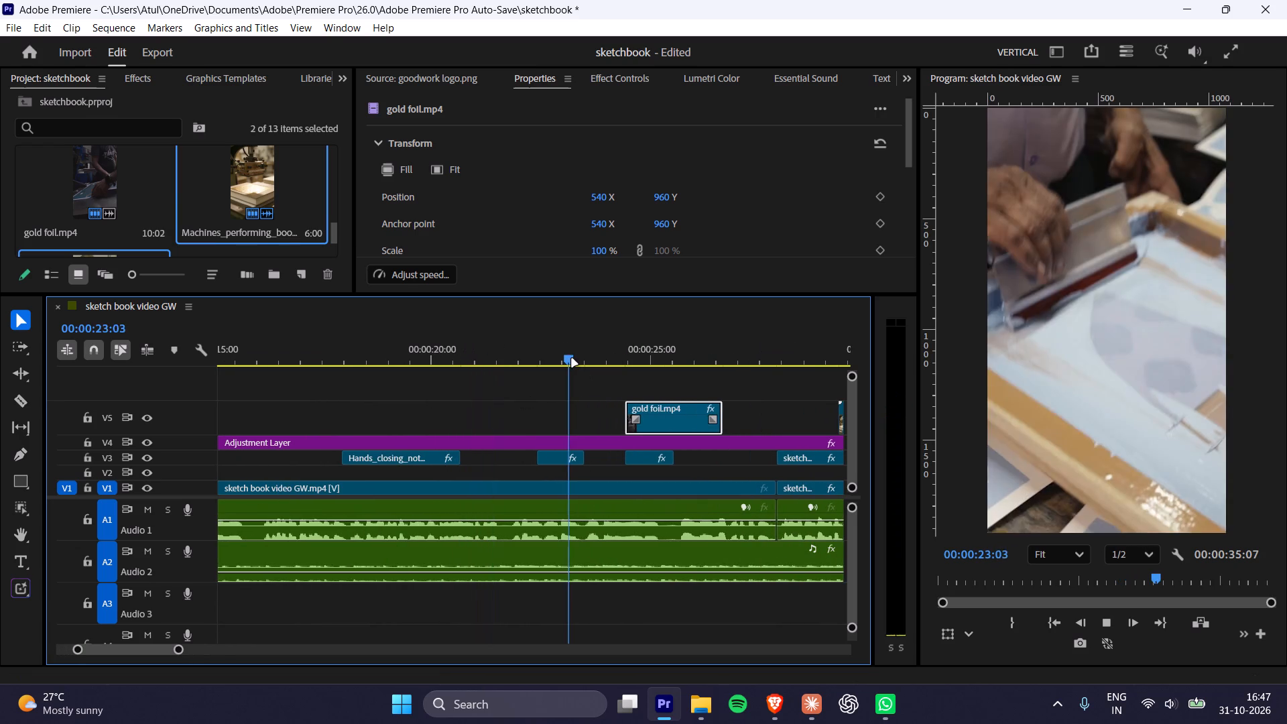
{"action": "key", "text": "space"}
{"action": "left_click_drag", "start_coordinate": [654, 419], "coordinate": [609, 420]}
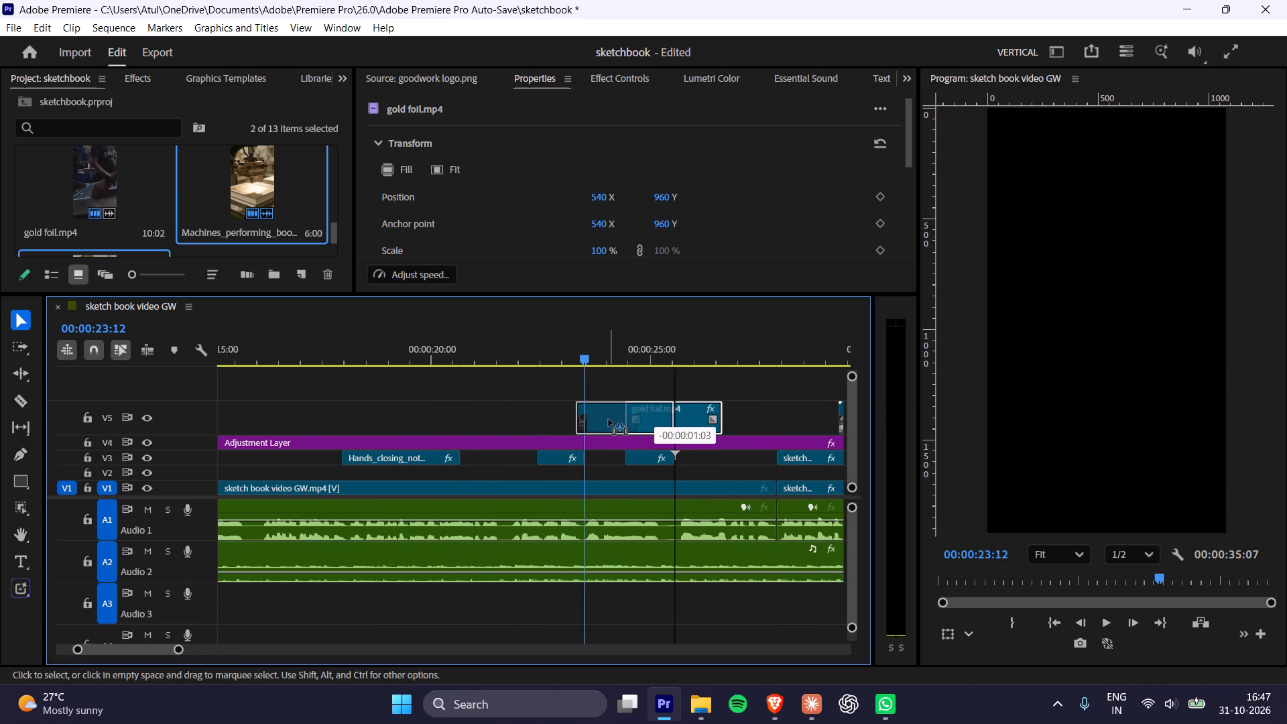
{"action": "left_click_drag", "start_coordinate": [609, 420], "coordinate": [613, 420]}
Play the gold foil.mp4 clip and set its speed to 130%.
{"action": "key", "text": "space"}
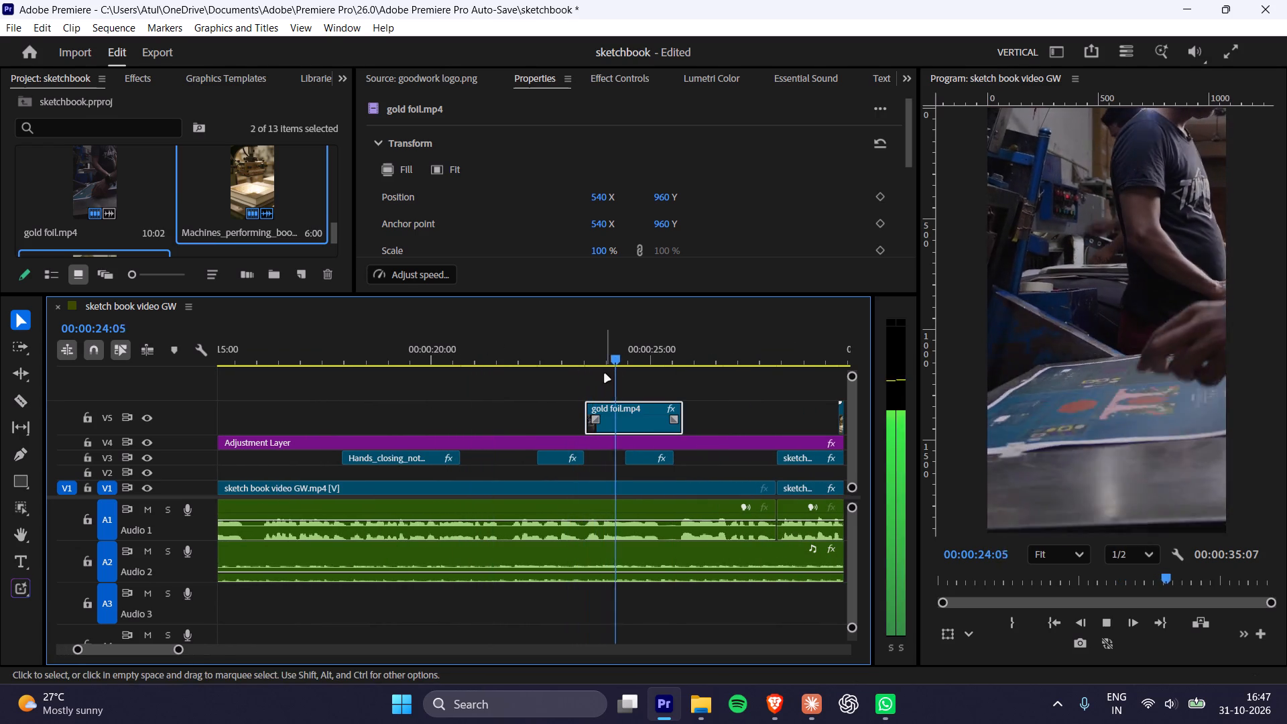
{"action": "key", "text": "space"}
{"action": "key", "text": "space"}
{"action": "key", "text": "space"}
{"action": "left_click", "coordinate": [655, 416]}
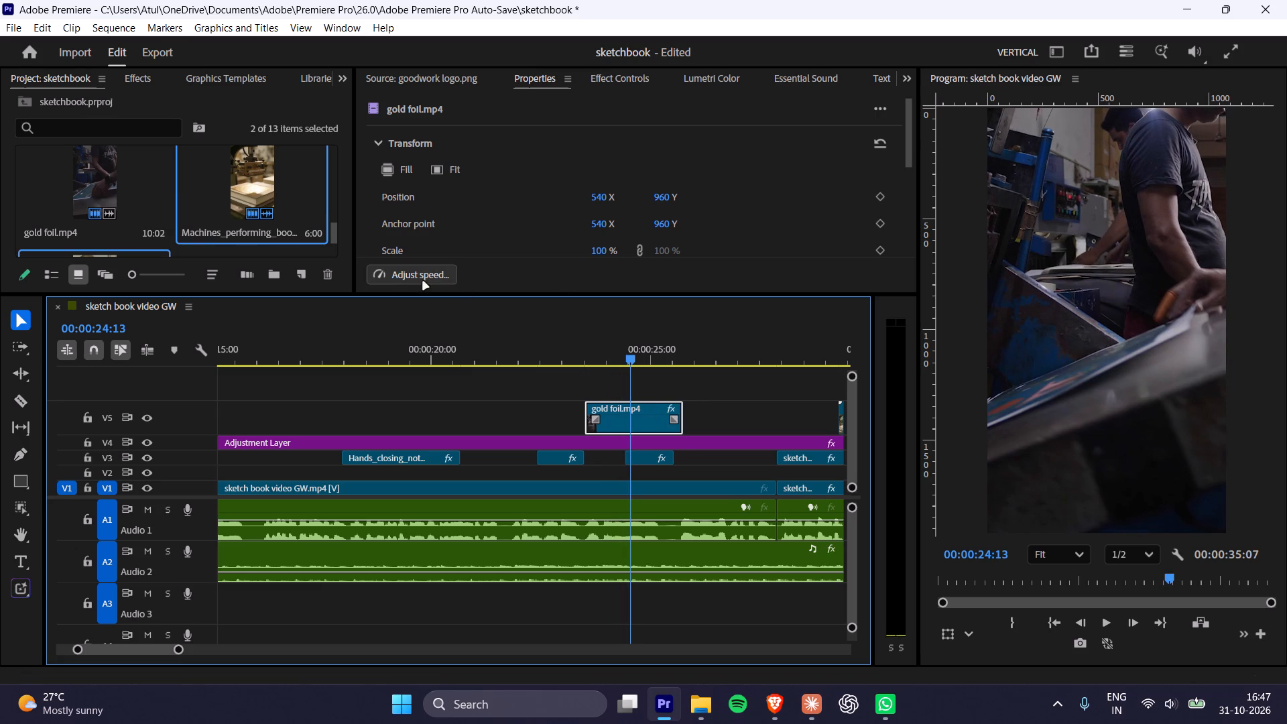
{"action": "left_click", "coordinate": [412, 277]}
{"action": "key", "text": "1"}
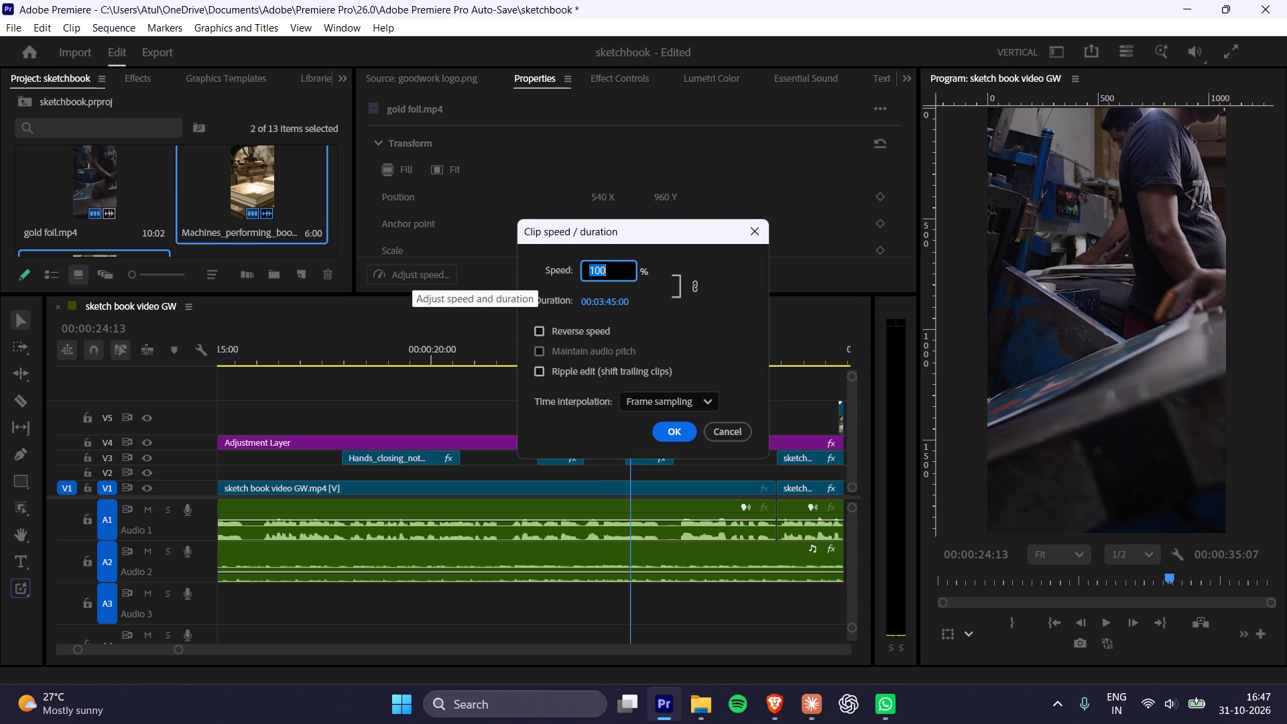
{"action": "type", "text": "30"}
{"action": "key", "text": "Return"}
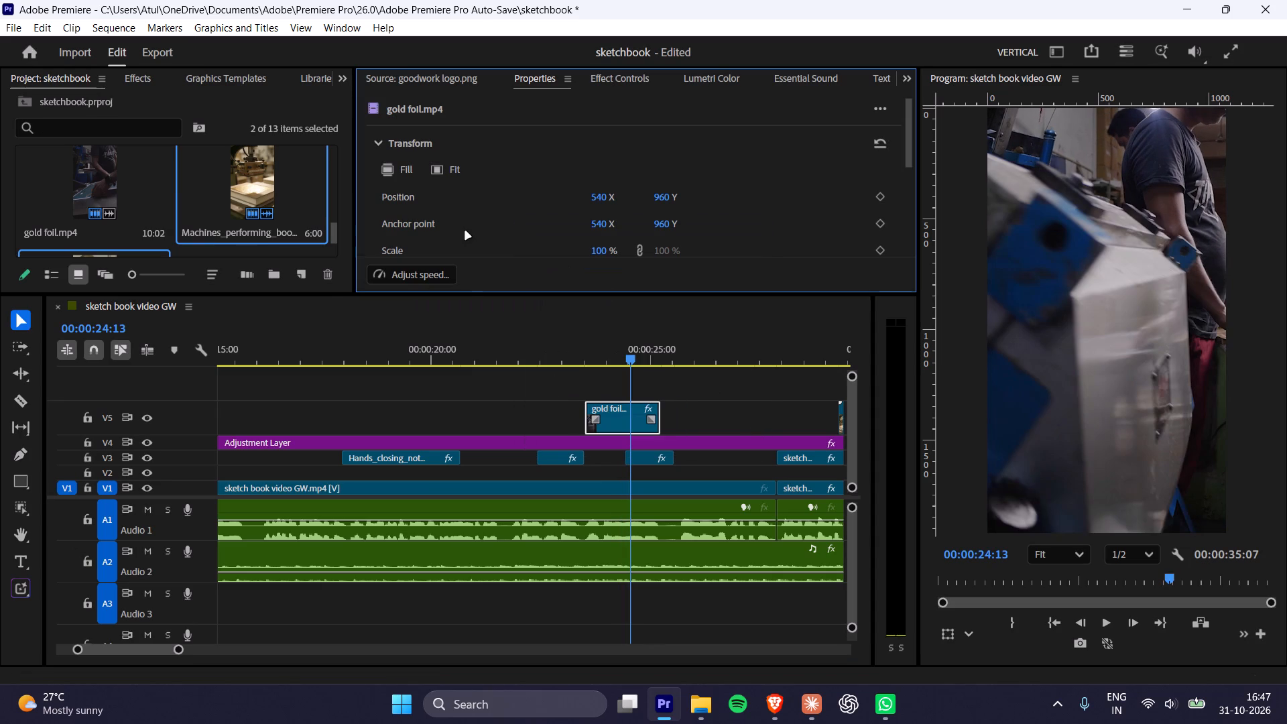
Trim the gold foil.mp4 clip's end to 00:00:24:13, drop it into the V3 gap between the two overlays, and play the passage.
{"action": "left_click_drag", "start_coordinate": [661, 417], "coordinate": [630, 417]}
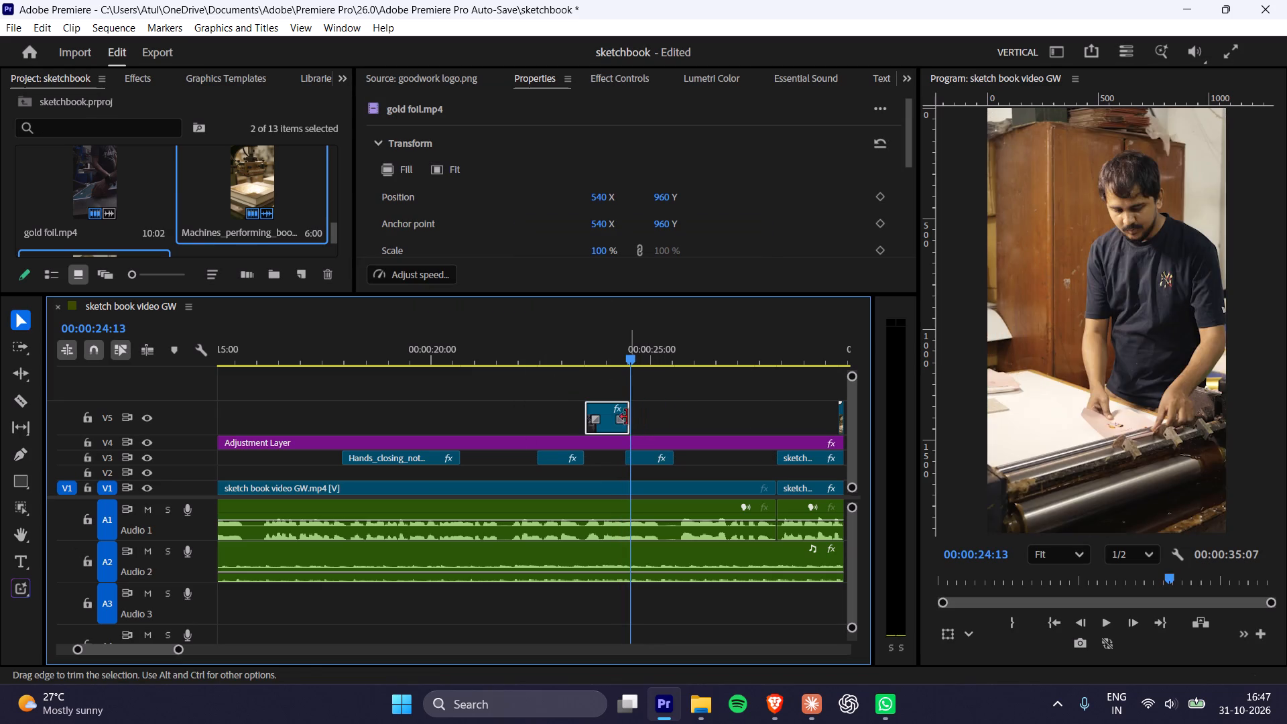
{"action": "left_click_drag", "start_coordinate": [606, 415], "coordinate": [603, 457]}
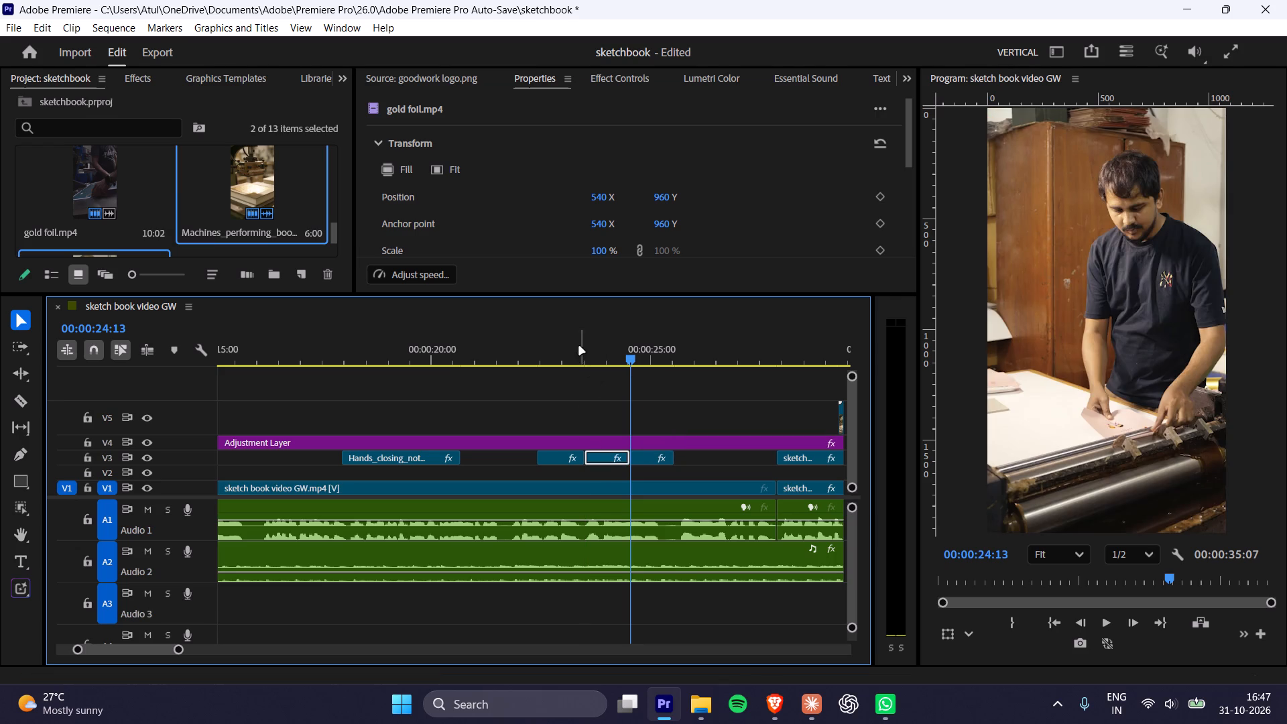
{"action": "left_click", "coordinate": [562, 355]}
{"action": "key", "text": "space"}
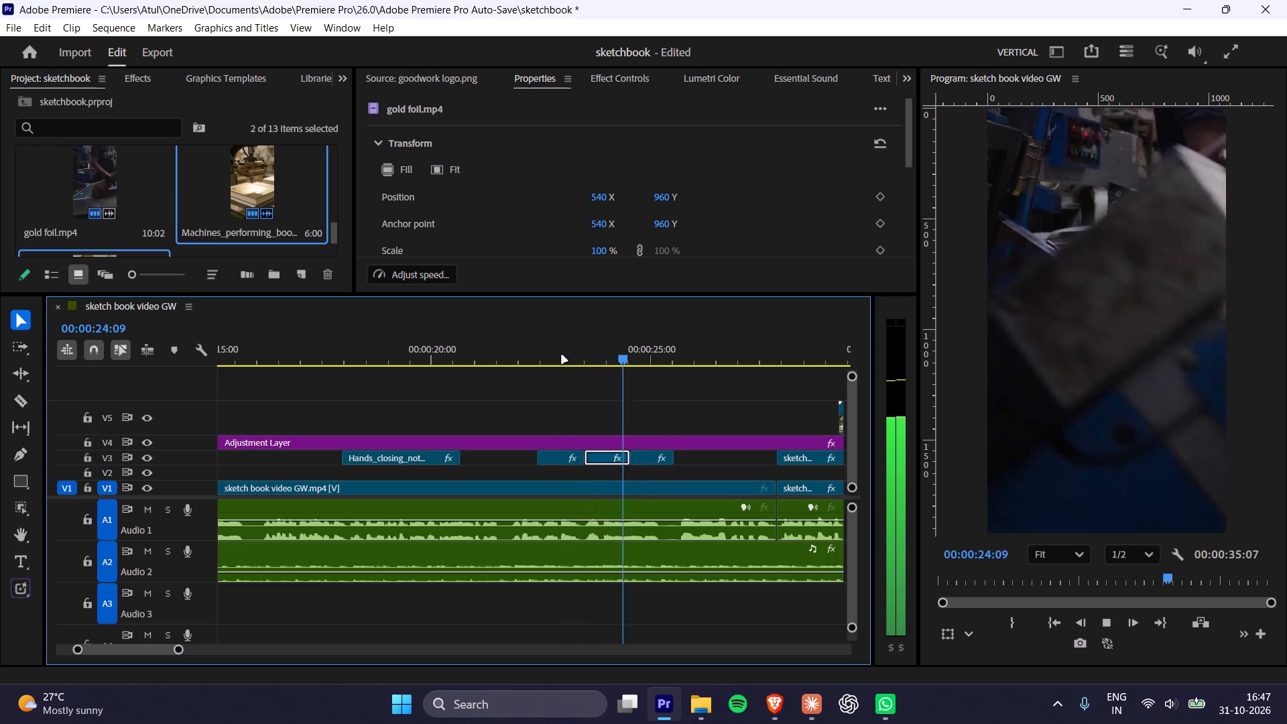
{"action": "key", "text": "space"}
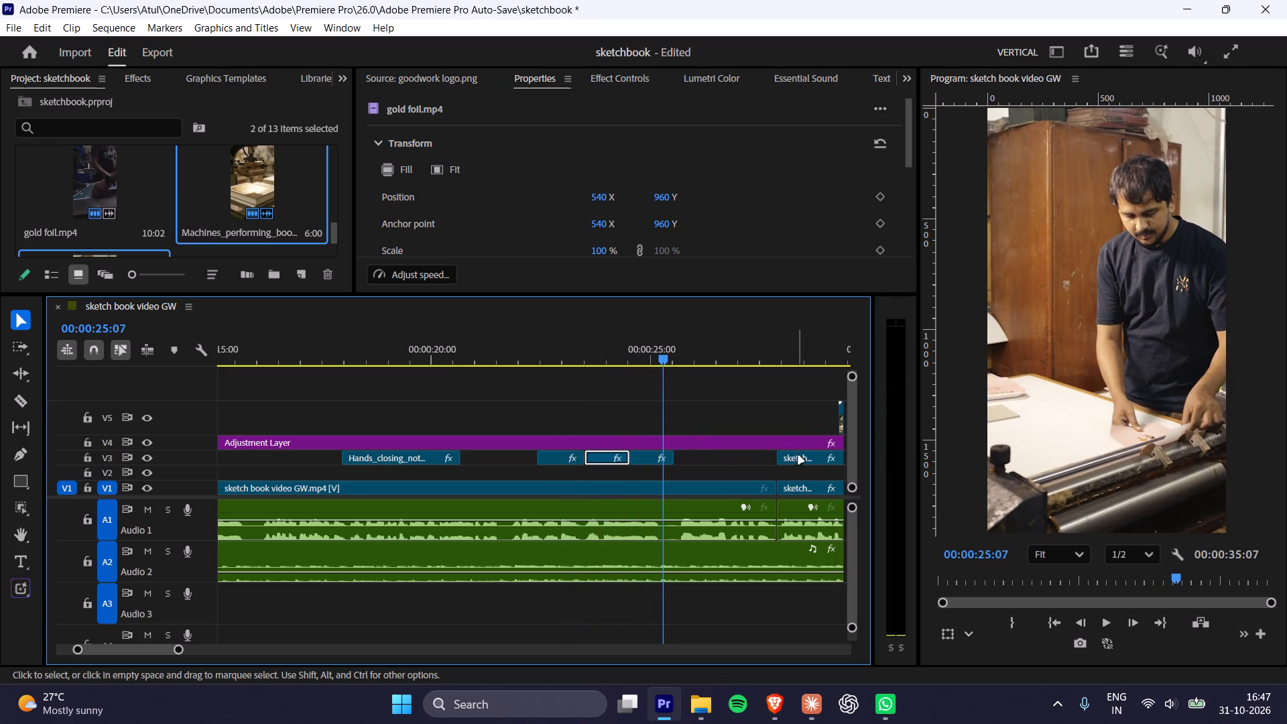
Replay the narration between about 00:00:24:15 and 00:00:26:09 to judge the timing of the overlay after gold foil.mp4.
{"action": "key", "text": "space"}
{"action": "key", "text": "space"}
{"action": "key", "text": "space"}
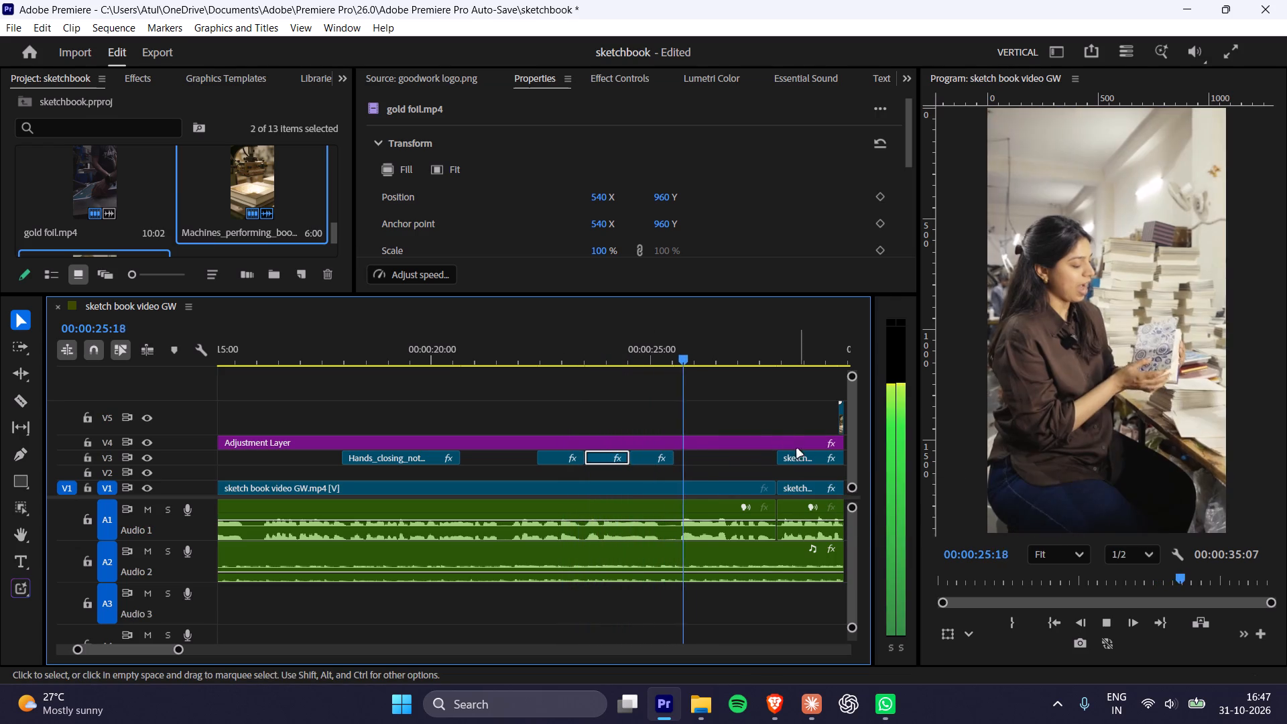
{"action": "key", "text": "space"}
{"action": "key", "text": "space"}
{"action": "key", "text": "space"}
{"action": "left_click_drag", "start_coordinate": [686, 361], "coordinate": [636, 361]}
{"action": "key", "text": "space"}
{"action": "key", "text": "space"}
{"action": "key", "text": "space"}
{"action": "key", "text": "space"}
{"action": "key", "text": "space"}
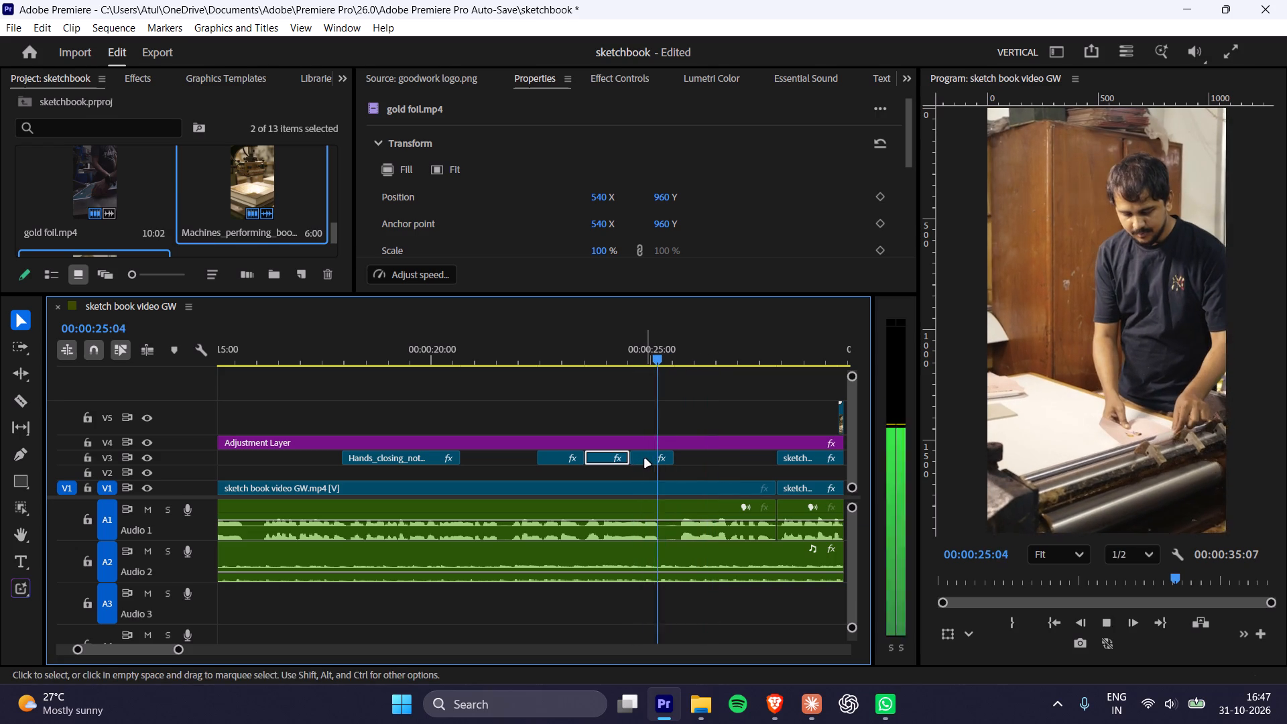
{"action": "key", "text": "space"}
{"action": "key", "text": "space"}
{"action": "key", "text": "space"}
{"action": "key", "text": "space"}
{"action": "key", "text": "space"}
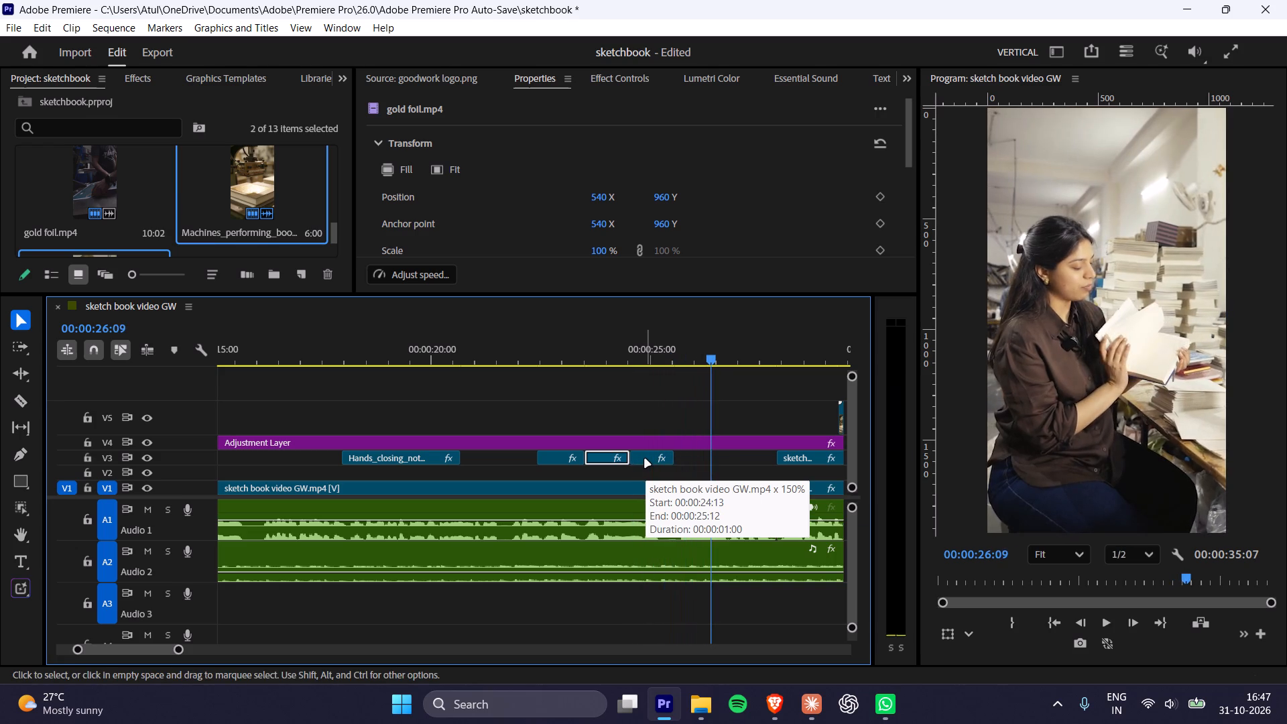
Move the sketch book video overlay after gold foil.mp4 along V3 to start at about 00:00:26:13, and play the passage.
{"action": "key", "text": "space"}
{"action": "key", "text": "space"}
{"action": "left_click_drag", "start_coordinate": [645, 459], "coordinate": [733, 458]}
{"action": "key", "text": "space"}
{"action": "key", "text": "space"}
{"action": "key", "text": "space"}
{"action": "key", "text": "space"}
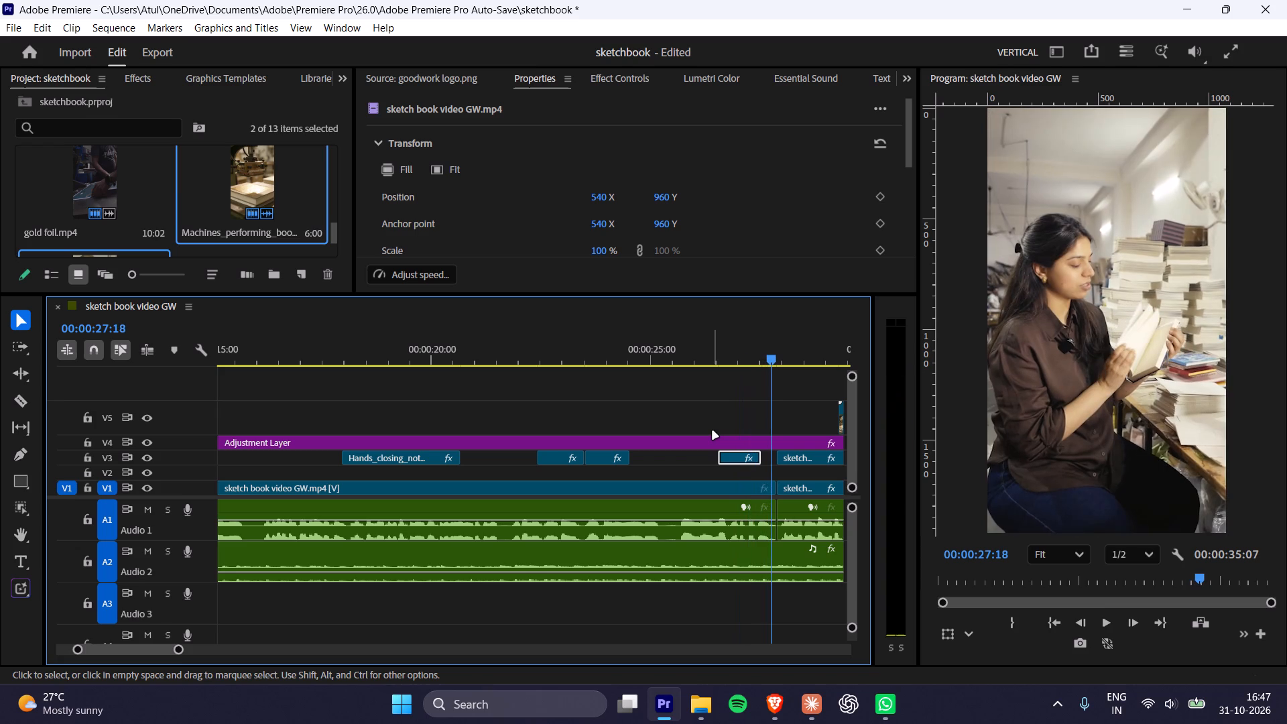
Extend the end of the moved V3 overlay to meet the following sketch book clip, and play through the join.
{"action": "left_click_drag", "start_coordinate": [759, 461], "coordinate": [765, 461]}
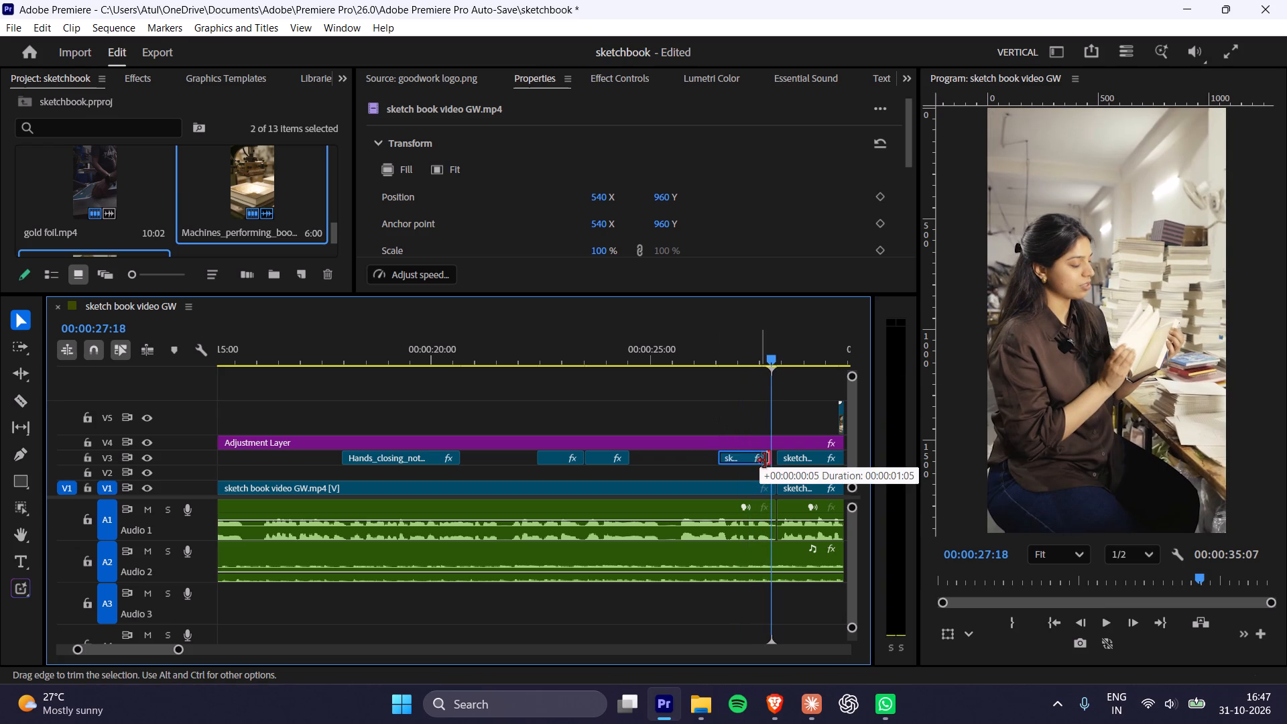
{"action": "left_click_drag", "start_coordinate": [765, 461], "coordinate": [775, 463]}
{"action": "left_click", "coordinate": [718, 348]}
{"action": "key", "text": "space"}
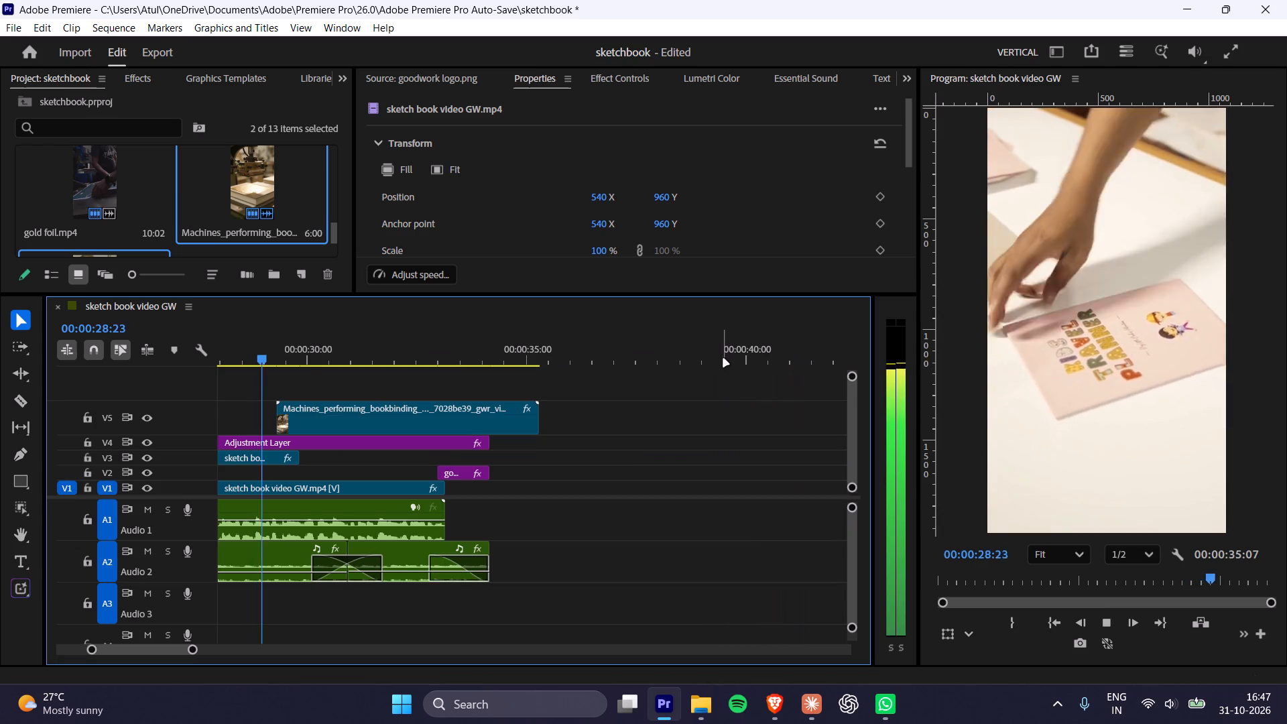
{"action": "key", "text": "space"}
{"action": "left_click_drag", "start_coordinate": [260, 349], "coordinate": [322, 349]}
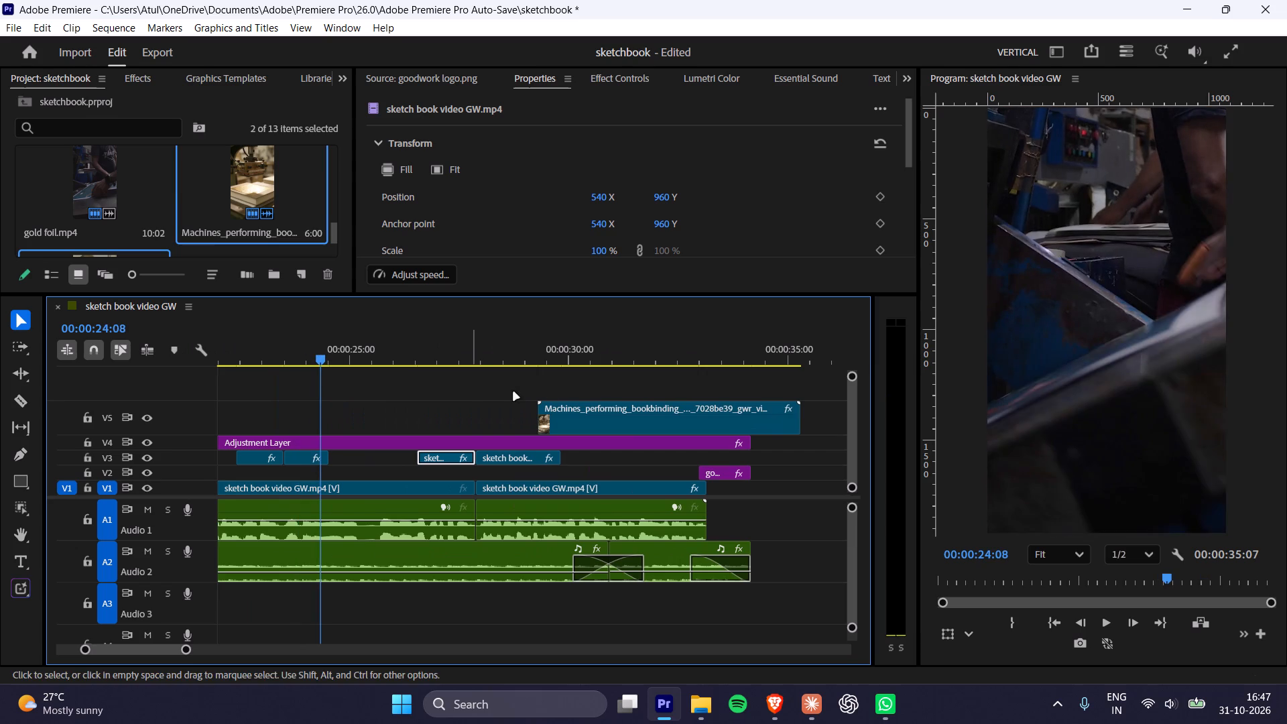
Move the Machines_performing_bookbinding clip along V5 to start where gold foil.mp4 ends, and play the passage.
{"action": "left_click_drag", "start_coordinate": [621, 419], "coordinate": [412, 415]}
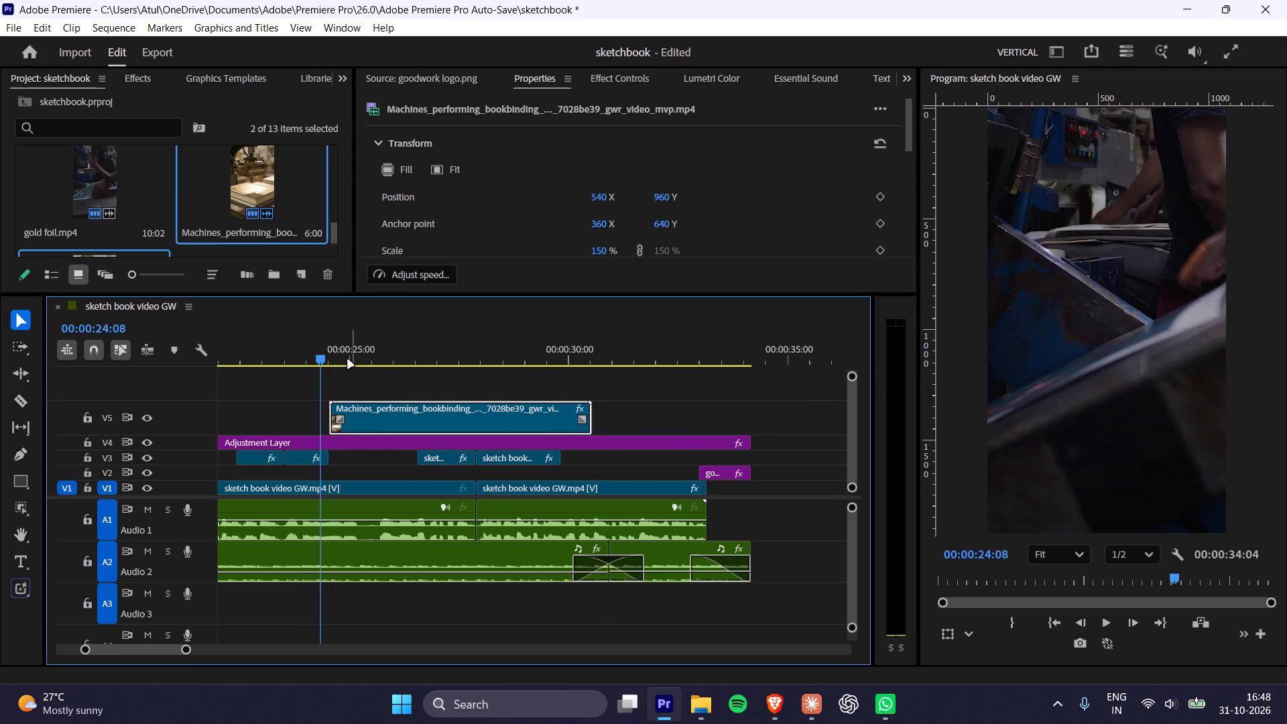
{"action": "key", "text": "space"}
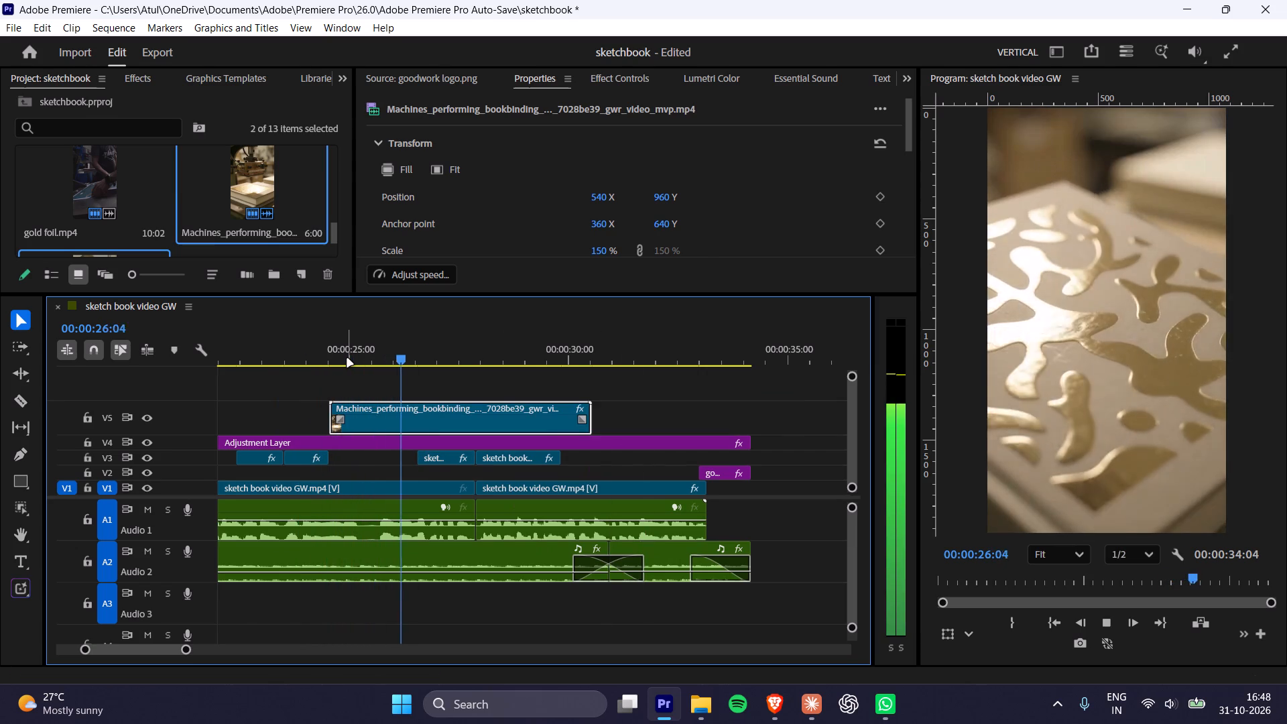
{"action": "key", "text": "space"}
{"action": "key", "text": "space"}
{"action": "key", "text": "space"}
Trim the bookbinding clip's start to 00:00:25:20, shift it back to the end of gold foil.mp4, and play it.
{"action": "left_click_drag", "start_coordinate": [332, 351], "coordinate": [343, 352]}
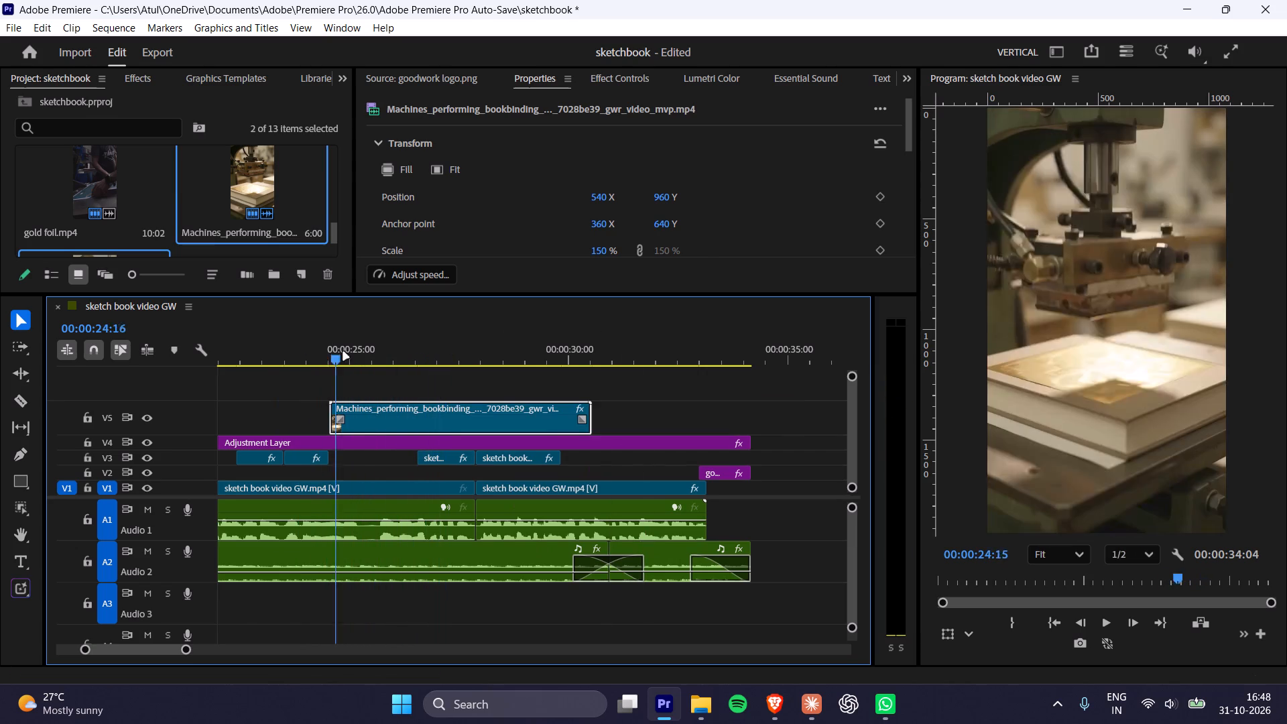
{"action": "left_click_drag", "start_coordinate": [343, 352], "coordinate": [386, 361]}
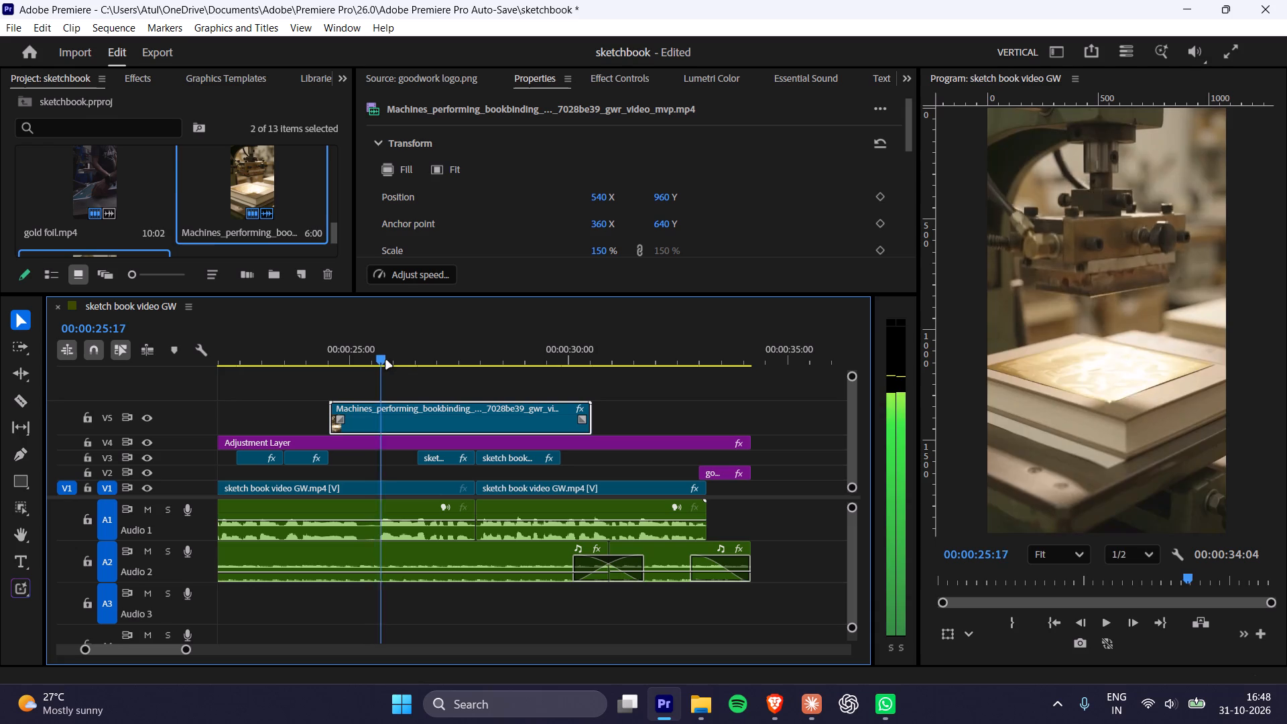
{"action": "left_click_drag", "start_coordinate": [386, 361], "coordinate": [389, 361]}
{"action": "left_click", "coordinate": [414, 414]}
{"action": "left_click_drag", "start_coordinate": [330, 416], "coordinate": [385, 418]}
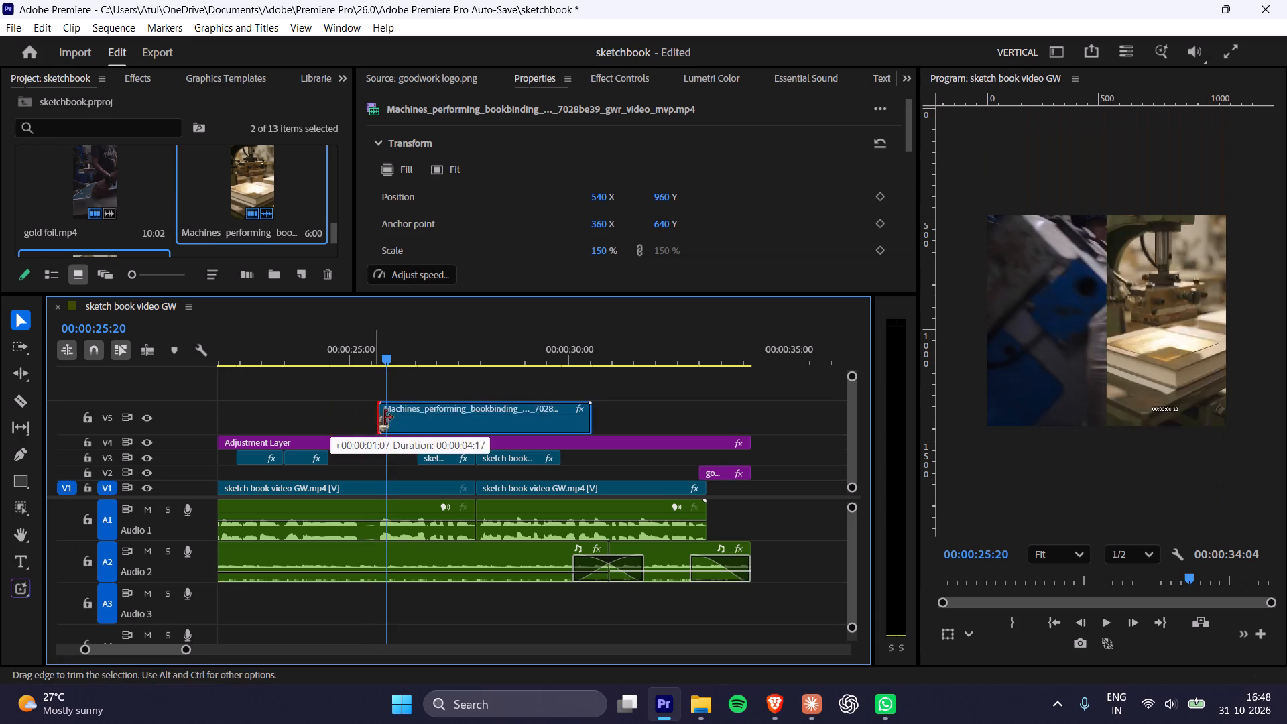
{"action": "left_click_drag", "start_coordinate": [385, 418], "coordinate": [386, 419]}
{"action": "left_click_drag", "start_coordinate": [442, 419], "coordinate": [387, 420]}
{"action": "left_click", "coordinate": [328, 333]}
{"action": "key", "text": "space"}
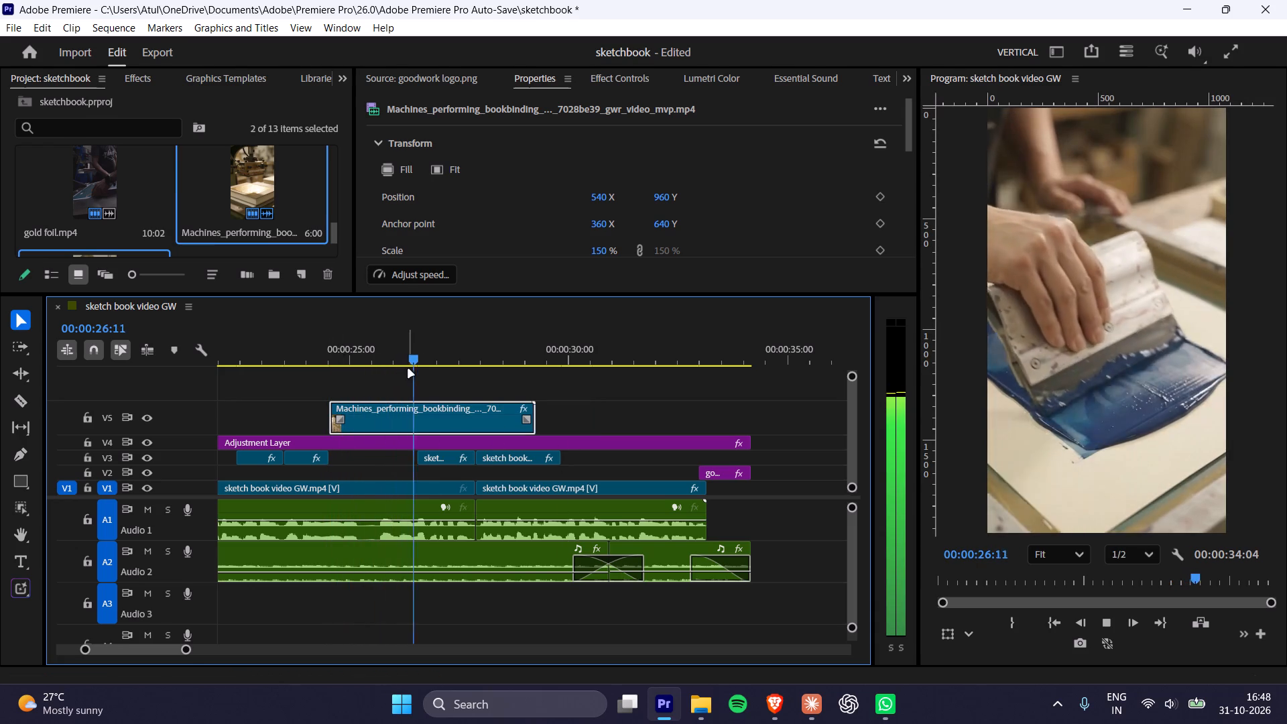
{"action": "key", "text": "space"}
{"action": "key", "text": "space"}
{"action": "key", "text": "space"}
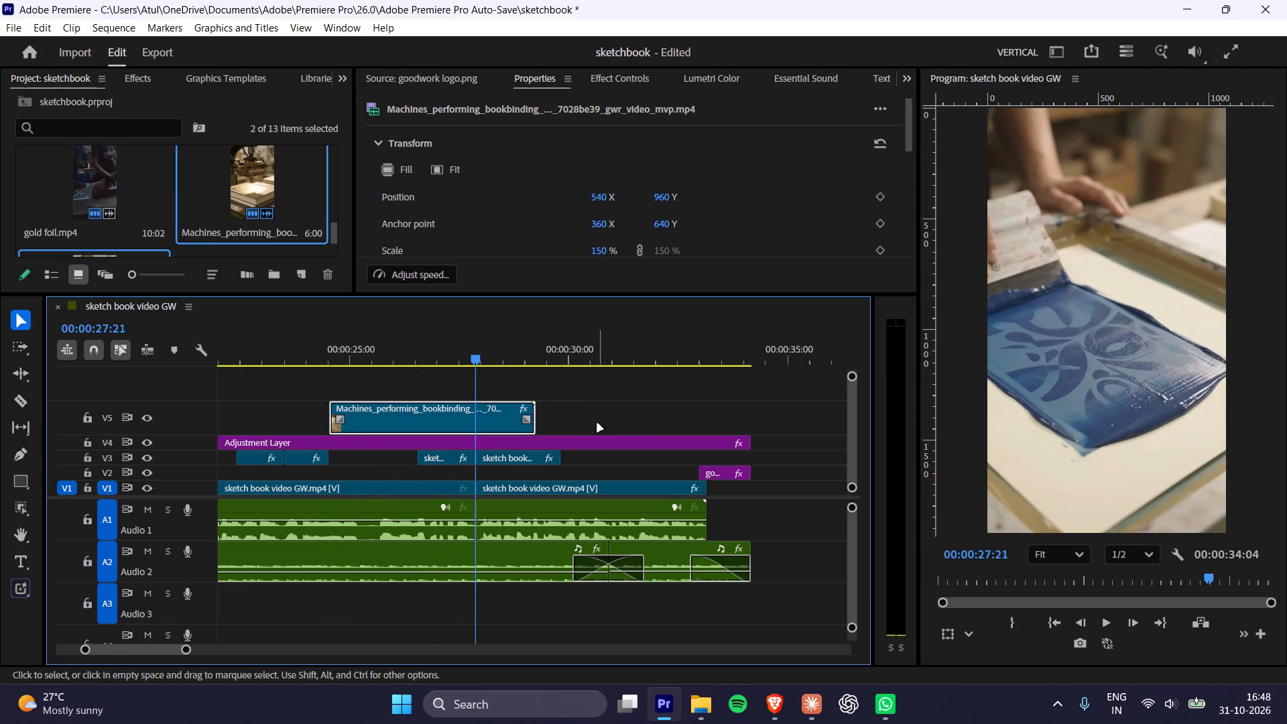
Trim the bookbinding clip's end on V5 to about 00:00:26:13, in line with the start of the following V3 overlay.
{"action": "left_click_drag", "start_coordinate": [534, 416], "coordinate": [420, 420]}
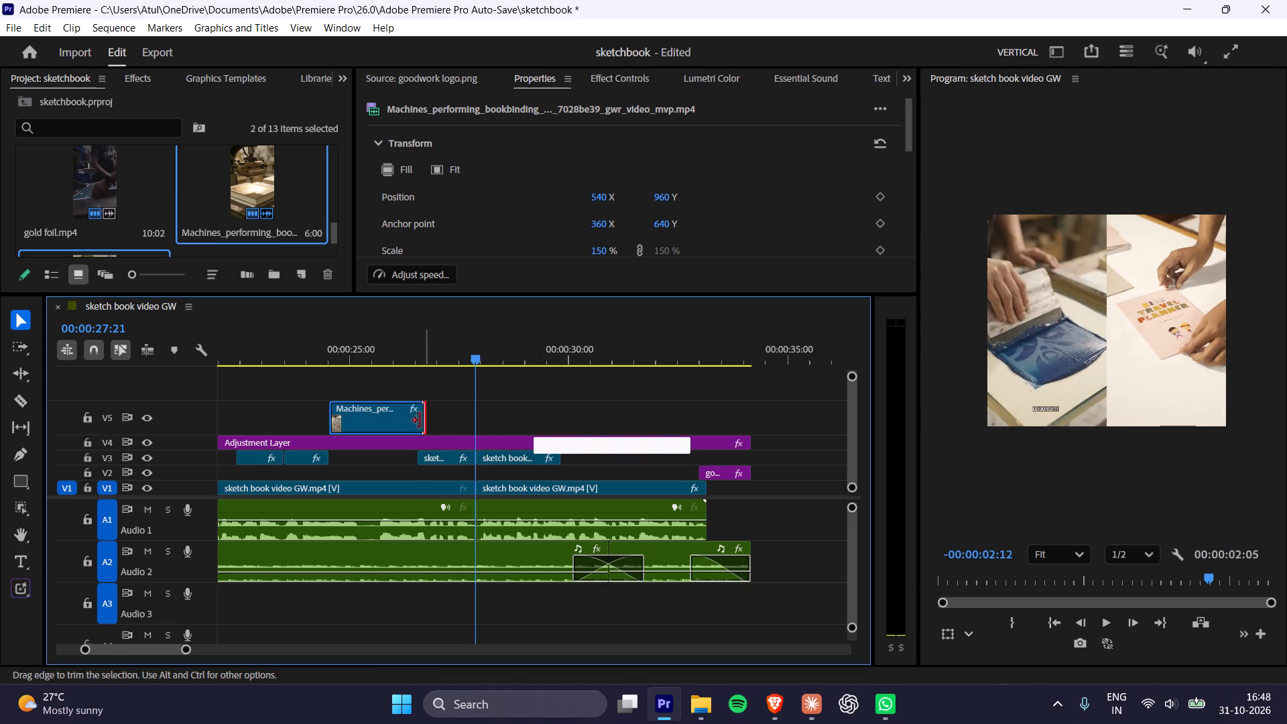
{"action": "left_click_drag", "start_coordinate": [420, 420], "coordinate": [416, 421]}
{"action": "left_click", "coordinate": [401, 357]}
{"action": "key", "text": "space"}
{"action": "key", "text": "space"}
Split the bookbinding clip at 00:00:25:20, just before the blue screen-printing shot, and delete the part after the cut.
{"action": "left_click", "coordinate": [371, 351]}
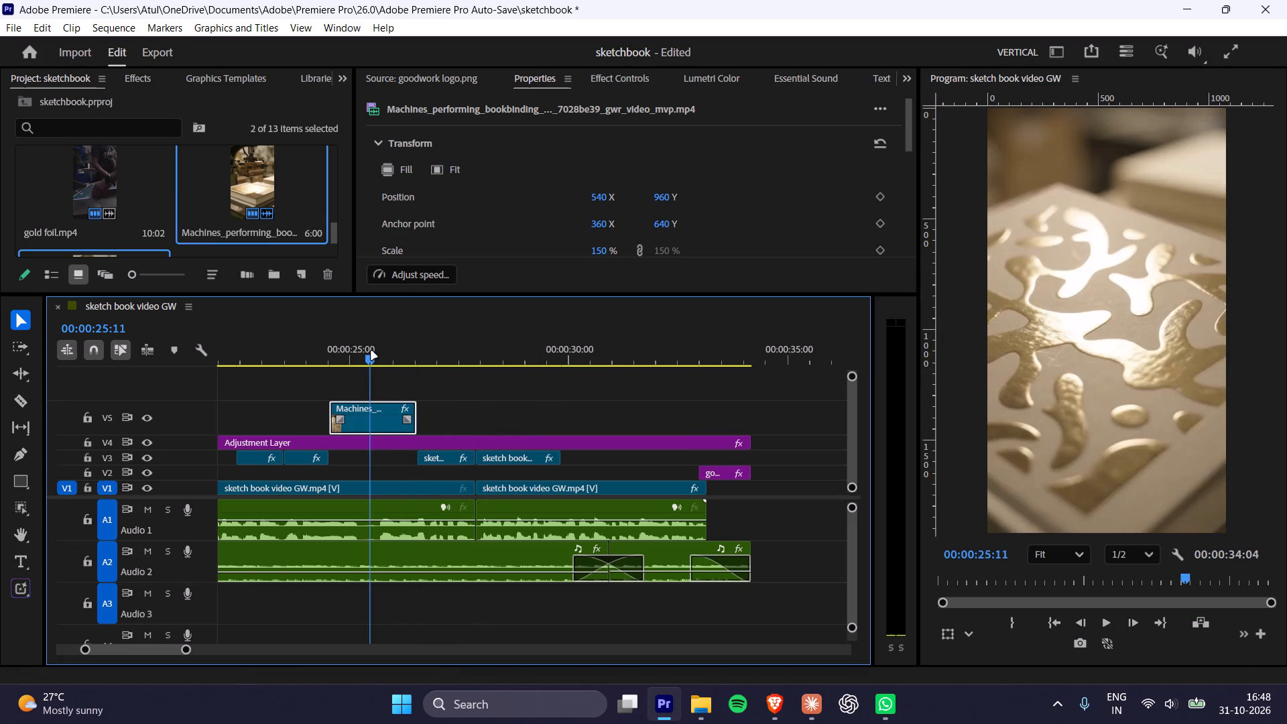
{"action": "key", "text": "space"}
{"action": "key", "text": "space"}
{"action": "key", "text": "space"}
{"action": "key", "text": "space"}
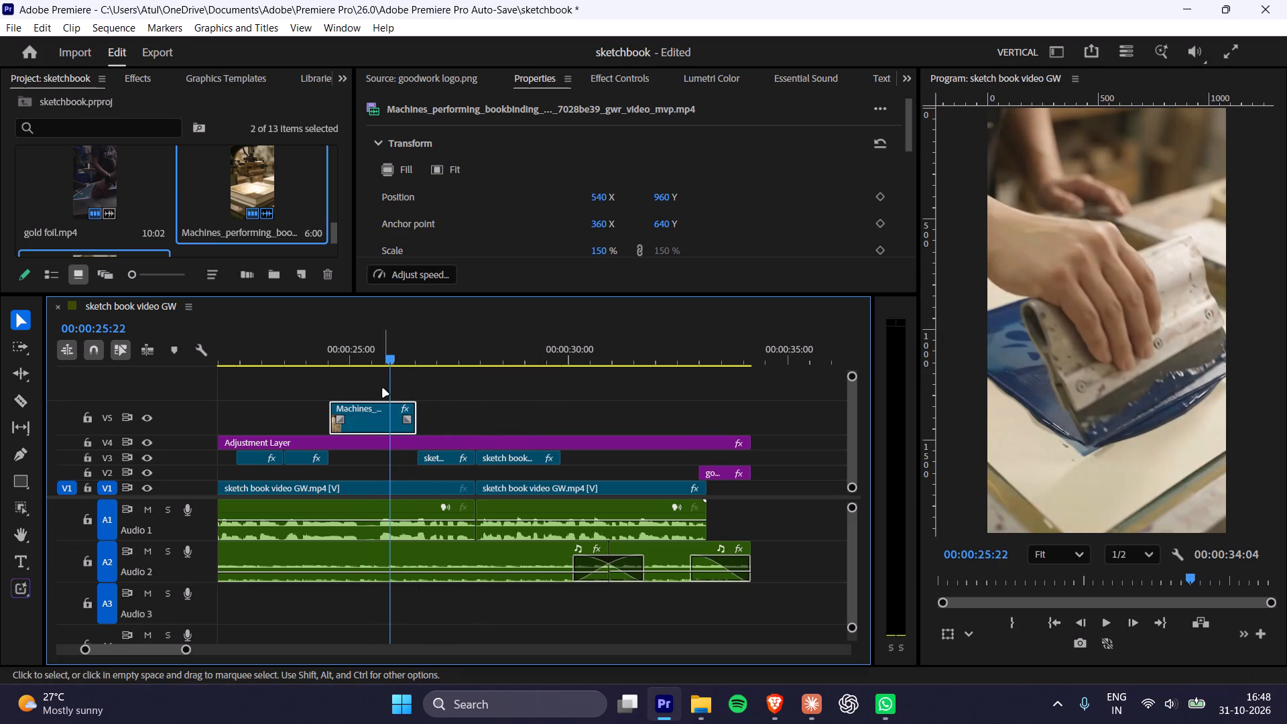
{"action": "key", "text": "Left"}
{"action": "key", "text": "Left"}
{"action": "key", "text": "Right"}
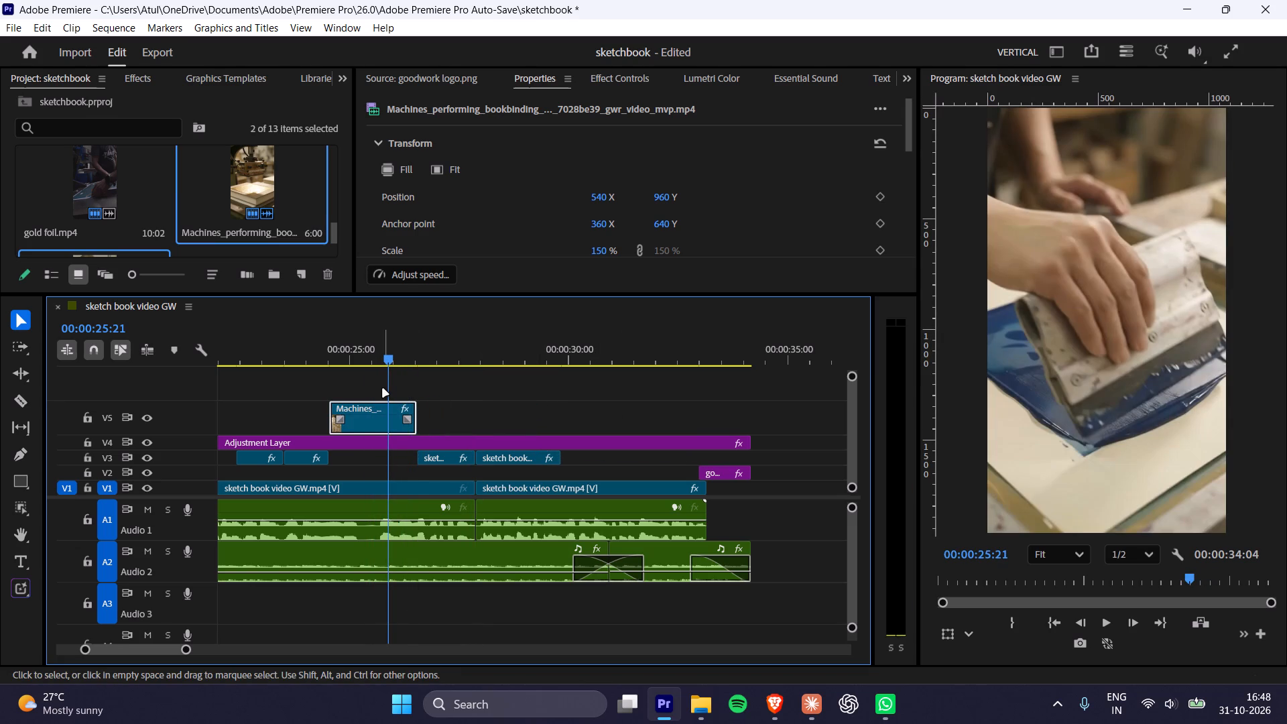
{"action": "key", "text": "Left"}
{"action": "key", "text": "ctrl+k"}
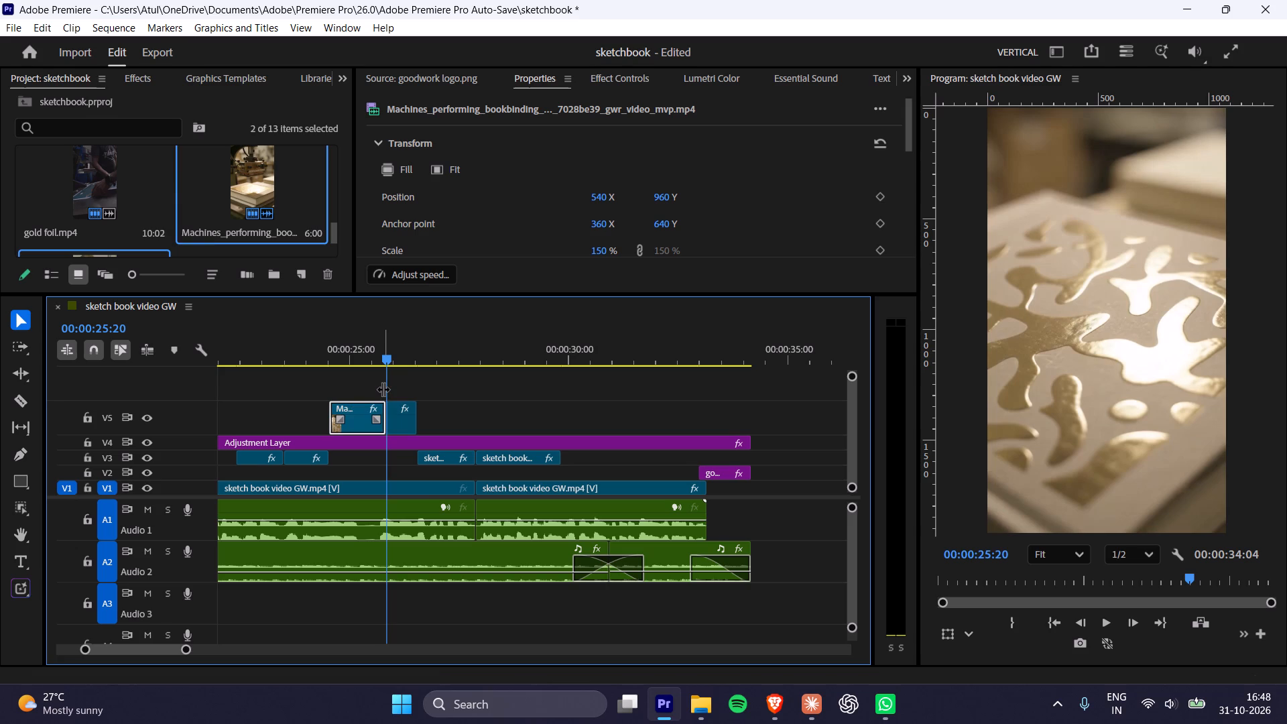
{"action": "left_click", "coordinate": [397, 424]}
{"action": "key", "text": "Delete"}
Slow down the remaining bookbinding clip on V5 by setting its speed to 70 %, then to 60 %.
{"action": "left_click", "coordinate": [369, 424]}
{"action": "left_click", "coordinate": [420, 281]}
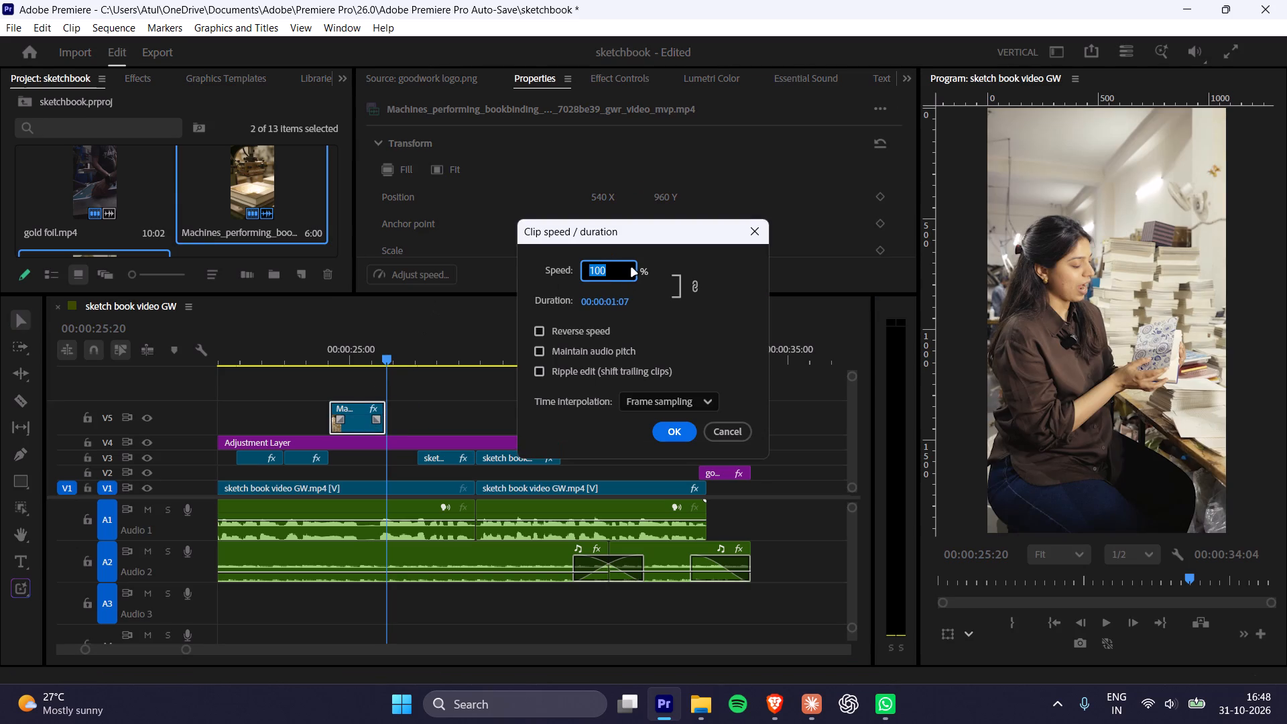
{"action": "type", "text": "70"}
{"action": "key", "text": "Return"}
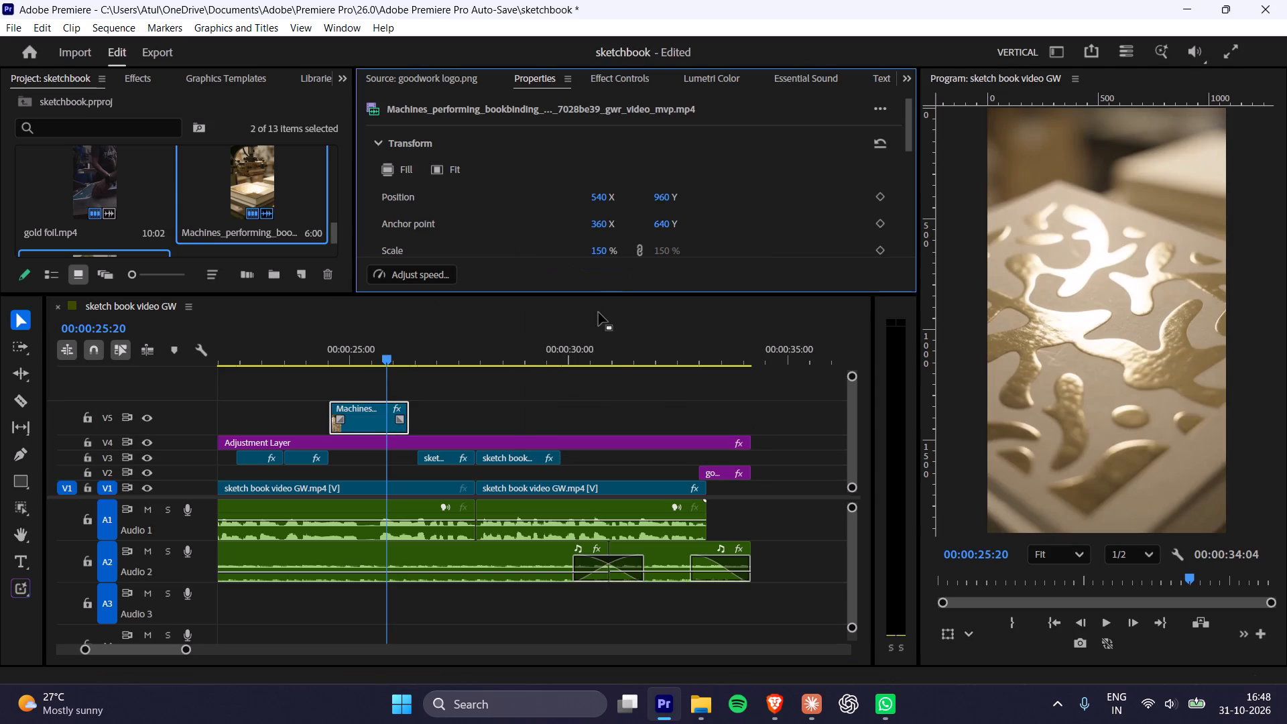
{"action": "left_click", "coordinate": [422, 277]}
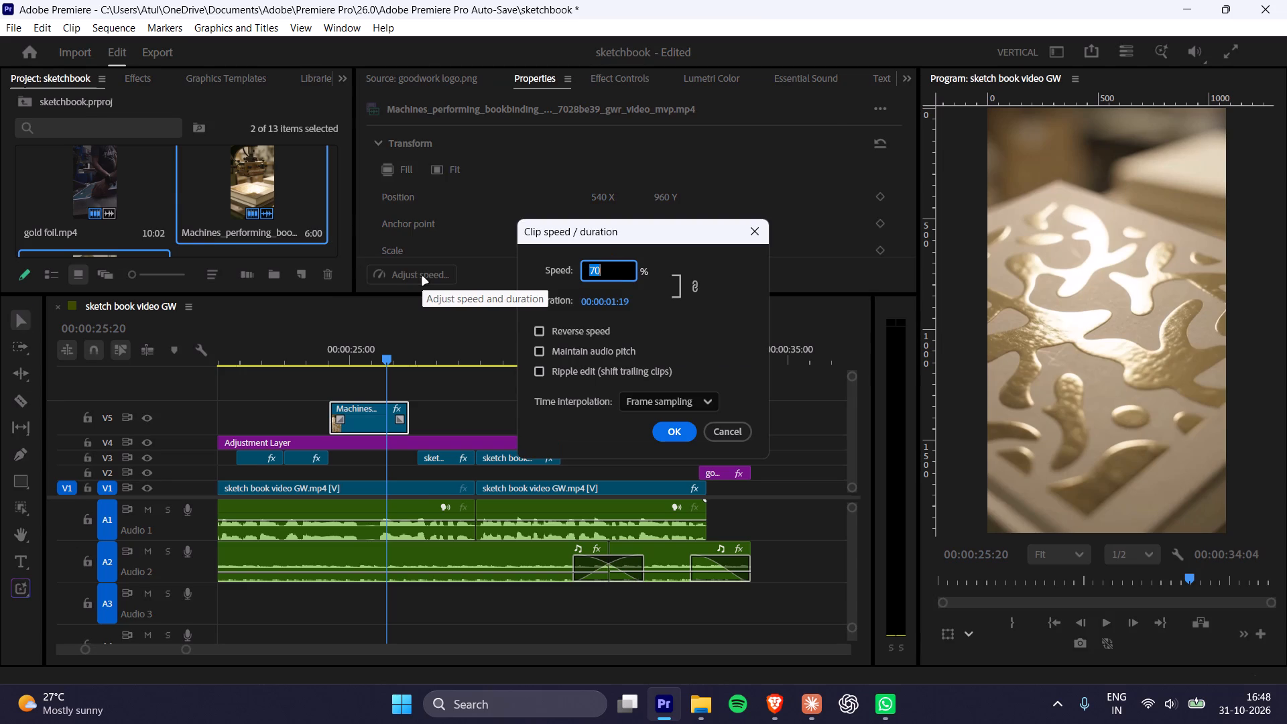
{"action": "type", "text": "60"}
{"action": "key", "text": "Return"}
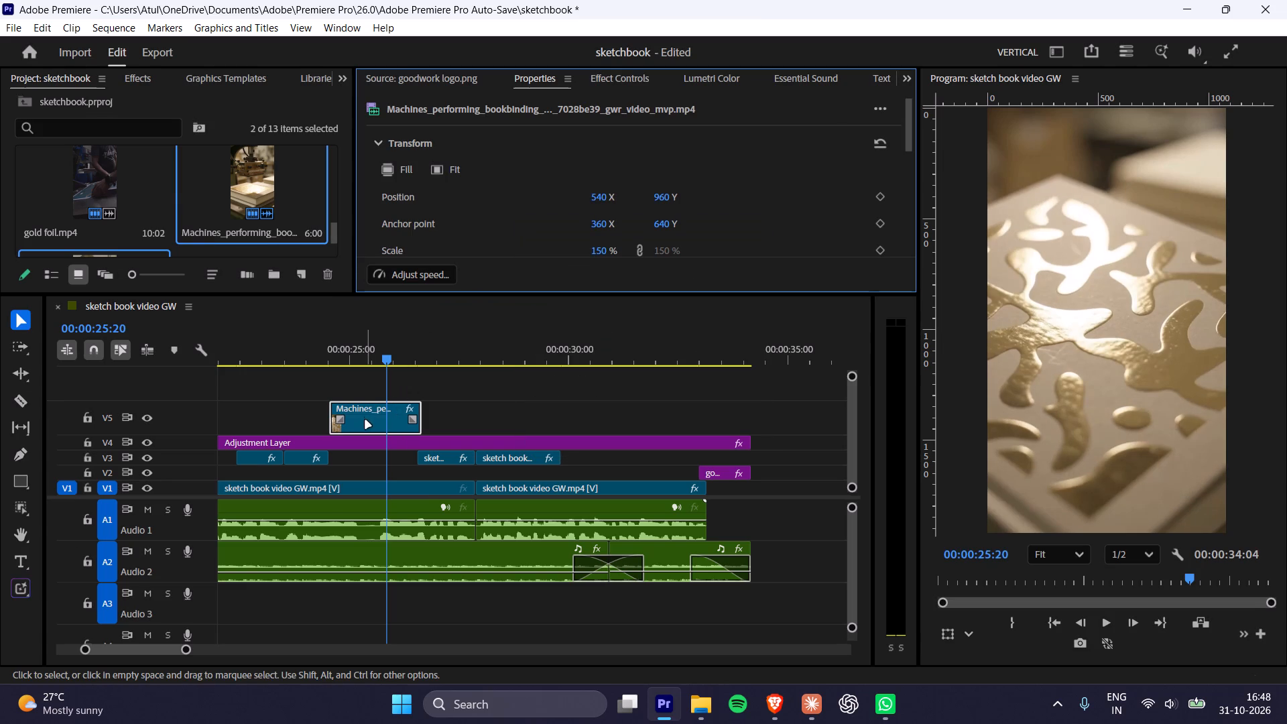
Trim the slowed bookbinding clip's end to about 00:00:26:13 and drop it into the V3 gap after gold foil.mp4.
{"action": "left_click", "coordinate": [366, 421]}
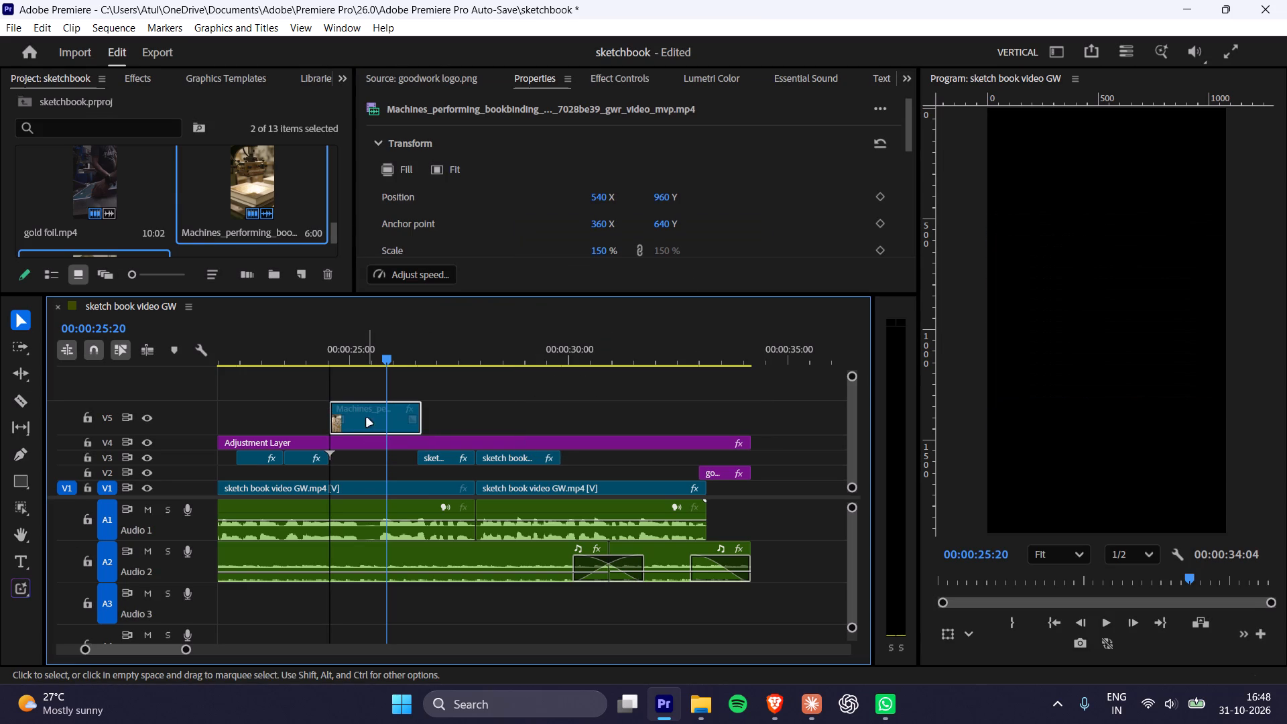
{"action": "left_click", "coordinate": [421, 416]}
{"action": "left_click_drag", "start_coordinate": [371, 417], "coordinate": [365, 454]}
Play the edit from about 00:00:24:00 to the end of the sequence to review the overlays and the closing logo.
{"action": "left_click", "coordinate": [308, 357]}
{"action": "key", "text": "space"}
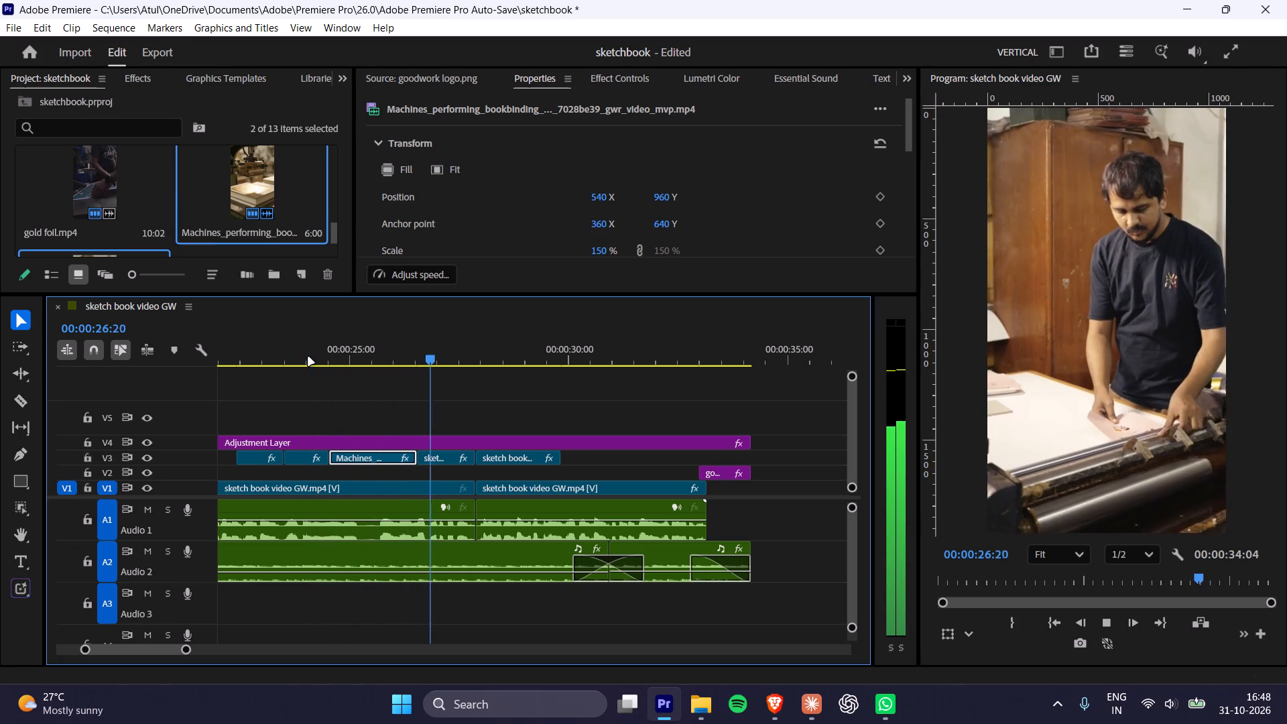
{"action": "key", "text": "space"}
{"action": "key", "text": "space"}
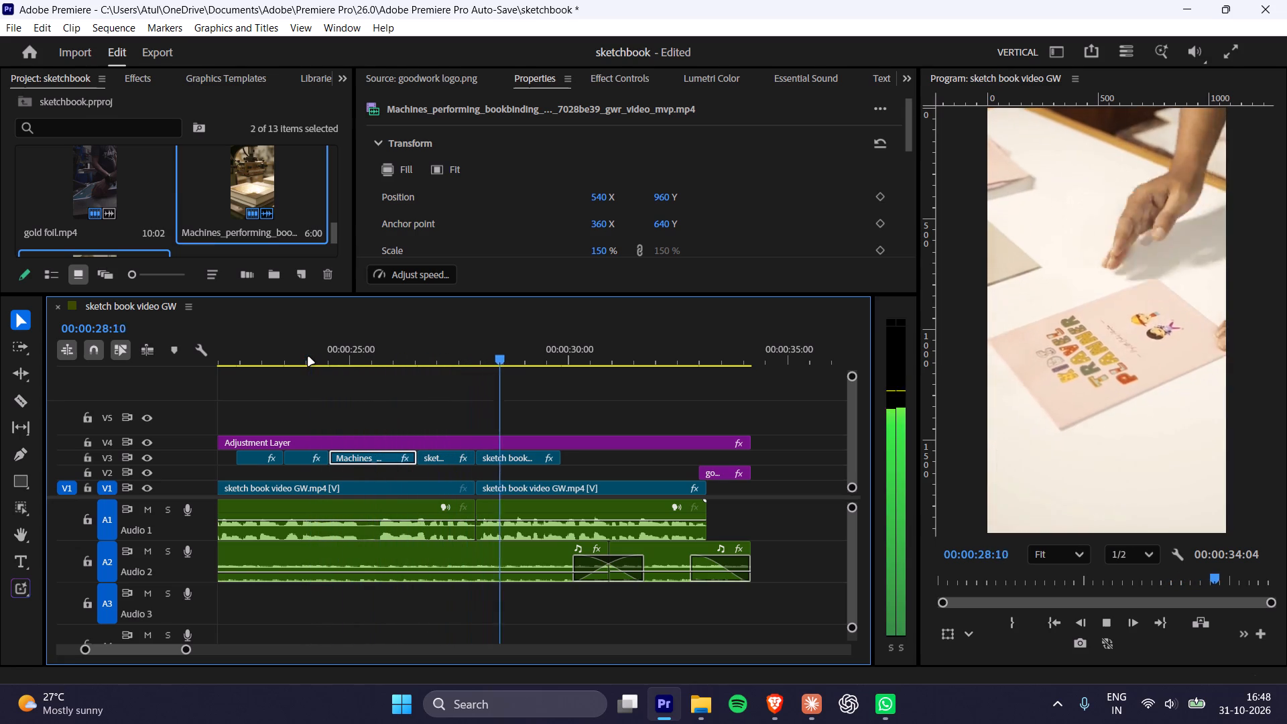
{"action": "key", "text": "space"}
{"action": "key", "text": "space"}
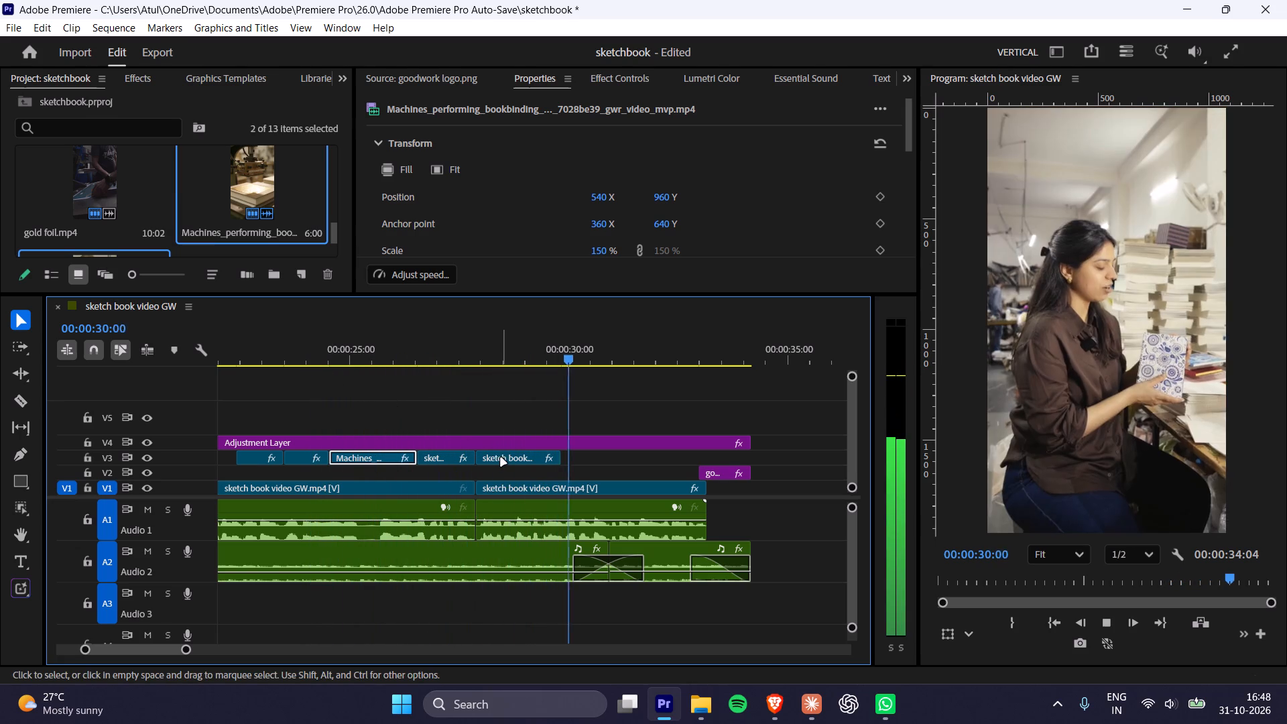
{"action": "key", "text": "space"}
{"action": "scroll", "coordinate": [526, 414], "scroll_direction": "down", "scroll_amount": 6, "text": "alt"}
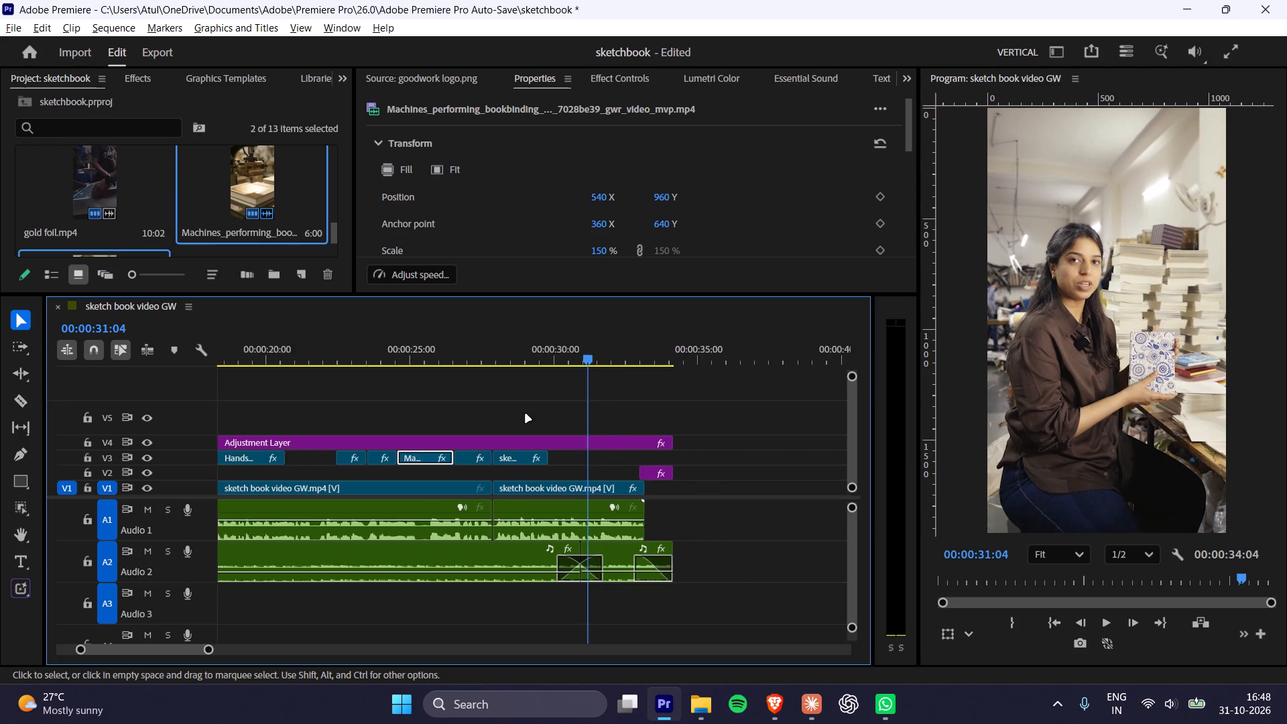
{"action": "scroll", "coordinate": [526, 414], "scroll_direction": "down", "scroll_amount": 2, "text": "alt"}
{"action": "key", "text": "space"}
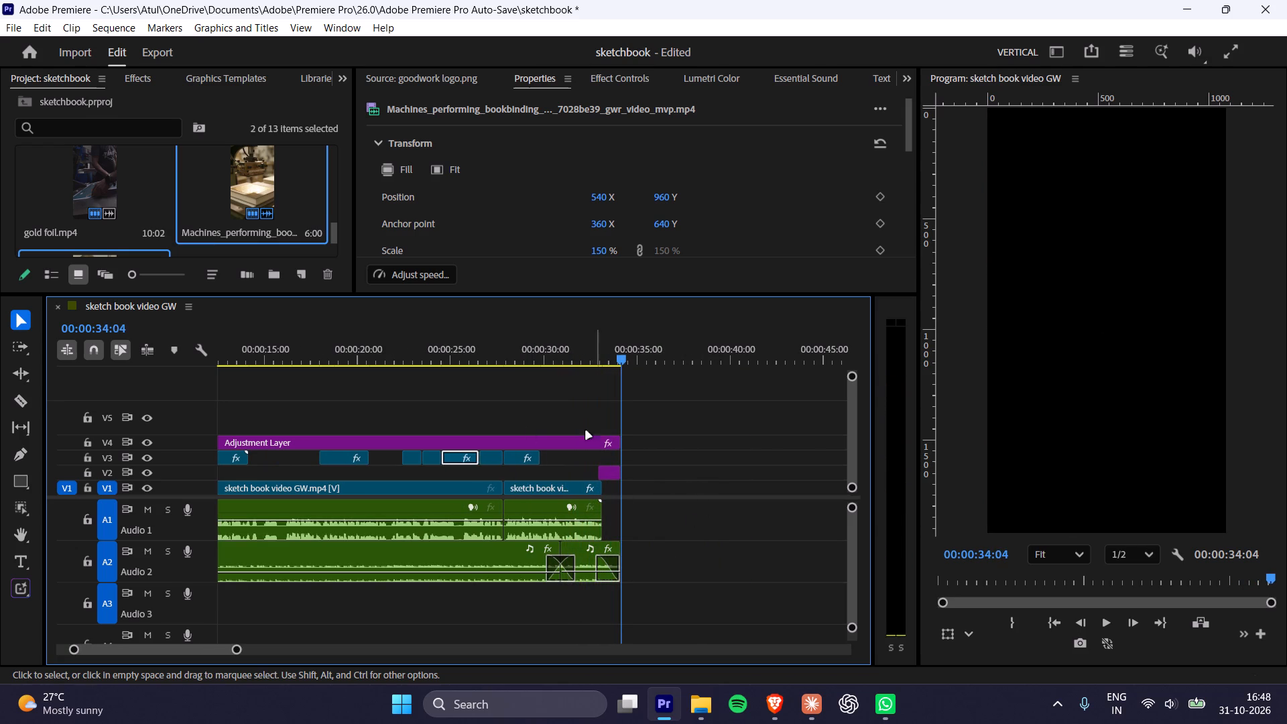
Select the goodwork logo.png clip on V2 with the playhead at 00:00:33:08 and examine its transform and crop properties.
{"action": "left_click_drag", "start_coordinate": [602, 355], "coordinate": [609, 355]}
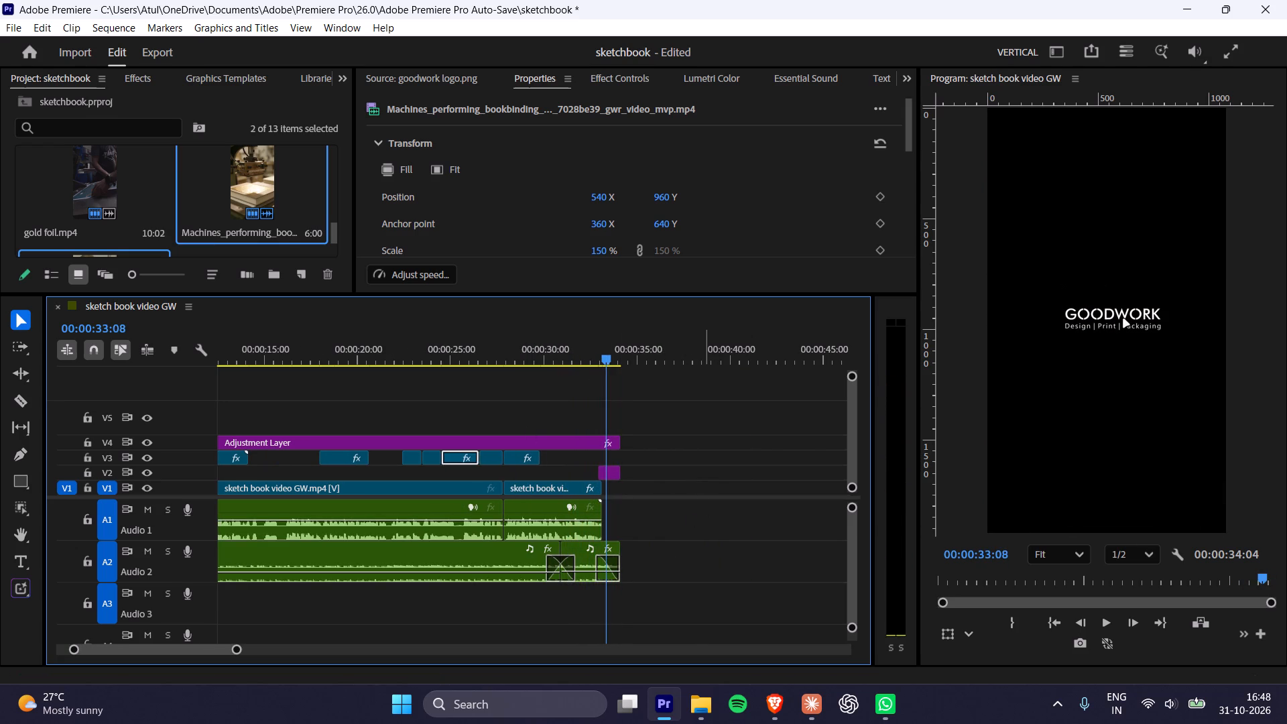
{"action": "left_click", "coordinate": [1123, 319]}
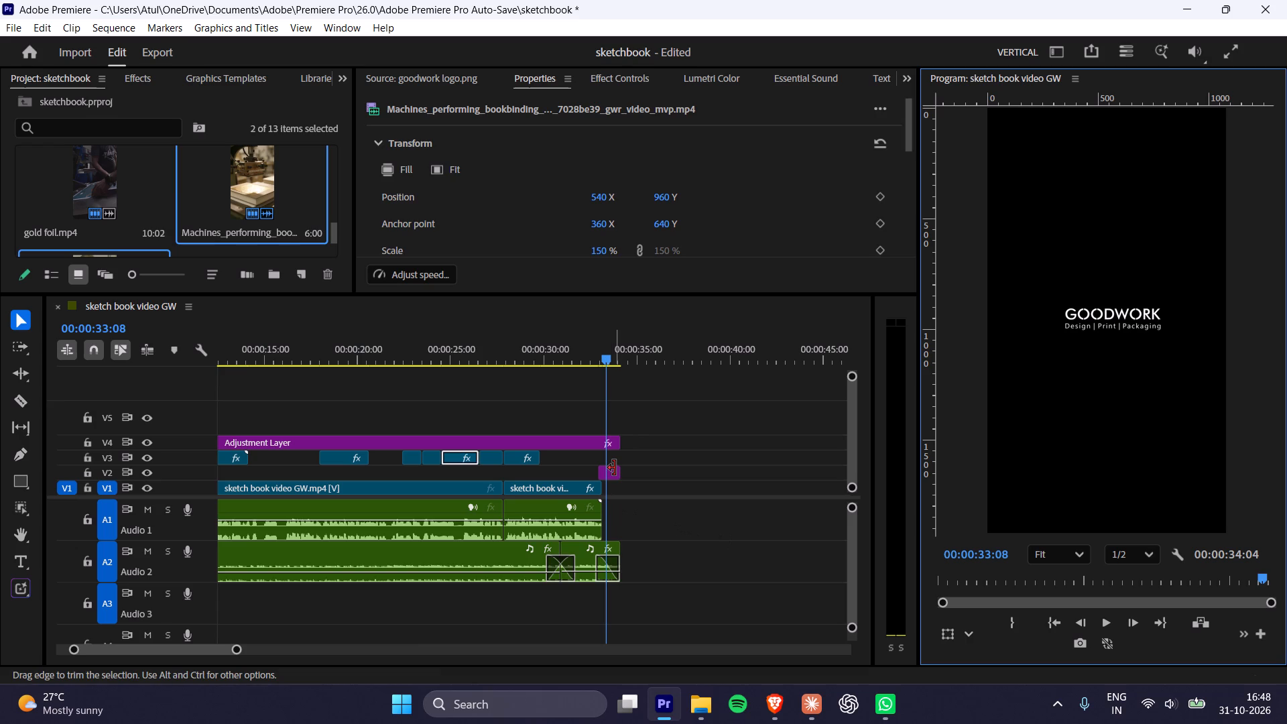
{"action": "left_click", "coordinate": [615, 468]}
{"action": "left_click", "coordinate": [605, 476]}
{"action": "left_click", "coordinate": [609, 476]}
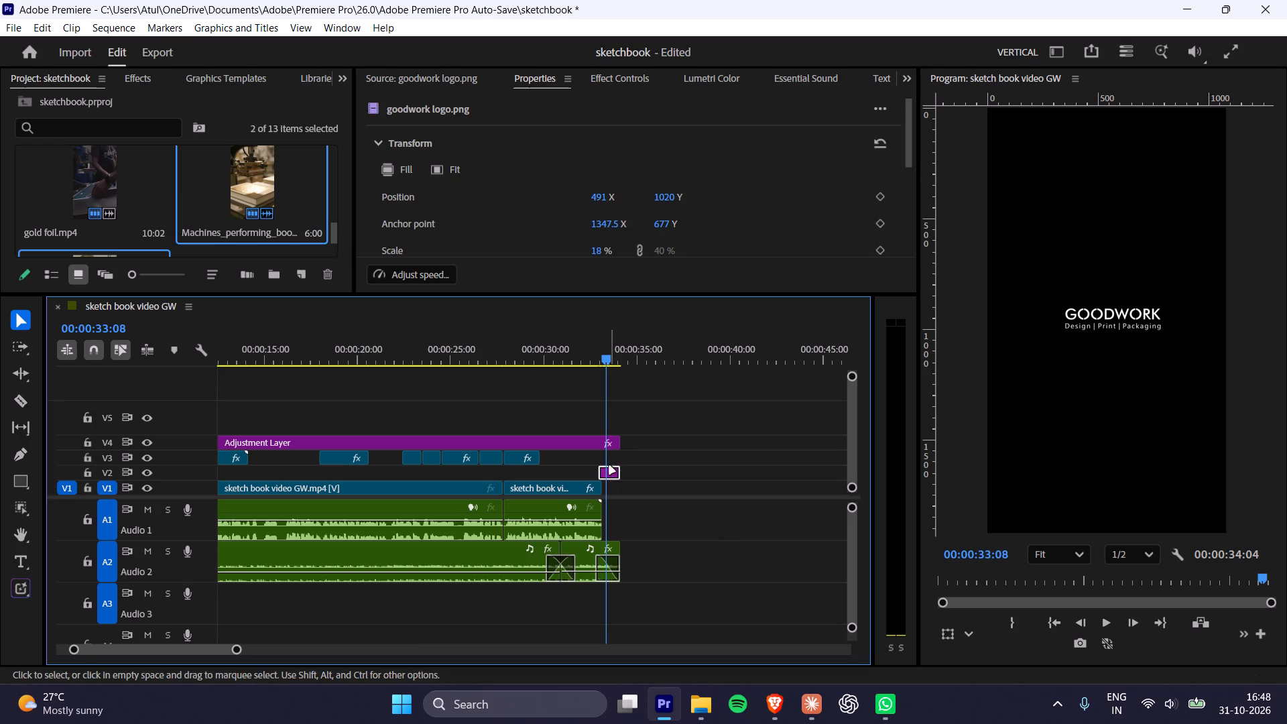
{"action": "scroll", "coordinate": [597, 257], "scroll_direction": "down", "scroll_amount": 1}
{"action": "scroll", "coordinate": [507, 126], "scroll_direction": "down", "scroll_amount": 3}
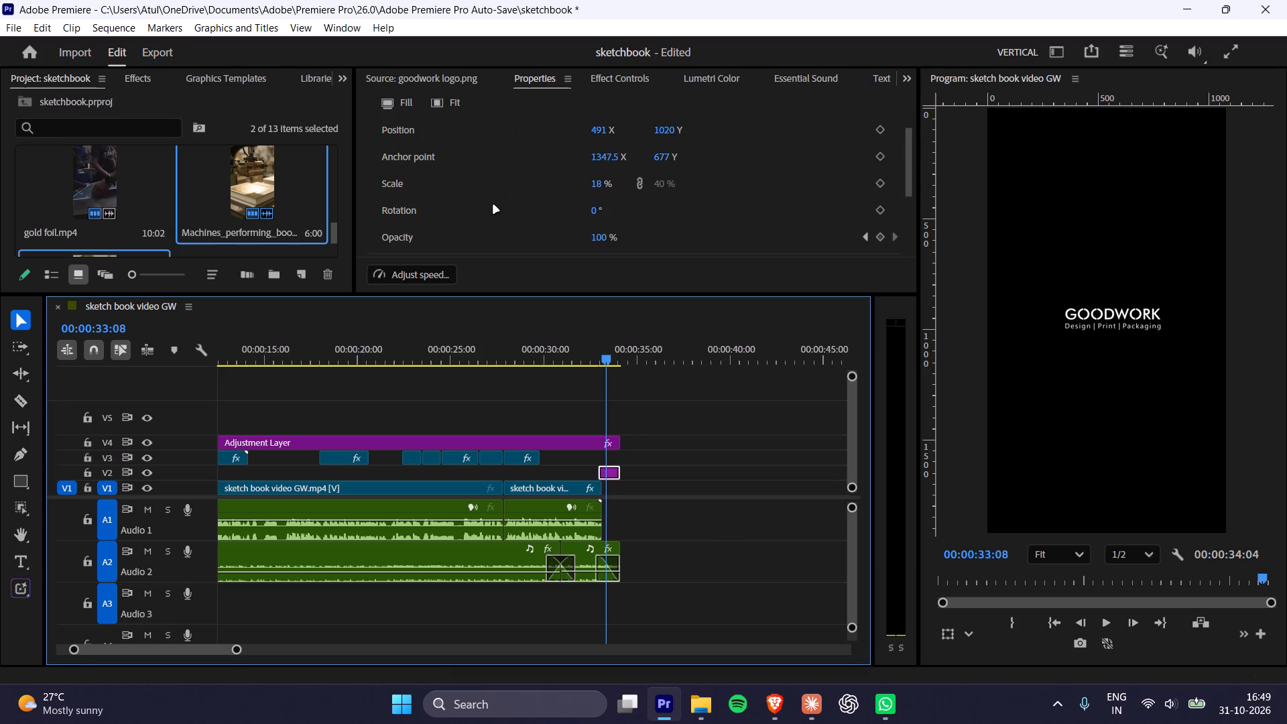
{"action": "scroll", "coordinate": [501, 213], "scroll_direction": "down", "scroll_amount": 7}
{"action": "scroll", "coordinate": [511, 219], "scroll_direction": "up", "scroll_amount": 2}
{"action": "scroll", "coordinate": [511, 219], "scroll_direction": "down", "scroll_amount": 8}
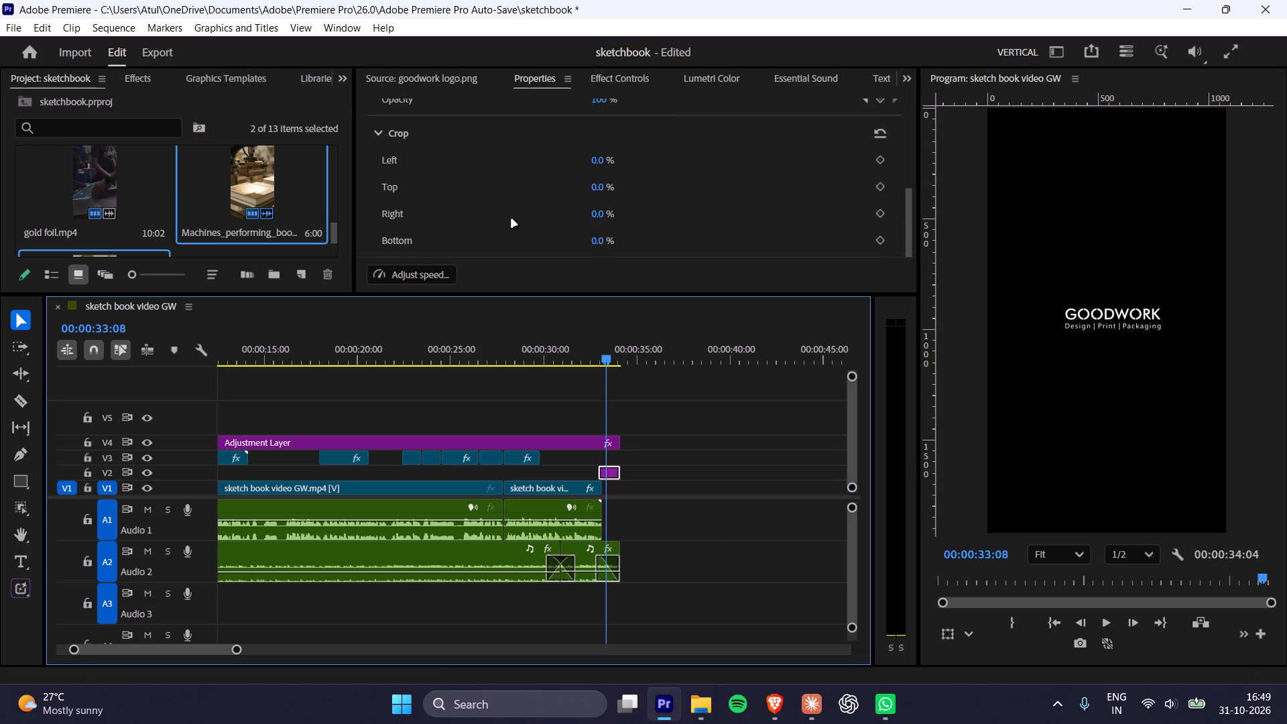
{"action": "scroll", "coordinate": [511, 219], "scroll_direction": "down", "scroll_amount": 5}
{"action": "scroll", "coordinate": [511, 219], "scroll_direction": "up", "scroll_amount": 16}
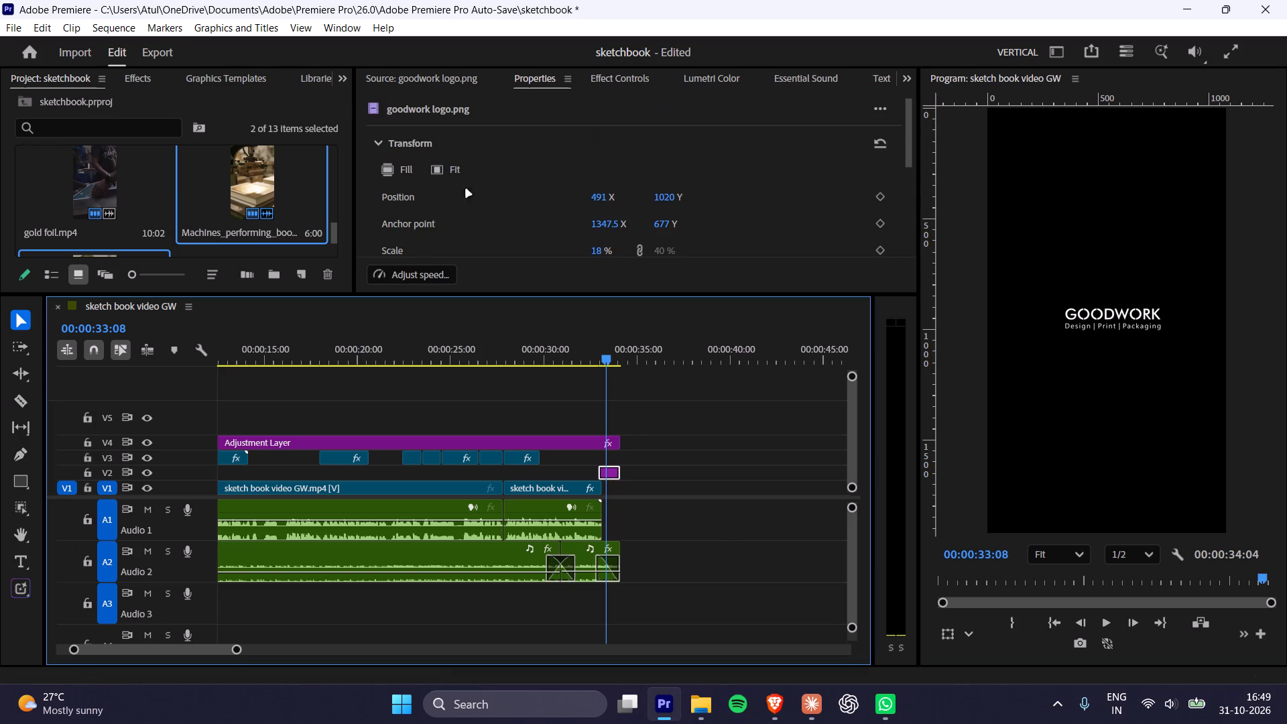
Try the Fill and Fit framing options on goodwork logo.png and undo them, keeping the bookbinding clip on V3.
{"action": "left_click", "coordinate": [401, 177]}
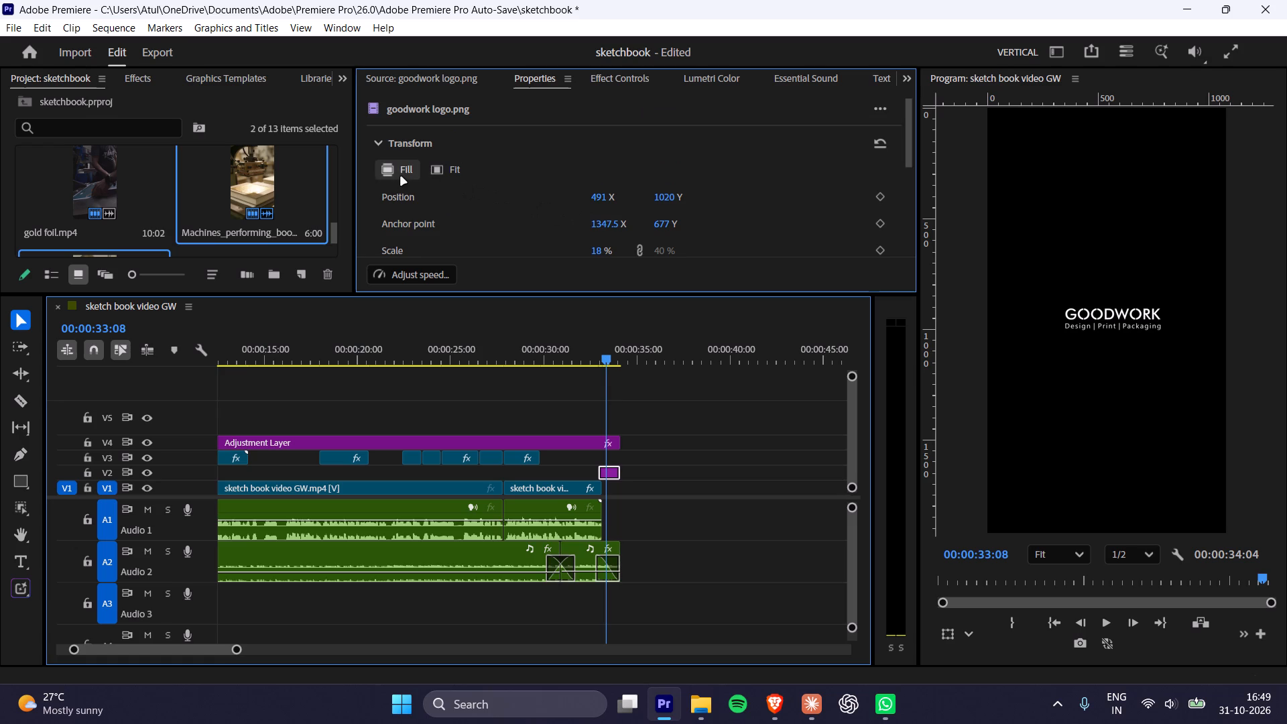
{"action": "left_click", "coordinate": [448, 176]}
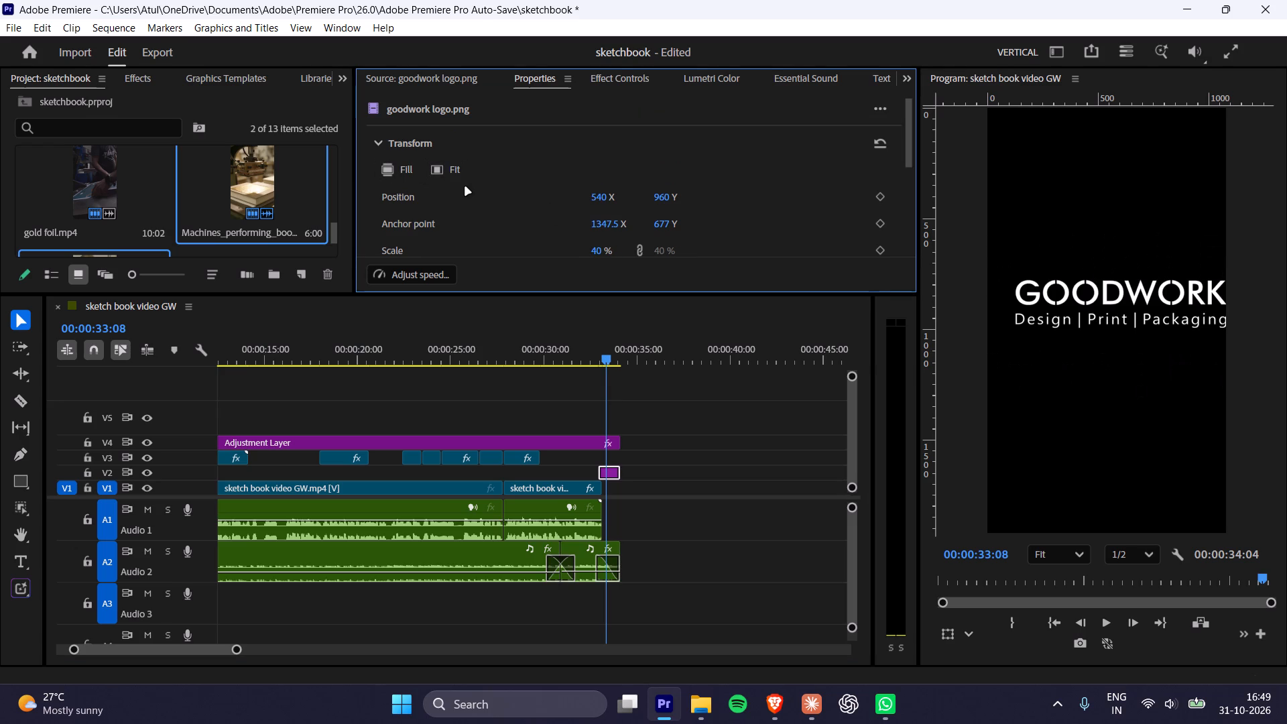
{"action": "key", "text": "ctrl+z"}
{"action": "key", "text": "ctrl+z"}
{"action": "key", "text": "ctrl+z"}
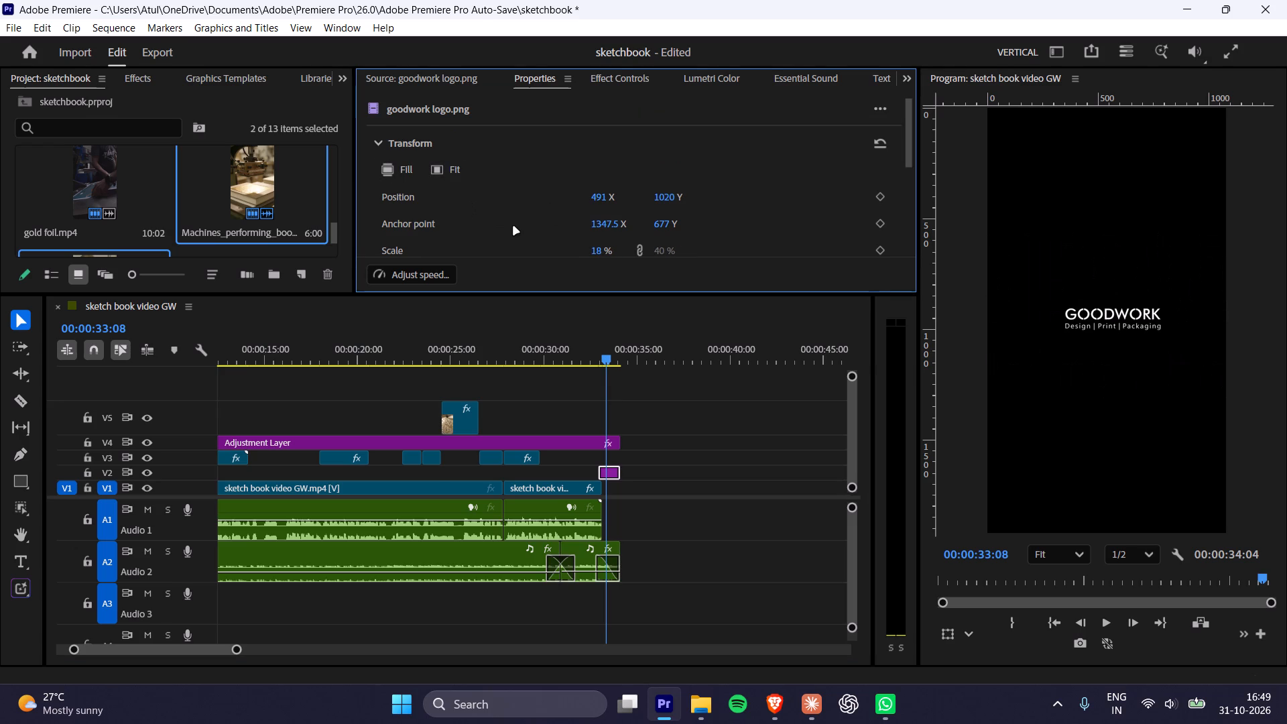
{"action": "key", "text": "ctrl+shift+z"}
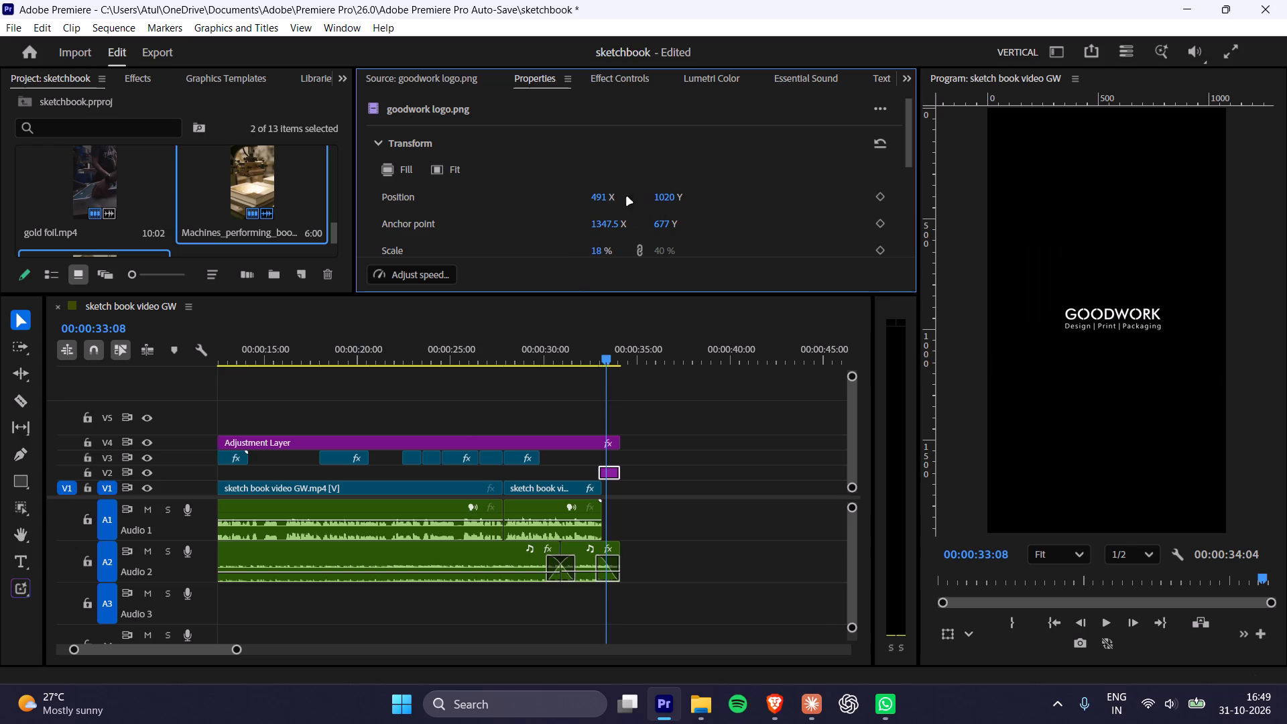
Set the horizontal position of goodwork logo.png to 478 and play the ending through the logo.
{"action": "left_click_drag", "start_coordinate": [603, 197], "coordinate": [589, 197]}
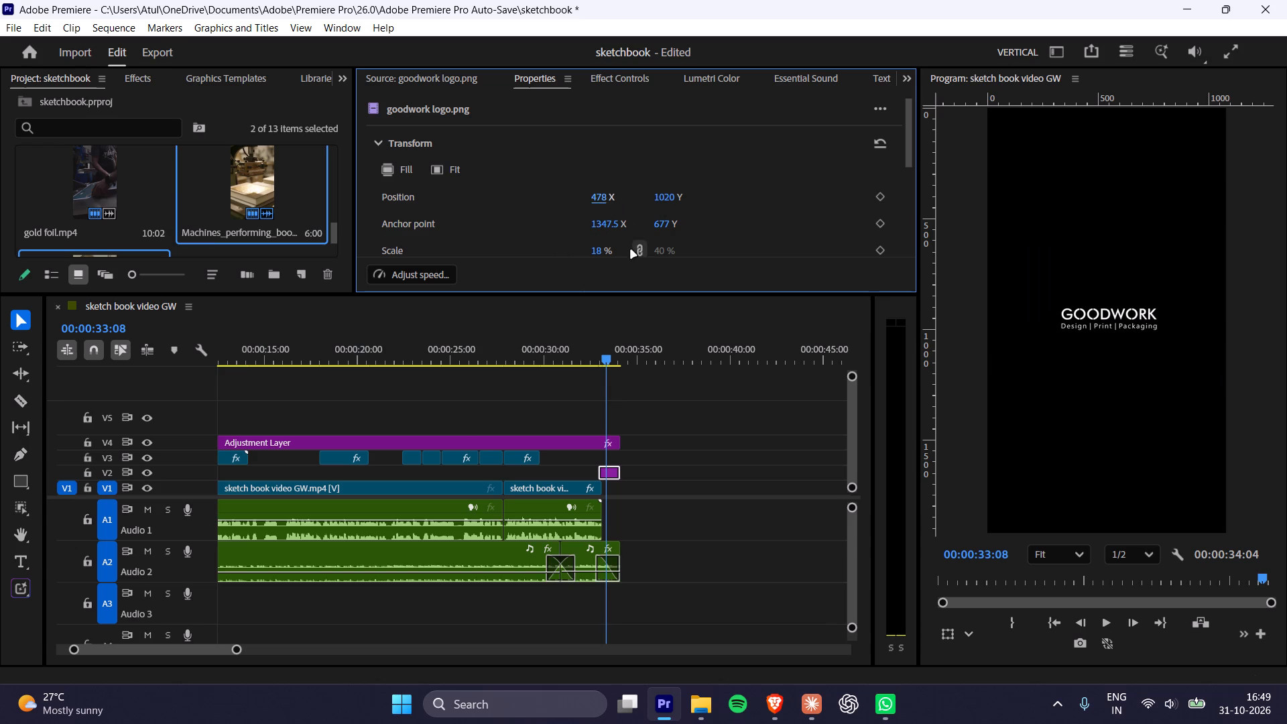
{"action": "left_click", "coordinate": [572, 360]}
{"action": "key", "text": "space"}
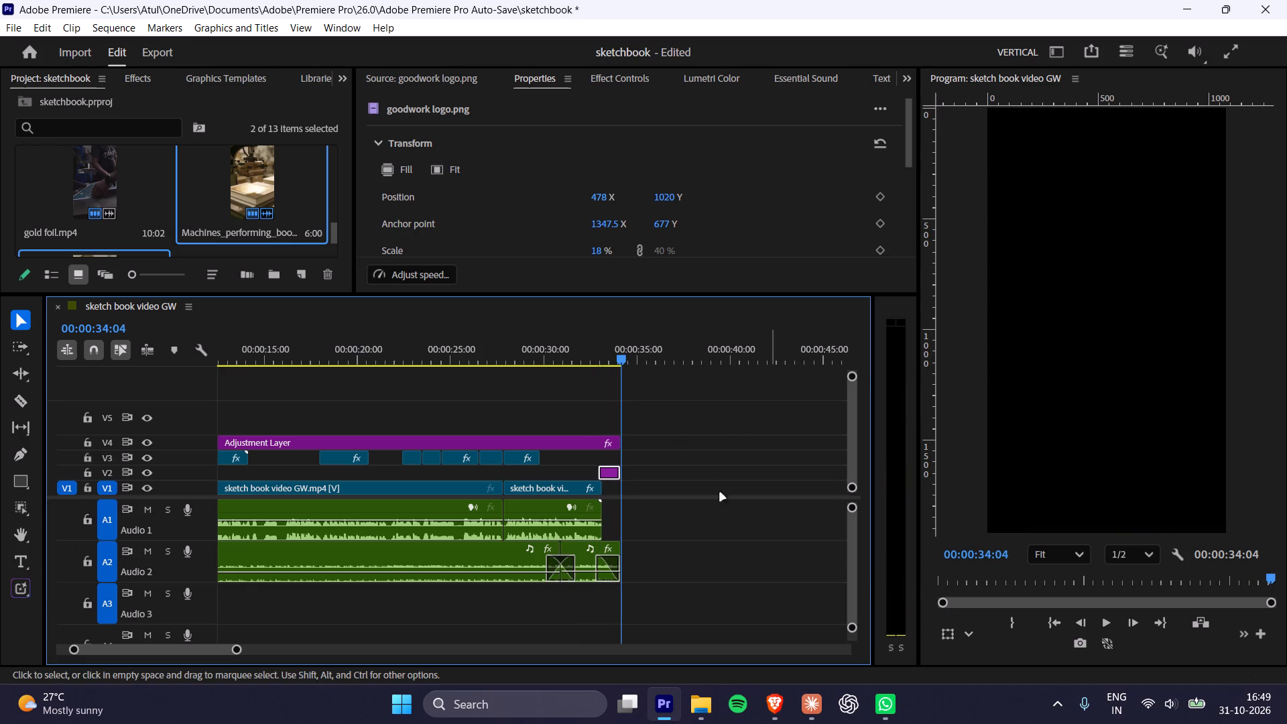
{"action": "left_click", "coordinate": [609, 474]}
Duplicate goodwork logo.png from V2 onto V5 and extend the copy from the sequence start to where the closing logo begins.
{"action": "left_click_drag", "start_coordinate": [609, 474], "coordinate": [592, 414], "text": "alt"}
{"action": "left_click", "coordinate": [583, 417]}
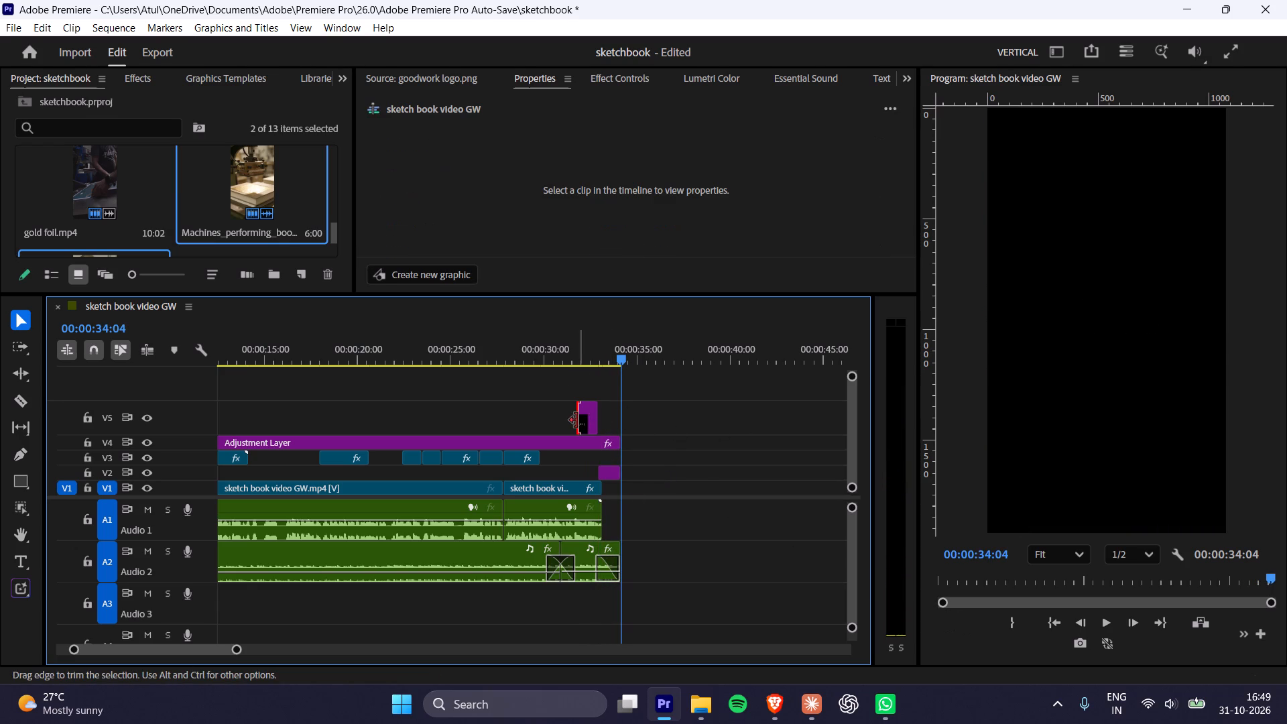
{"action": "left_click_drag", "start_coordinate": [576, 420], "coordinate": [0, 432]}
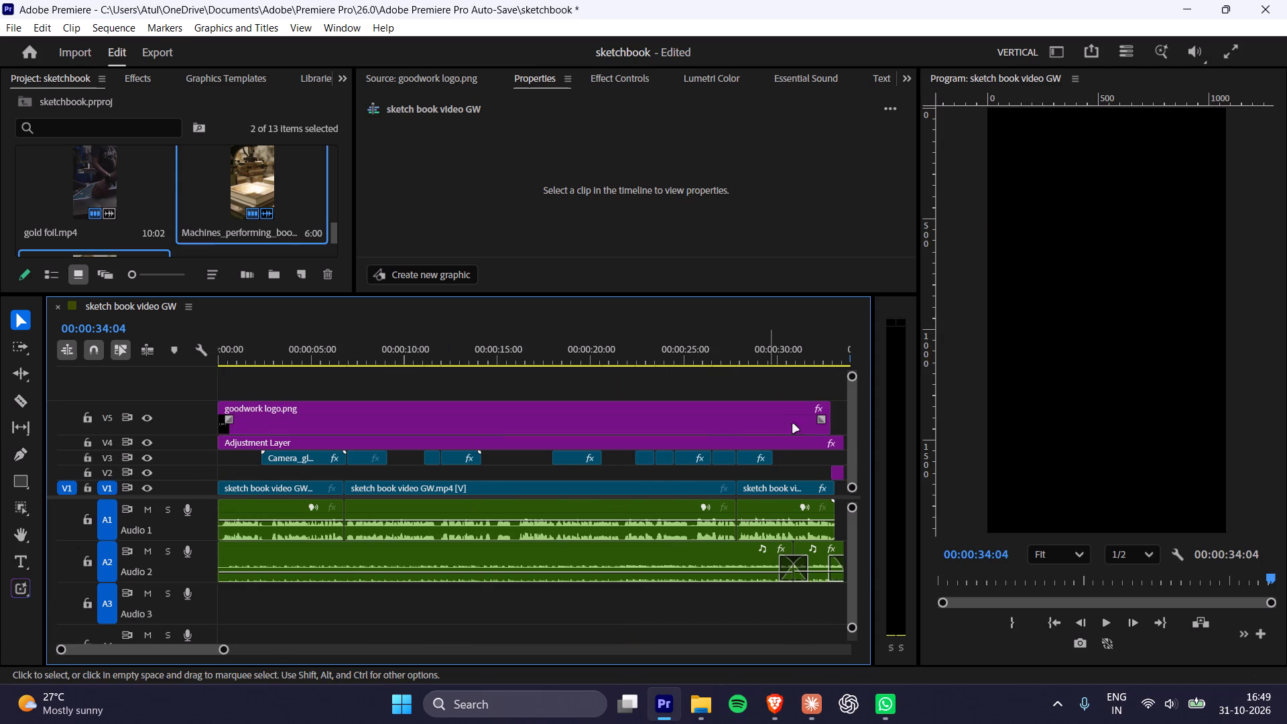
{"action": "left_click", "coordinate": [772, 414]}
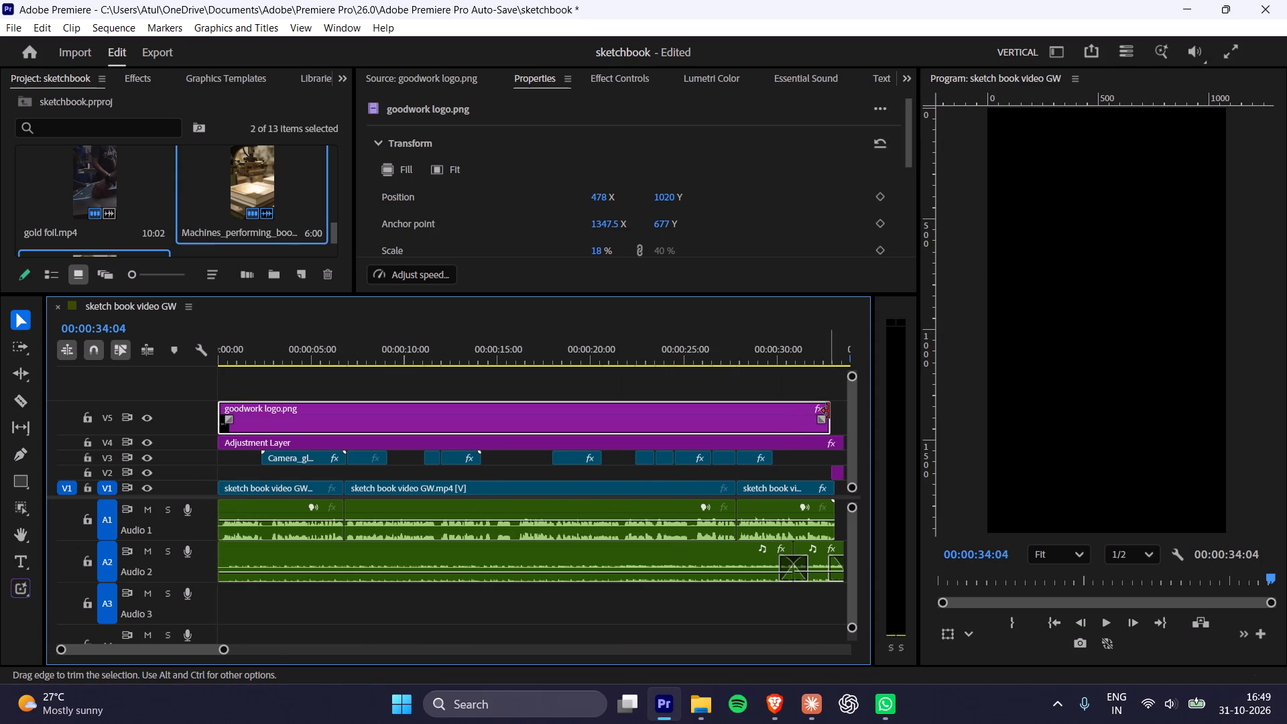
{"action": "left_click_drag", "start_coordinate": [829, 411], "coordinate": [753, 421]}
Play and scrub the edit from about 00:00:25:00 and from the start to check the full-length logo on V5.
{"action": "left_click", "coordinate": [610, 351]}
{"action": "key", "text": "space"}
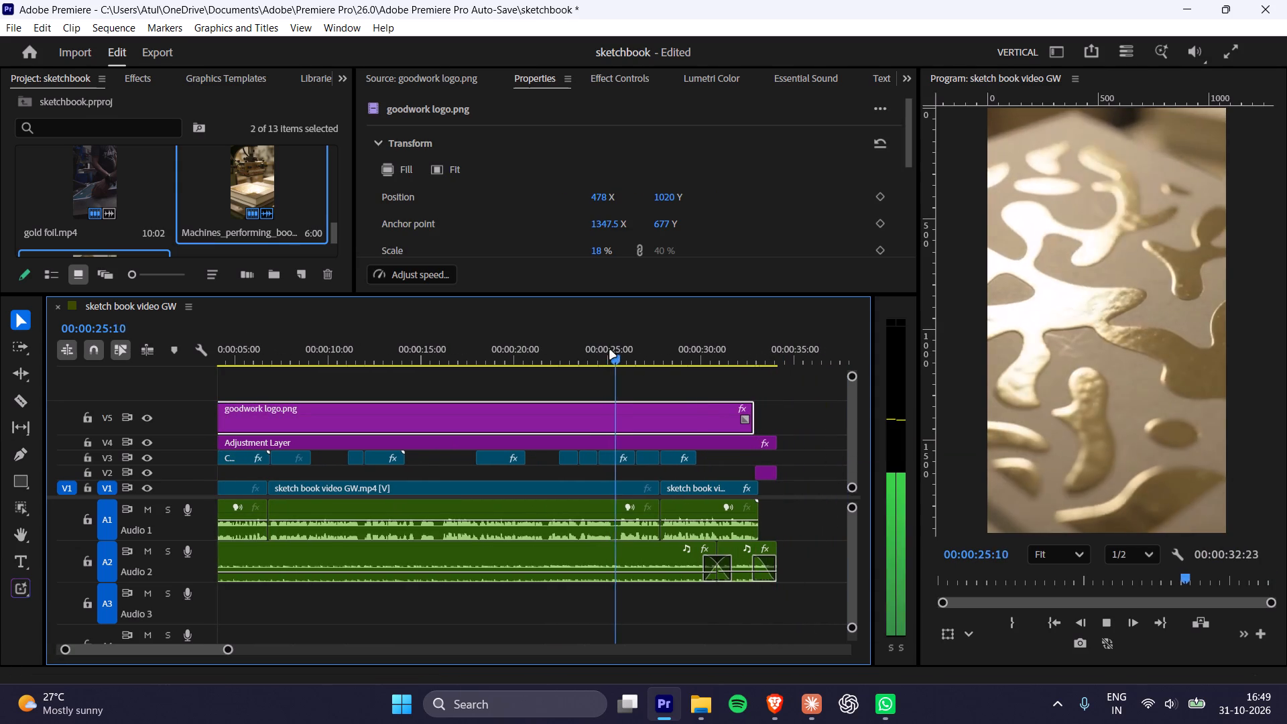
{"action": "left_click_drag", "start_coordinate": [610, 351], "coordinate": [77, 359]}
{"action": "key", "text": "space"}
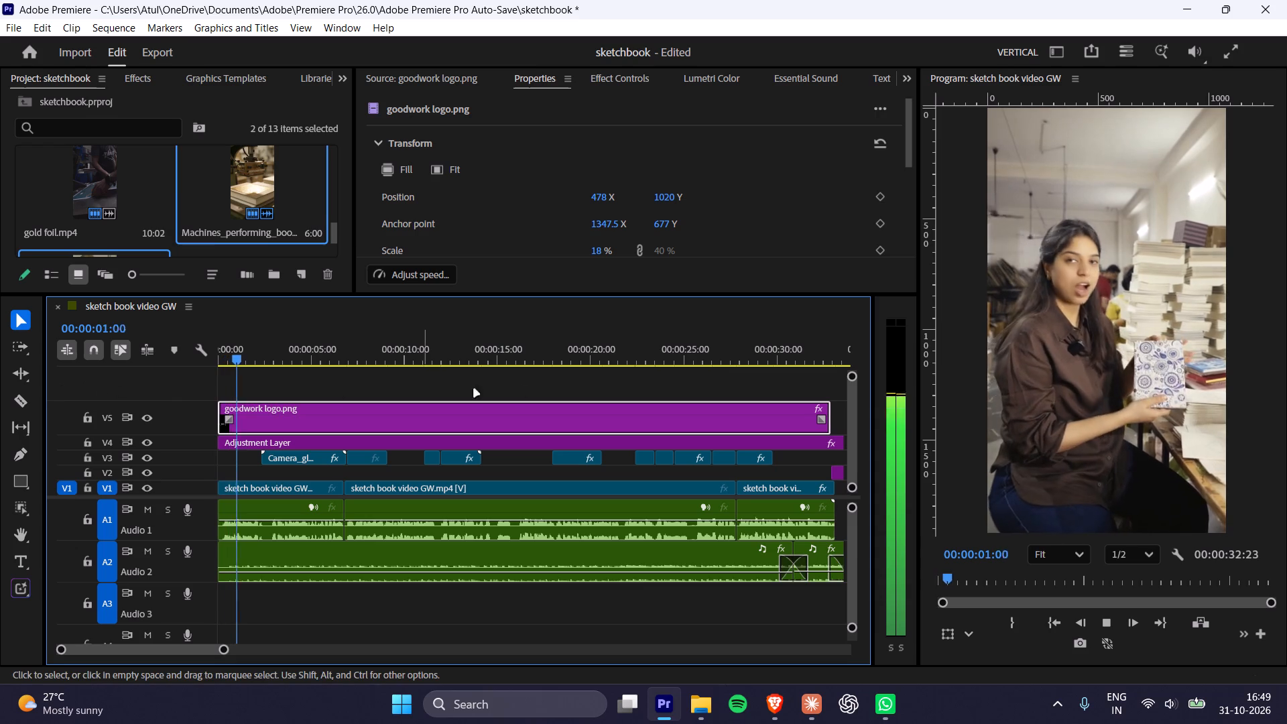
{"action": "key", "text": "space"}
{"action": "left_click", "coordinate": [283, 419]}
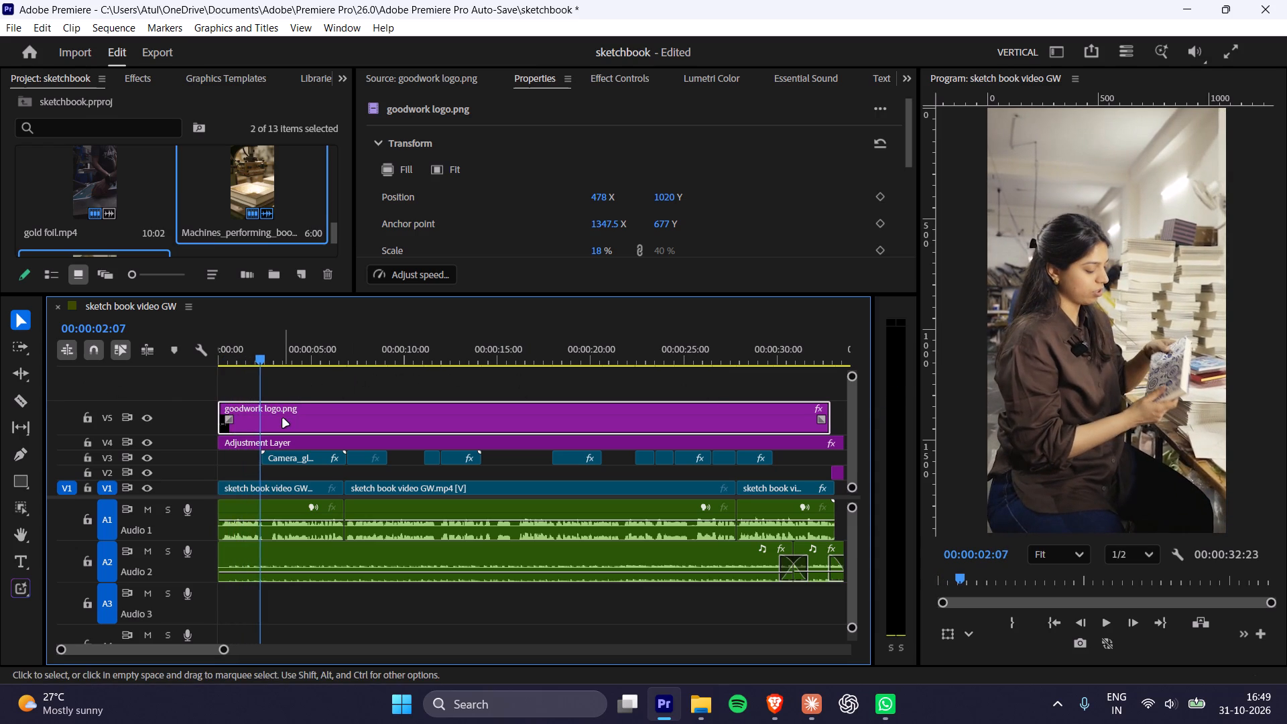
{"action": "left_click", "coordinate": [285, 426]}
{"action": "left_click_drag", "start_coordinate": [249, 355], "coordinate": [137, 357]}
{"action": "left_click_drag", "start_coordinate": [597, 353], "coordinate": [835, 361]}
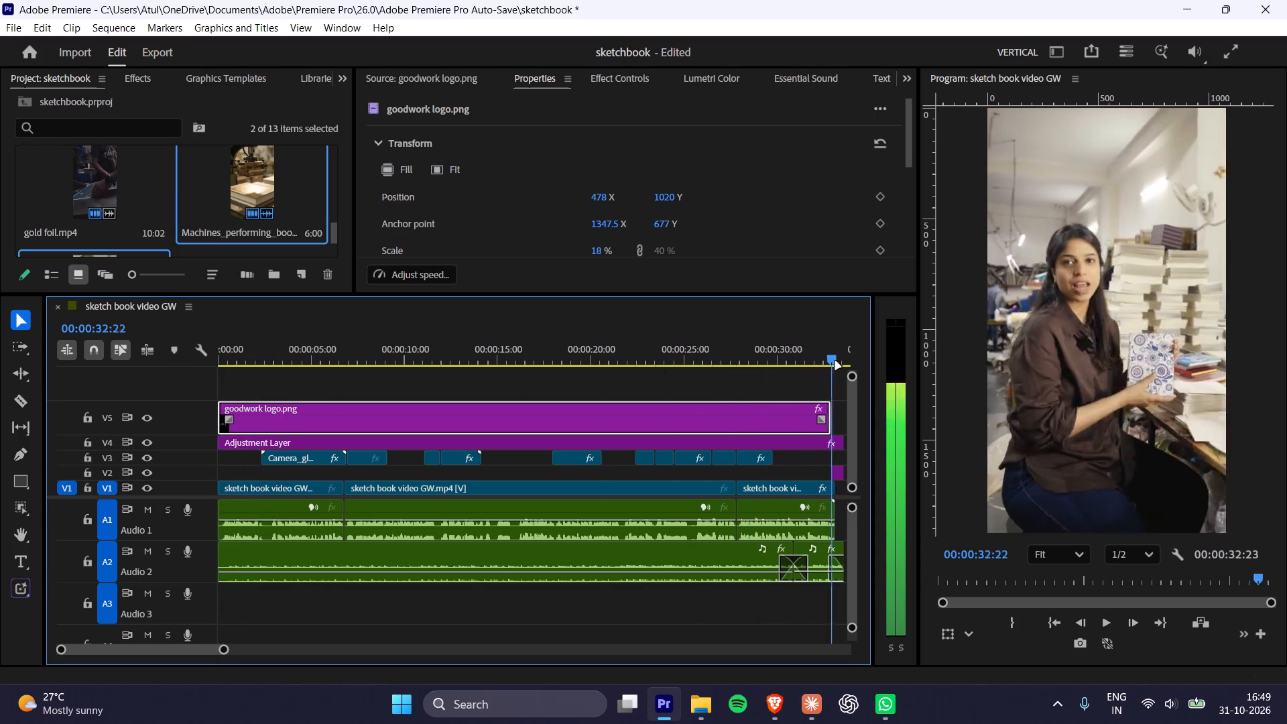
{"action": "left_click_drag", "start_coordinate": [835, 361], "coordinate": [0, 377]}
Remove the opacity keyframes from goodwork logo.png on V5 and turn off its opacity animation in Effect Controls.
{"action": "left_click", "coordinate": [361, 424]}
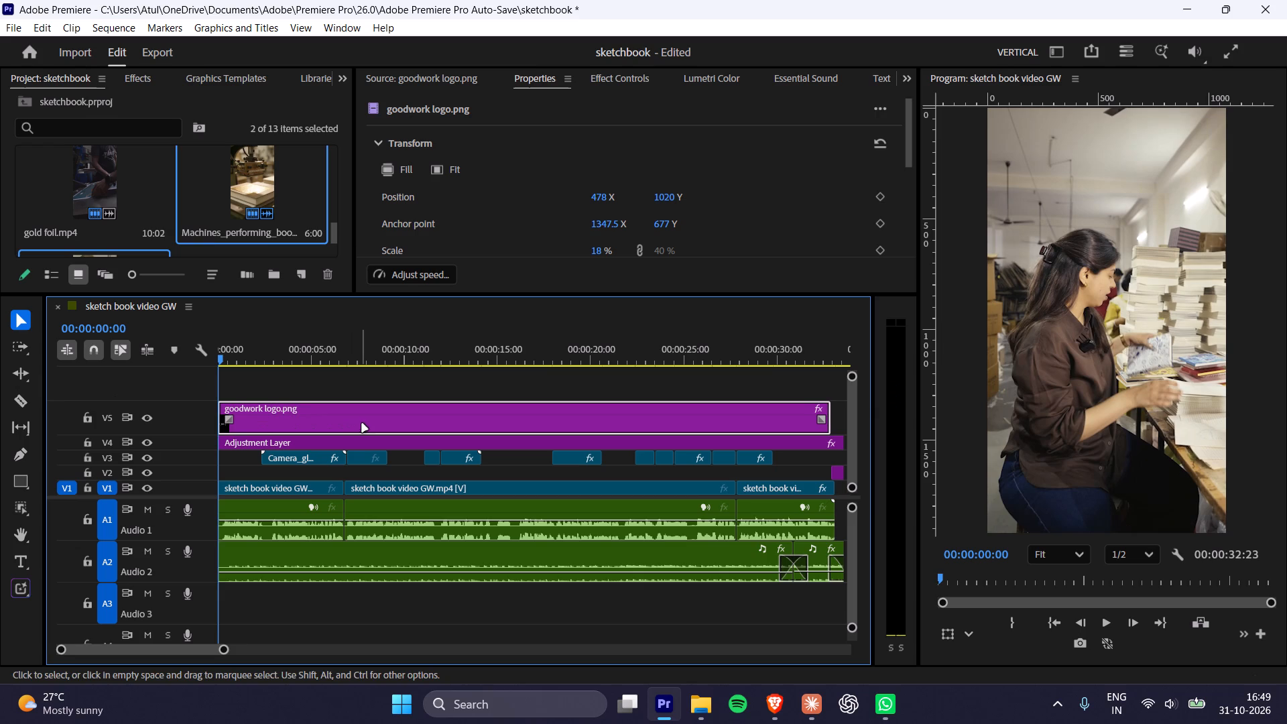
{"action": "left_click", "coordinate": [408, 79]}
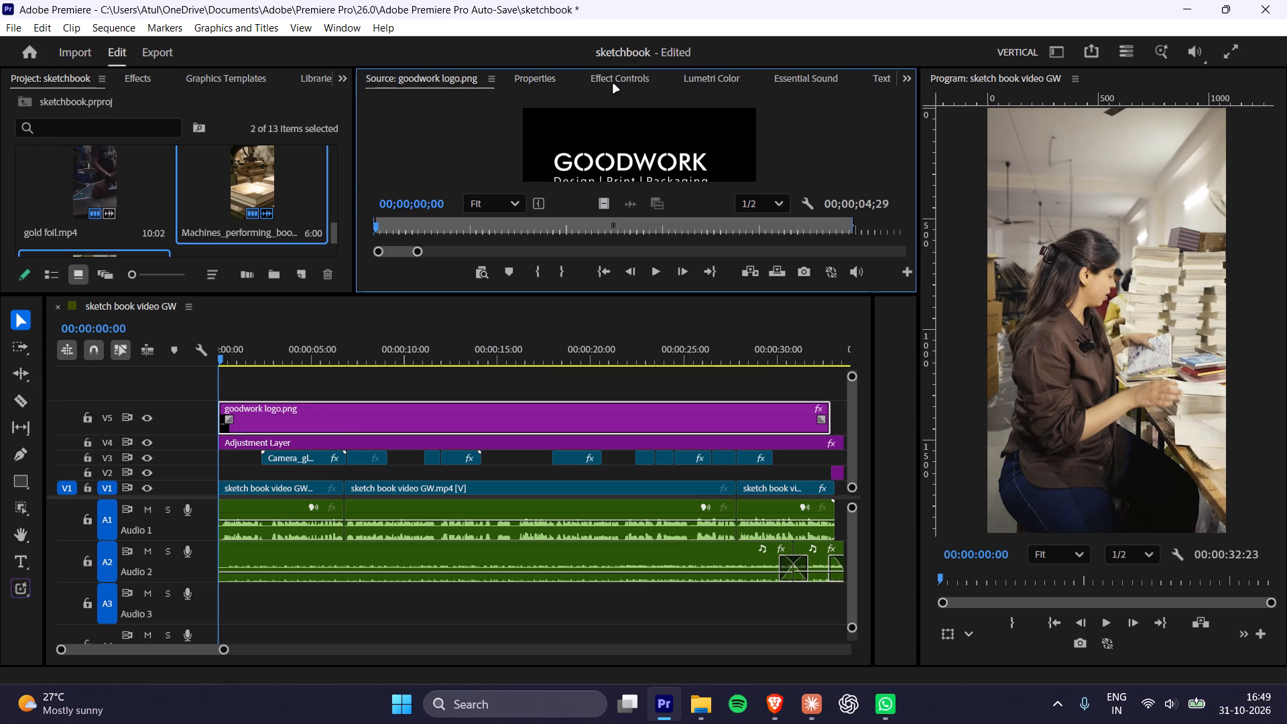
{"action": "left_click", "coordinate": [613, 84]}
{"action": "left_click_drag", "start_coordinate": [485, 293], "coordinate": [485, 320]}
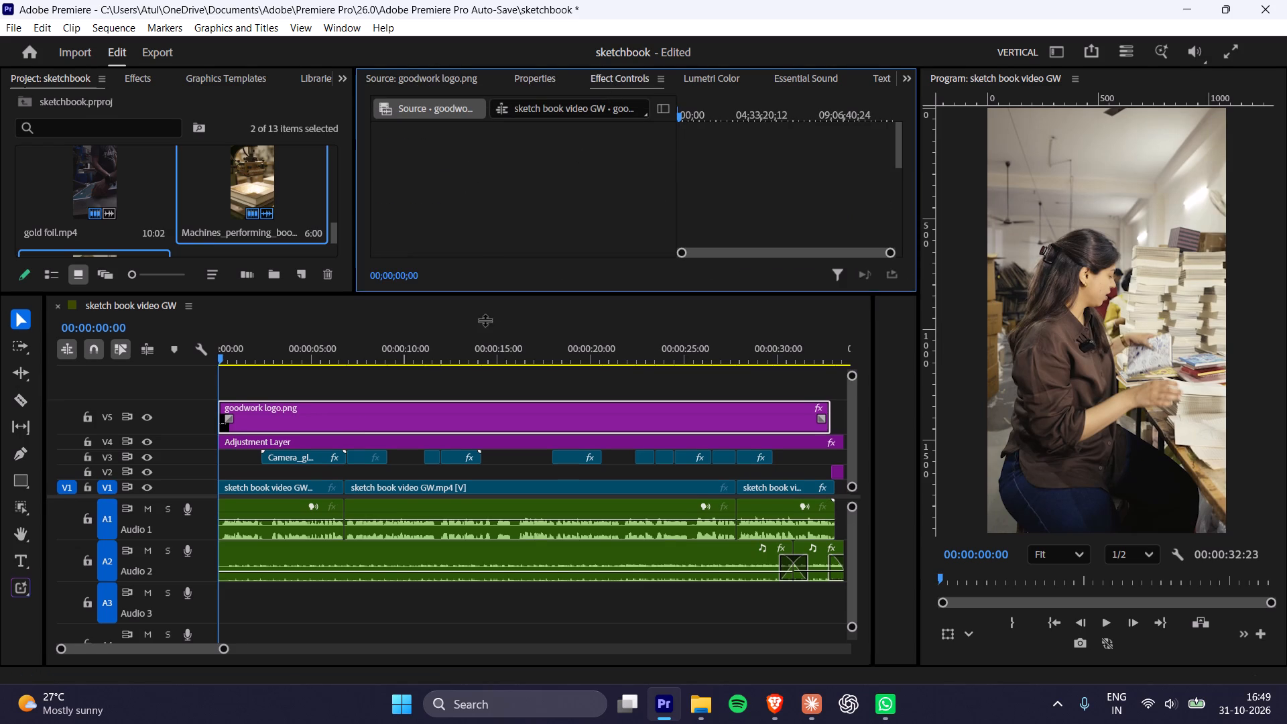
{"action": "left_click_drag", "start_coordinate": [485, 320], "coordinate": [469, 460]}
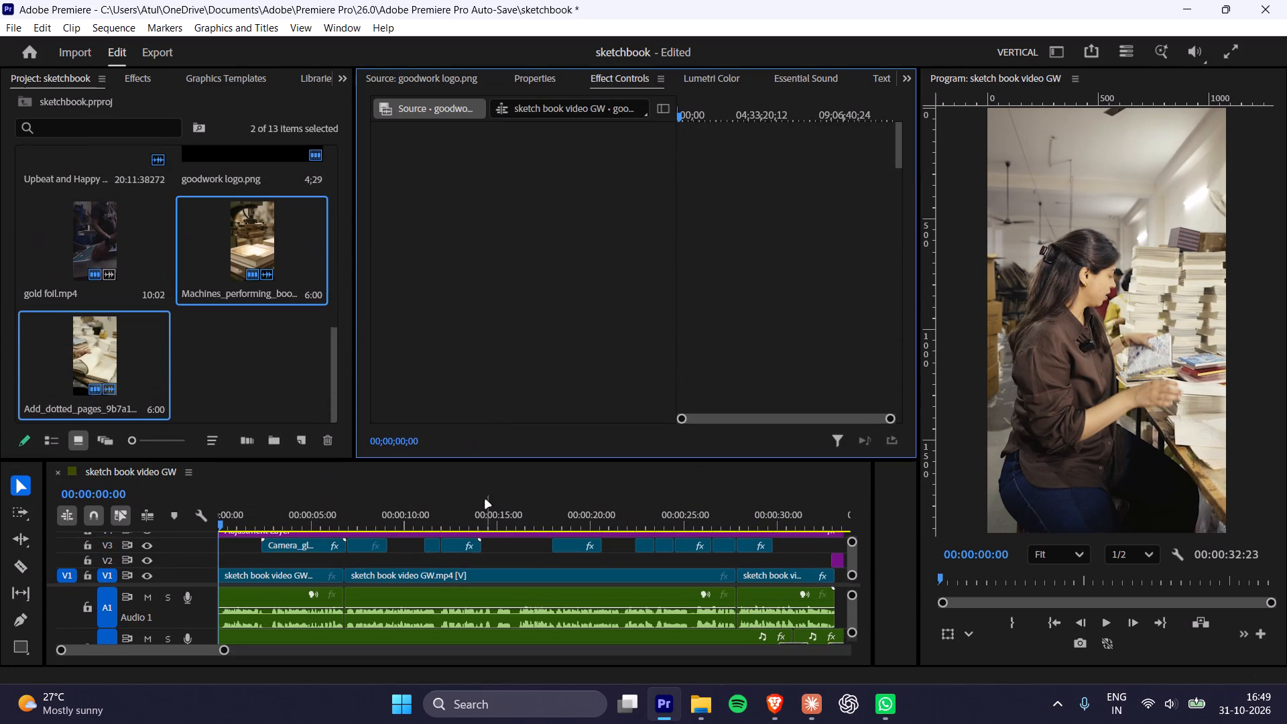
{"action": "scroll", "coordinate": [451, 549], "scroll_direction": "up", "scroll_amount": 2}
{"action": "left_click_drag", "start_coordinate": [696, 458], "coordinate": [688, 396]}
{"action": "scroll", "coordinate": [603, 491], "scroll_direction": "up", "scroll_amount": 3}
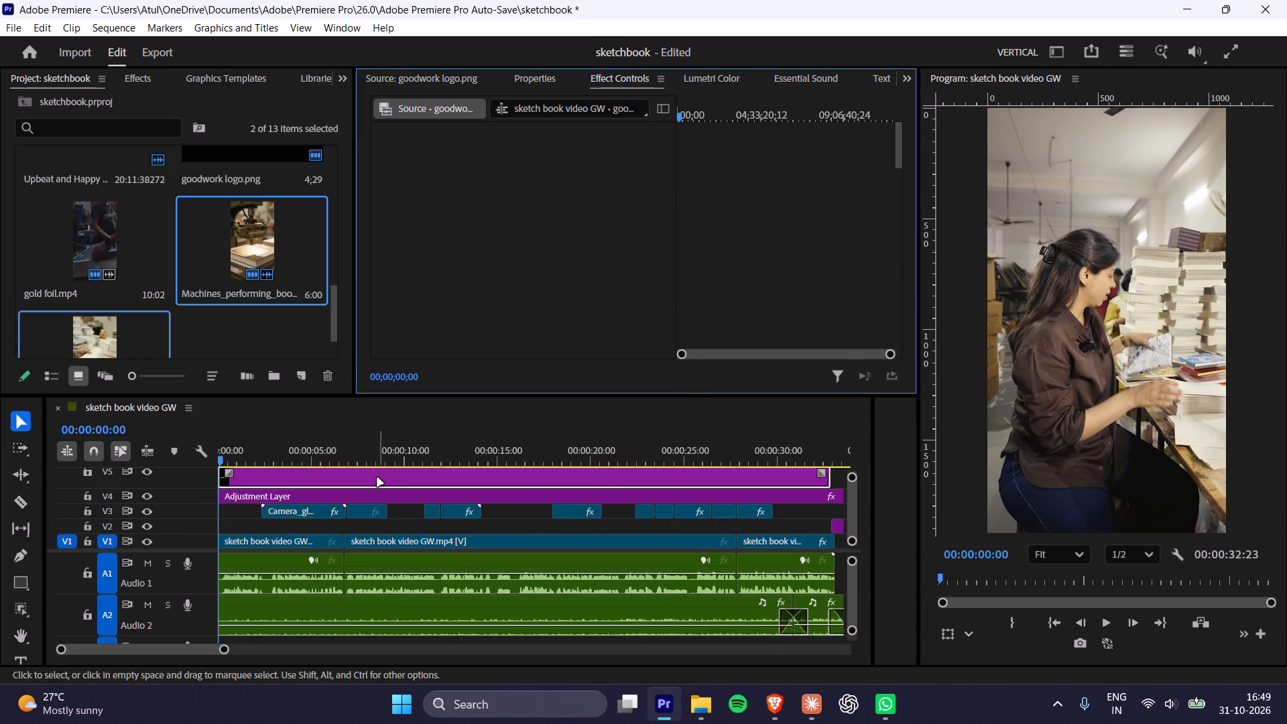
{"action": "left_click", "coordinate": [377, 478]}
{"action": "scroll", "coordinate": [583, 217], "scroll_direction": "down", "scroll_amount": 4}
{"action": "scroll", "coordinate": [754, 223], "scroll_direction": "down", "scroll_amount": 8}
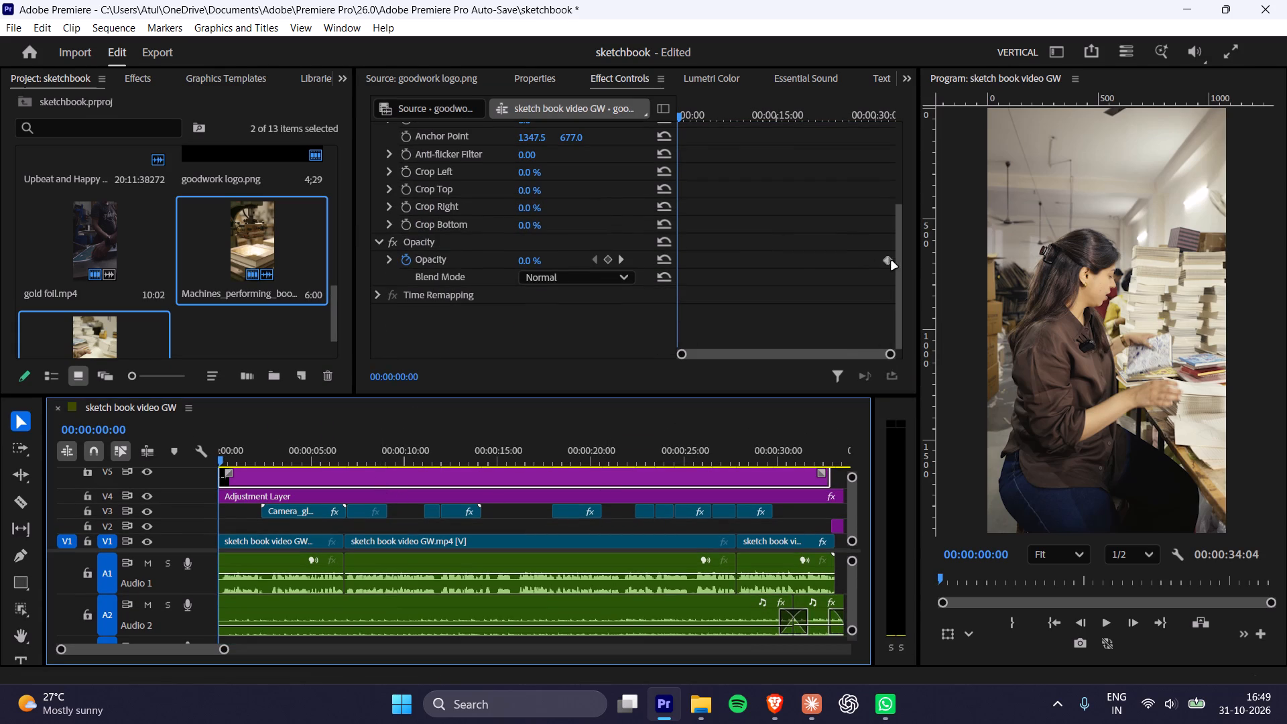
{"action": "left_click_drag", "start_coordinate": [887, 263], "coordinate": [583, 266]}
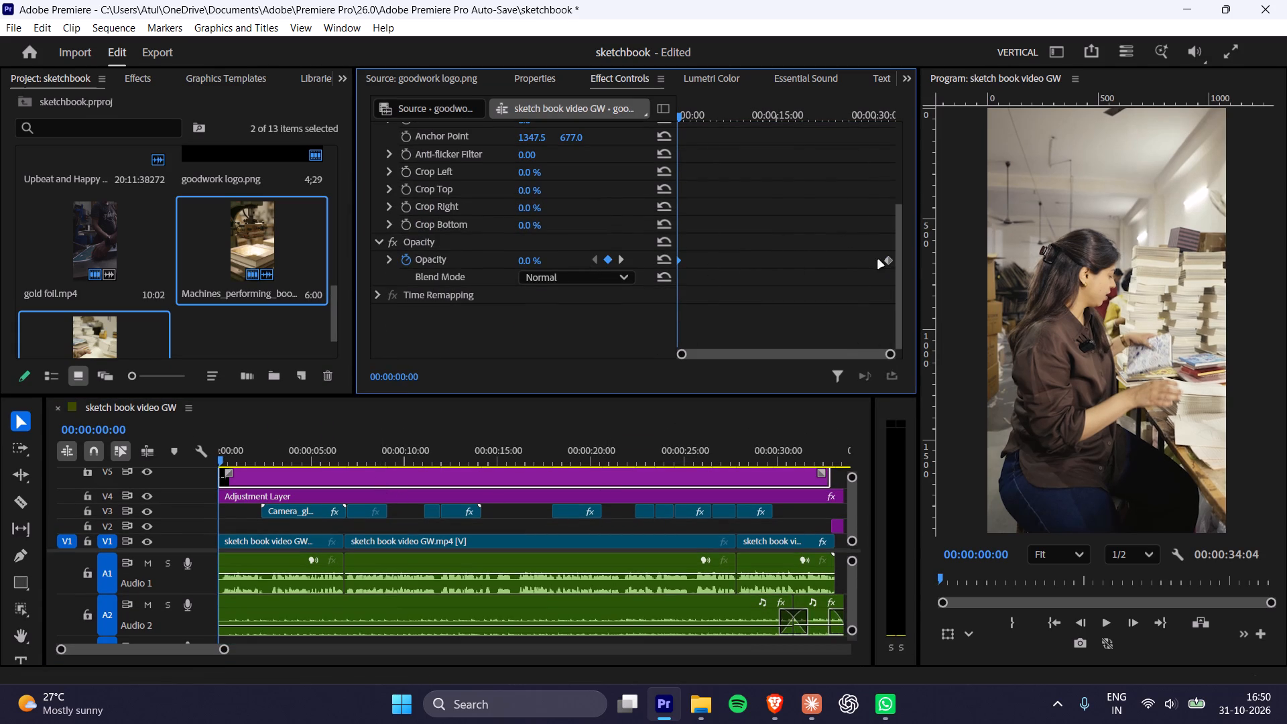
{"action": "left_click_drag", "start_coordinate": [890, 261], "coordinate": [743, 287]}
{"action": "left_click_drag", "start_coordinate": [761, 258], "coordinate": [700, 274]}
{"action": "key", "text": "Delete"}
{"action": "left_click", "coordinate": [402, 265]}
{"action": "left_click", "coordinate": [724, 409]}
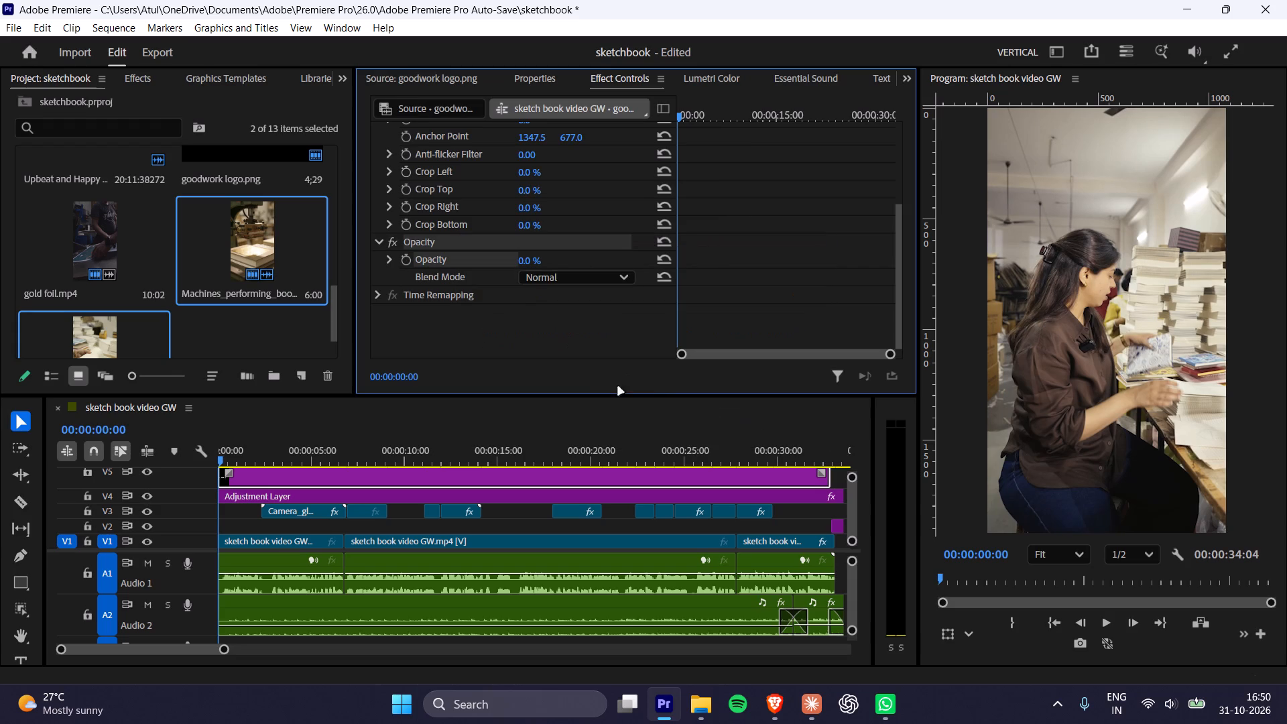
Set the opacity of goodwork logo.png on V5 to 100 %.
{"action": "left_click_drag", "start_coordinate": [526, 261], "coordinate": [748, 280]}
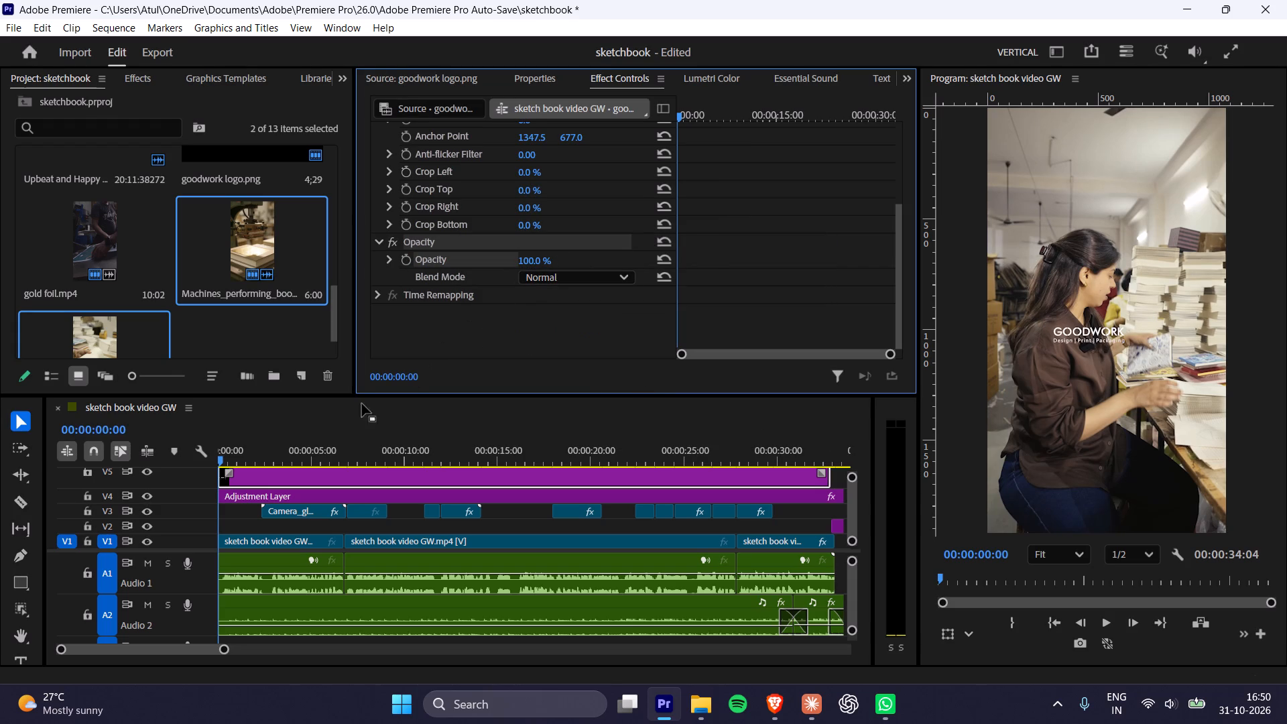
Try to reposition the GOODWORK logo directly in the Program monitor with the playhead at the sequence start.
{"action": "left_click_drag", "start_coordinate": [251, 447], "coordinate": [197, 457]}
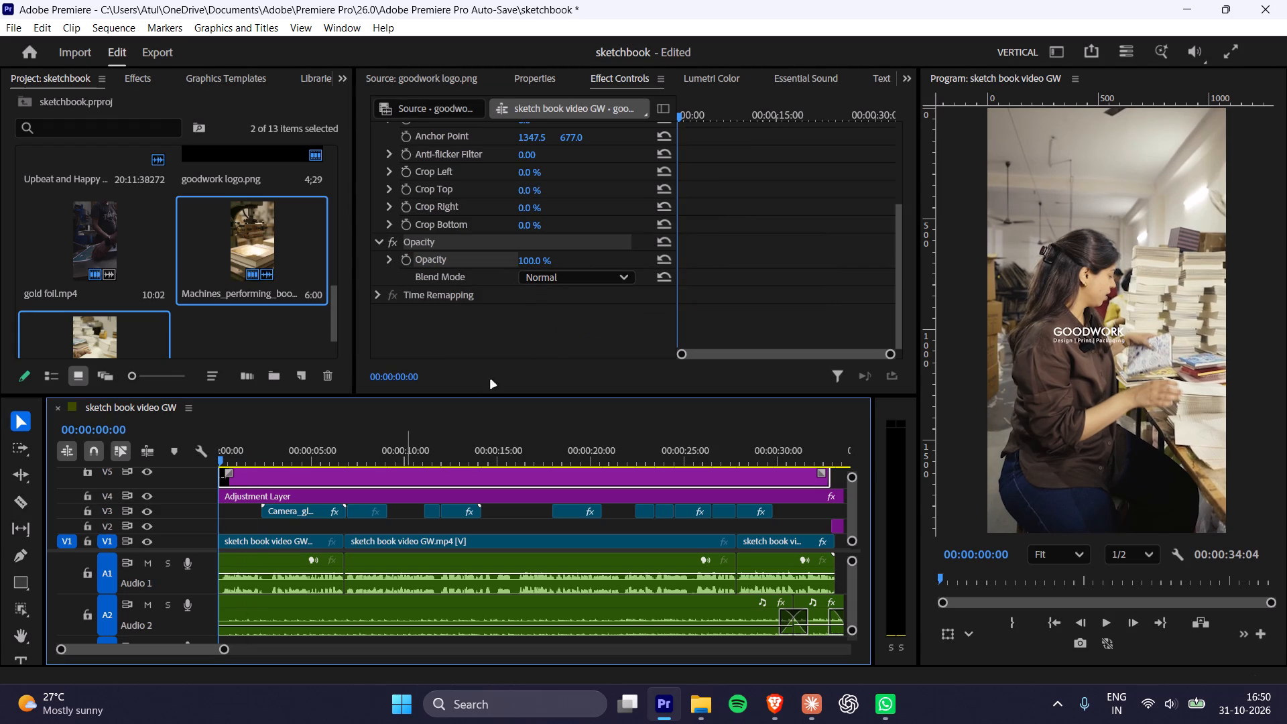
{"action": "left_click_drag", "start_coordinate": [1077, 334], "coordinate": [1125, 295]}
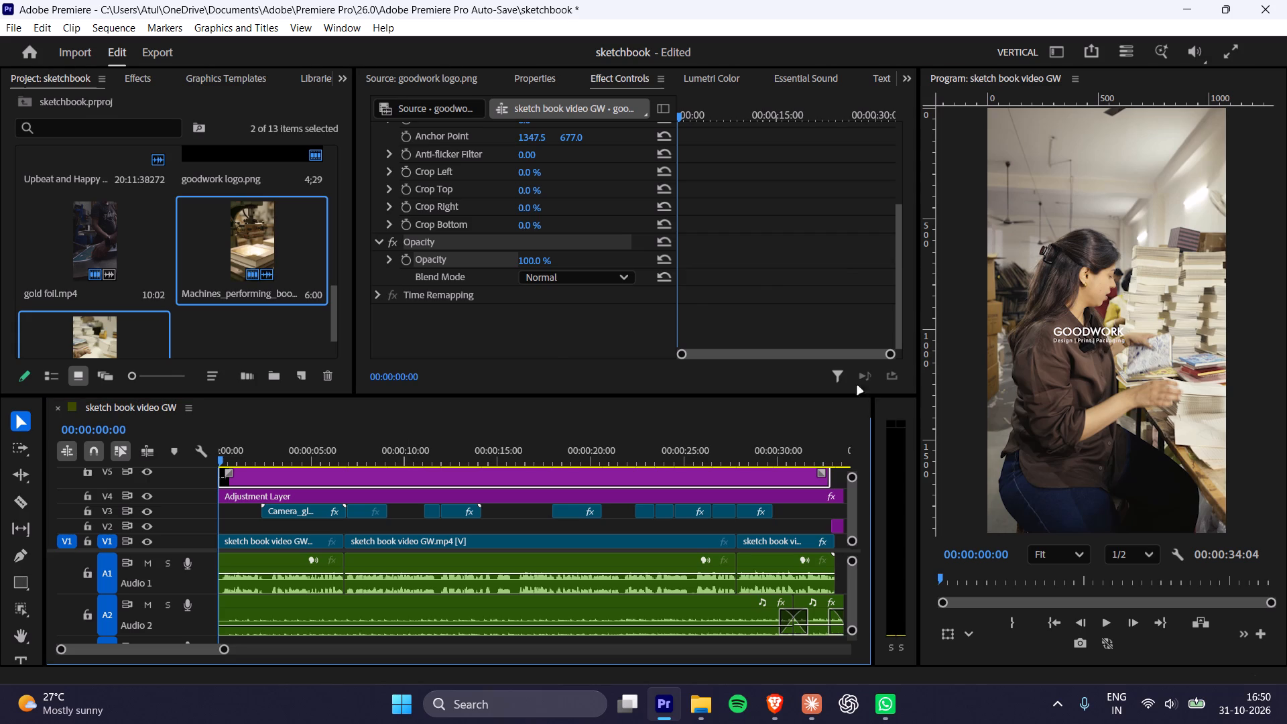
Switch to File Explorer and import goodwork flap box video review from the Desktop's atul folder into the sketchbook project.
{"action": "left_click", "coordinate": [702, 709]}
{"action": "left_click", "coordinate": [526, 489]}
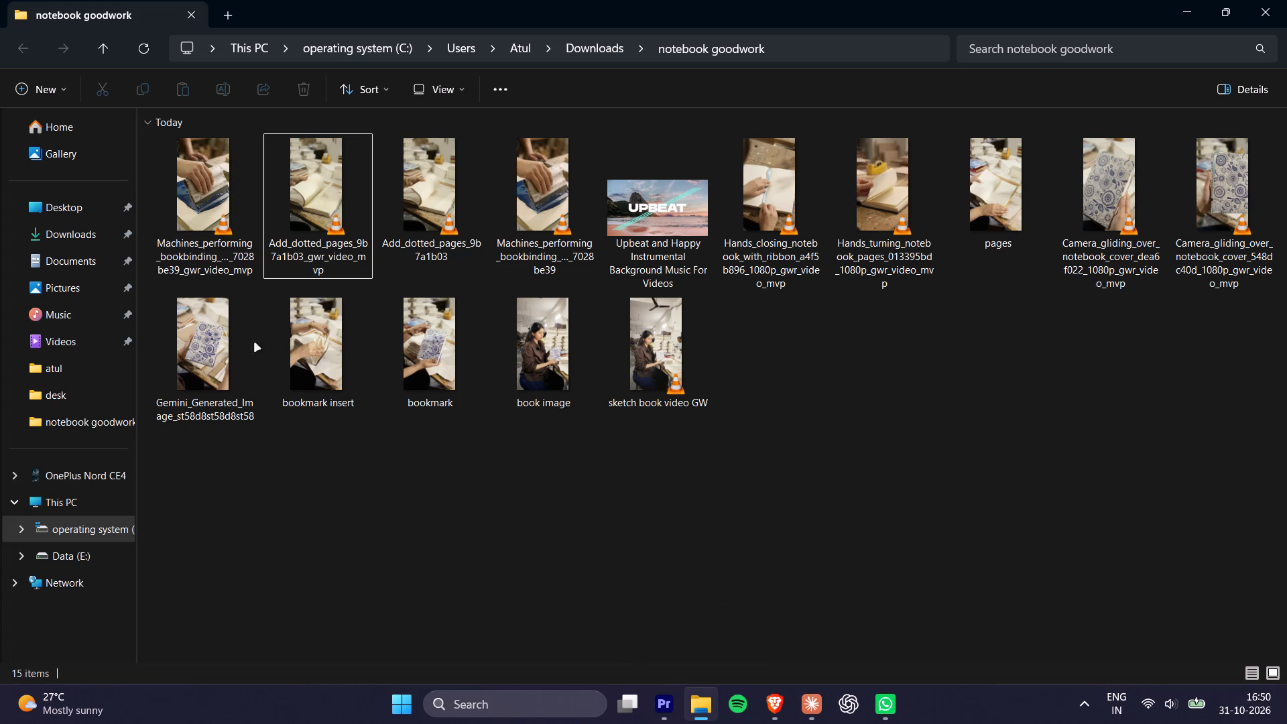
{"action": "left_click", "coordinate": [76, 203]}
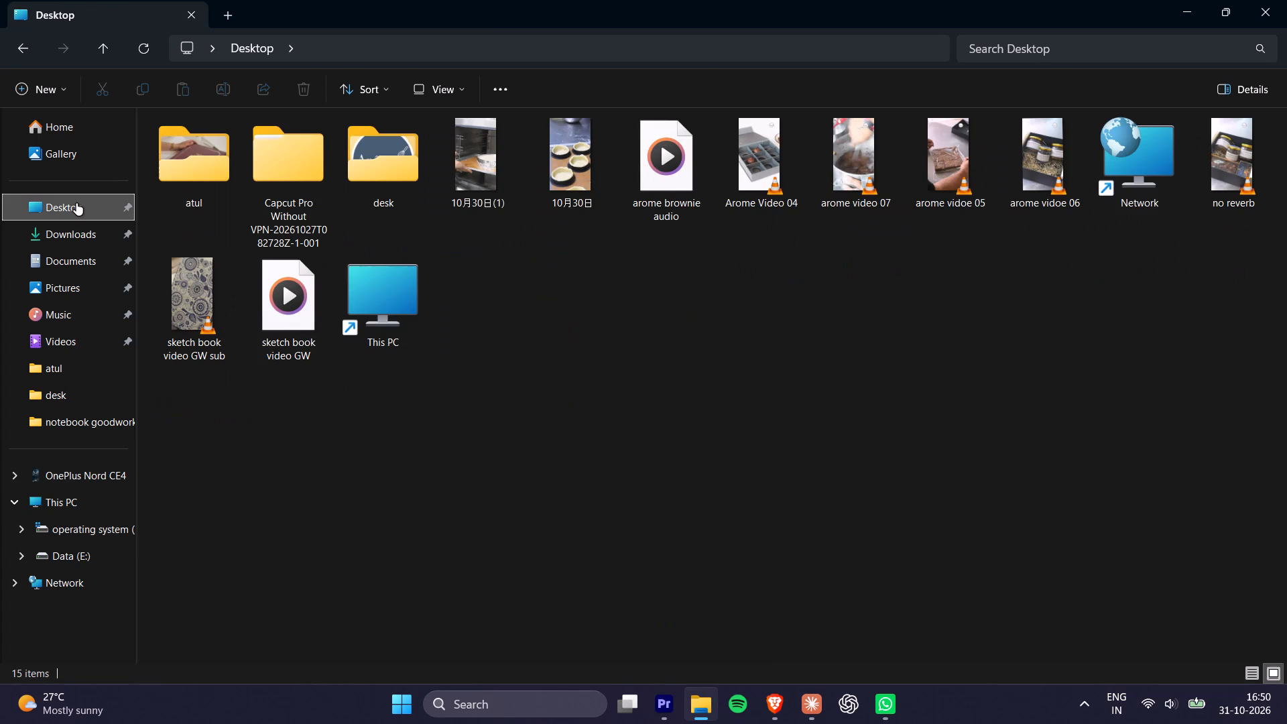
{"action": "left_click", "coordinate": [420, 154]}
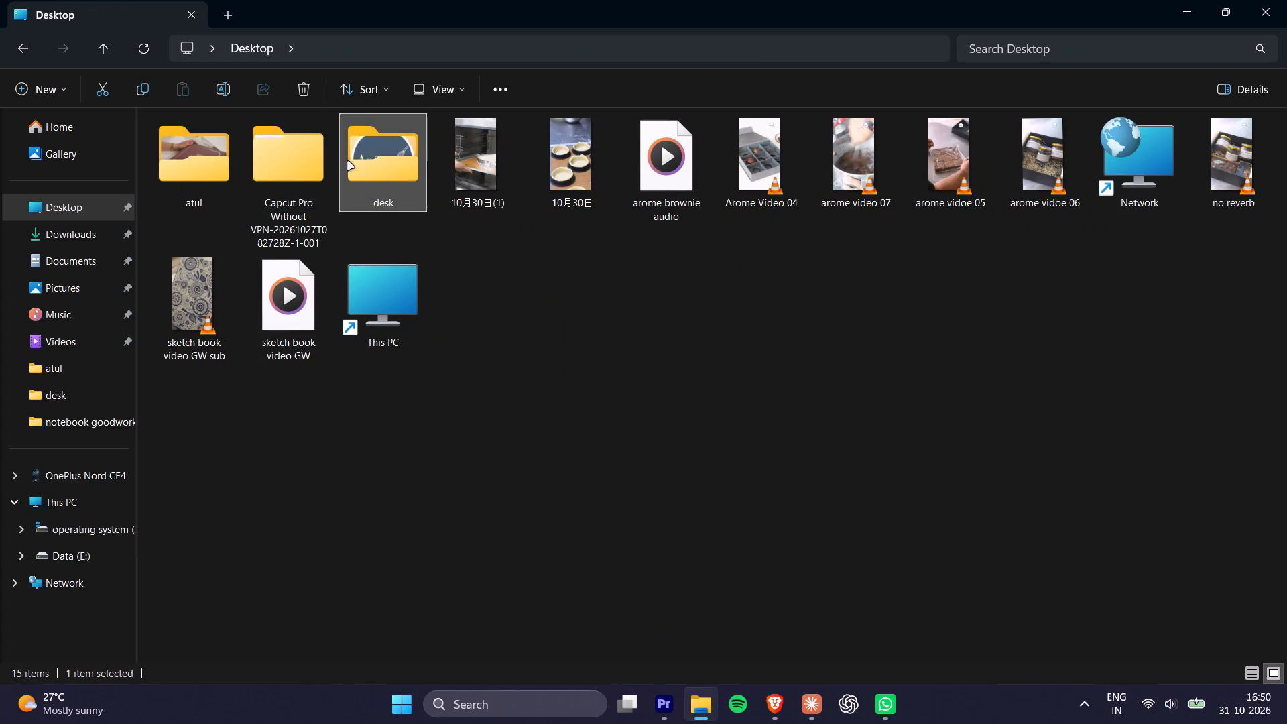
{"action": "double_click", "coordinate": [163, 160]}
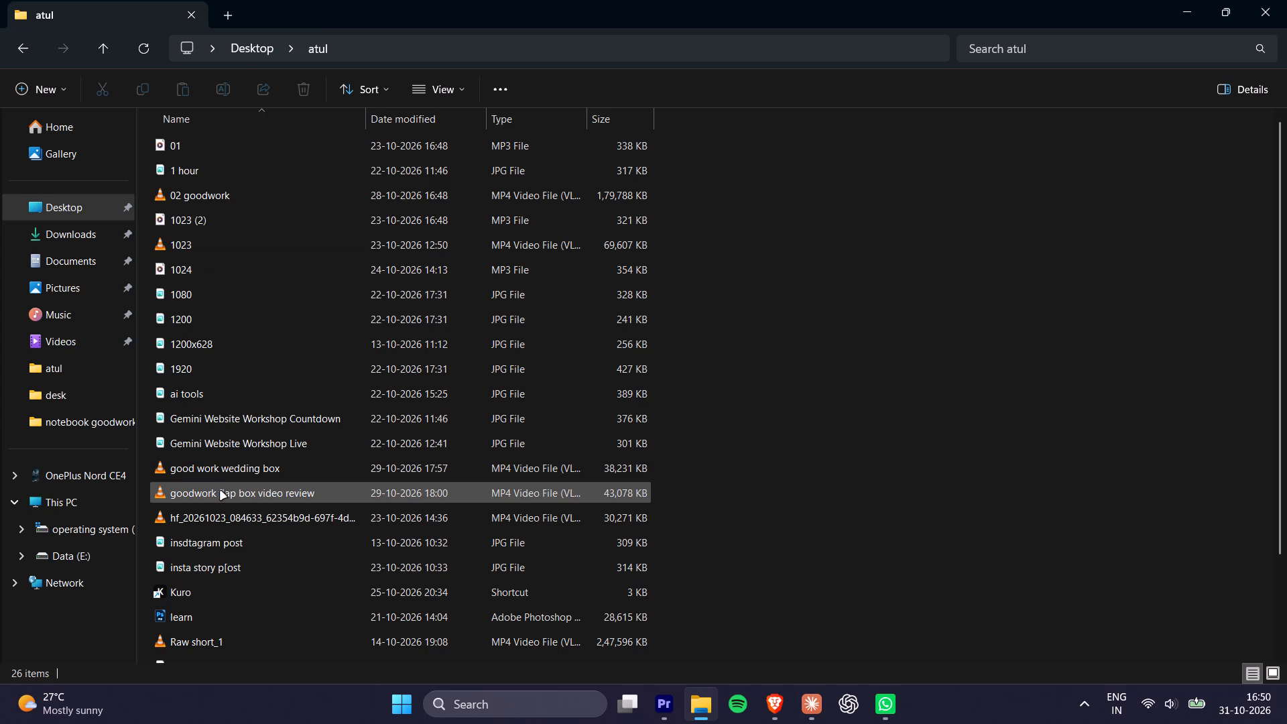
{"action": "left_click_drag", "start_coordinate": [213, 494], "coordinate": [393, 457]}
{"action": "key", "text": "alt+Tab"}
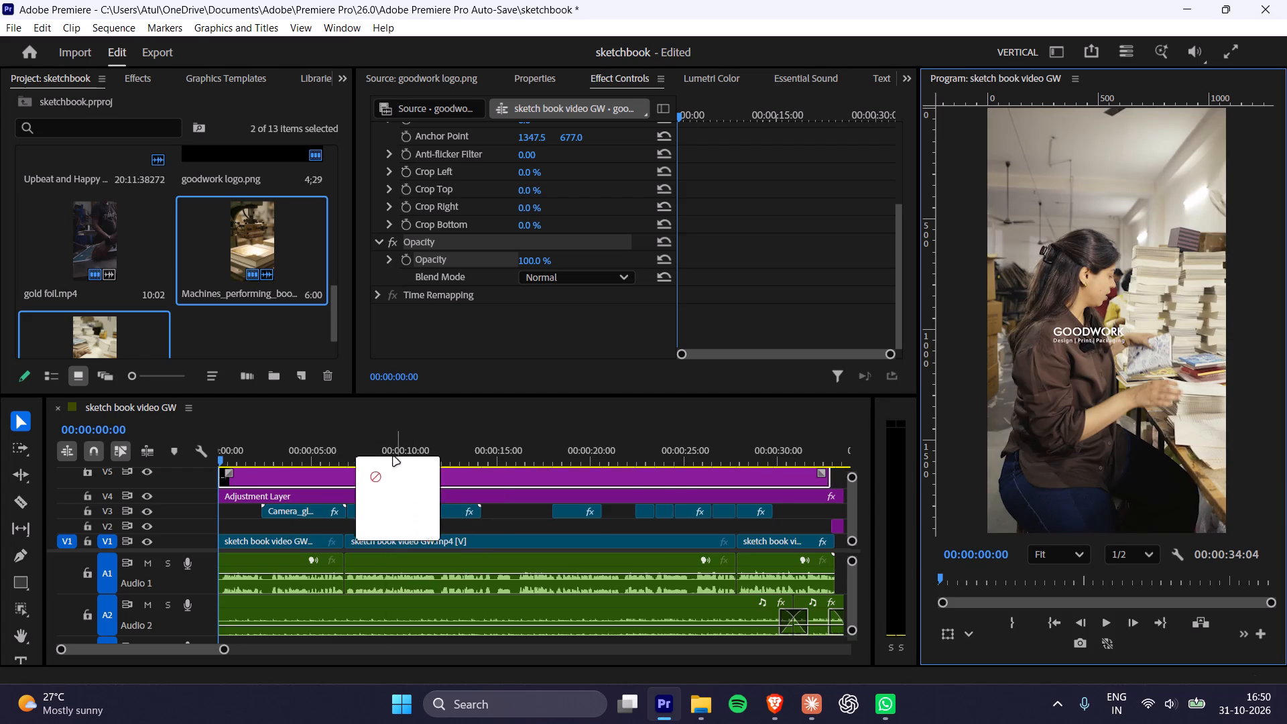
{"action": "left_click_drag", "start_coordinate": [393, 457], "coordinate": [222, 332]}
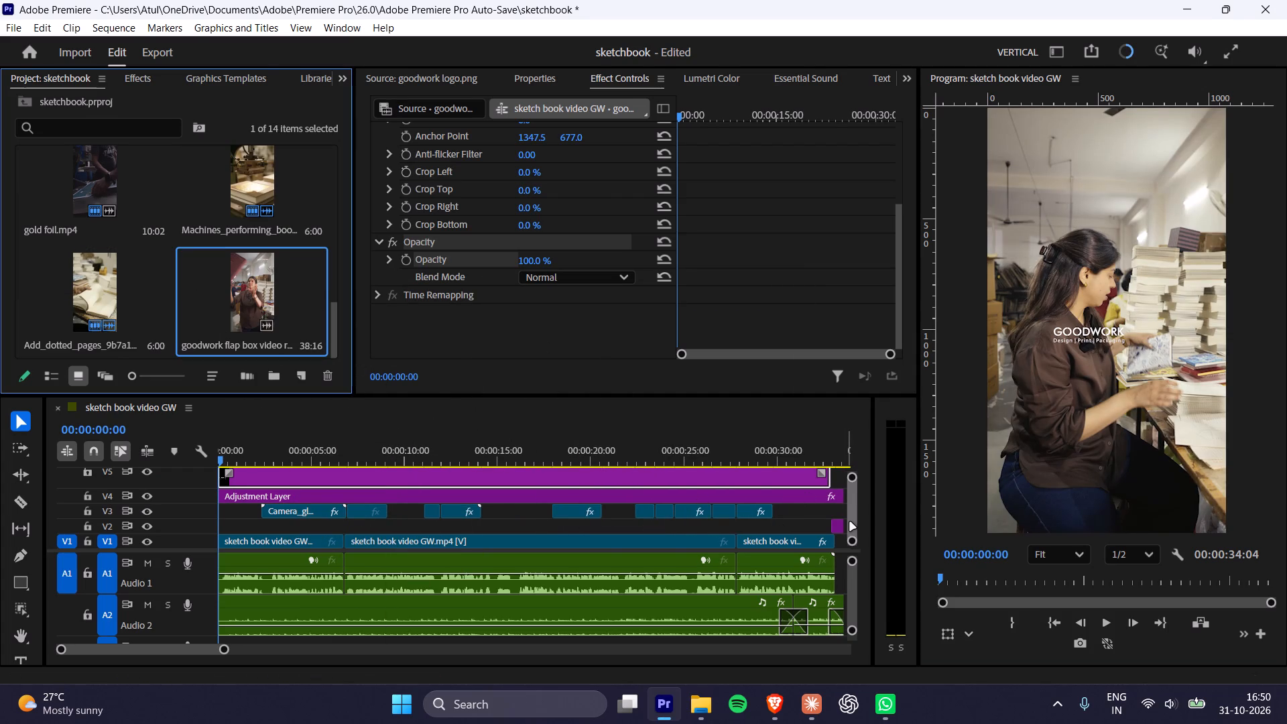
Unlink the two A5 audio clips from their V3 overlay videos and delete only the audio.
{"action": "left_click_drag", "start_coordinate": [850, 518], "coordinate": [845, 509]}
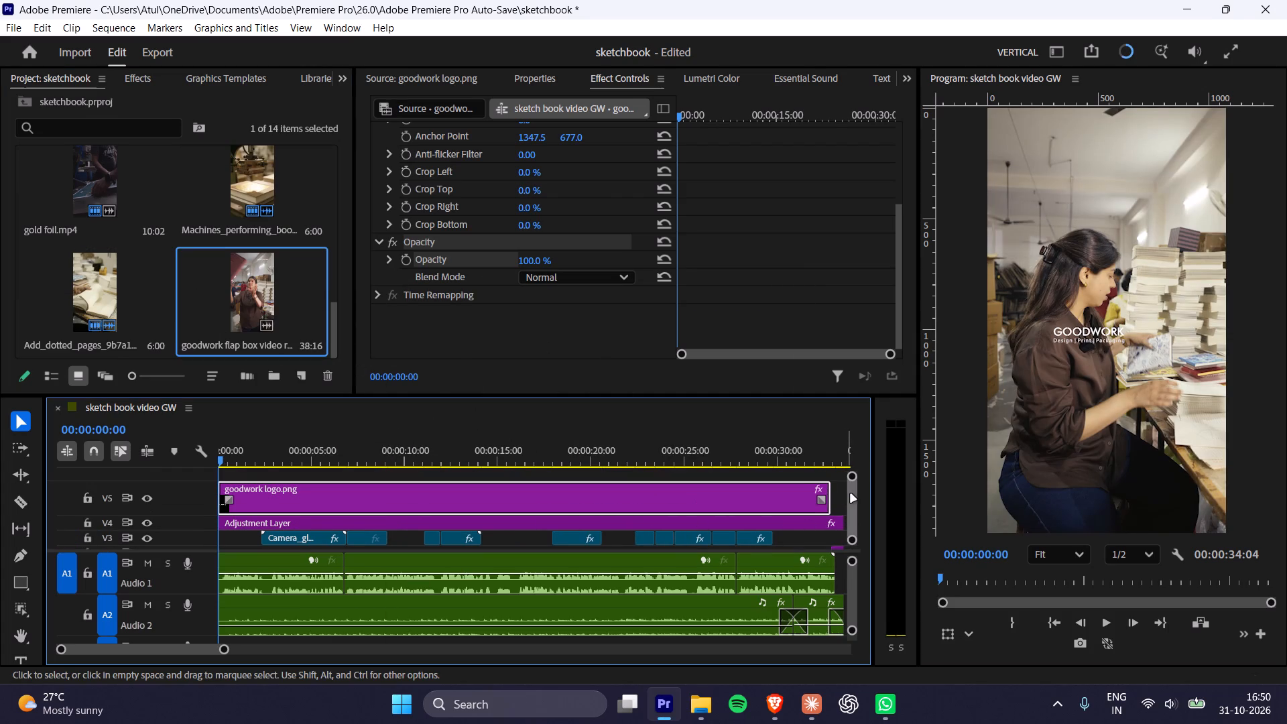
{"action": "left_click_drag", "start_coordinate": [589, 396], "coordinate": [591, 328]}
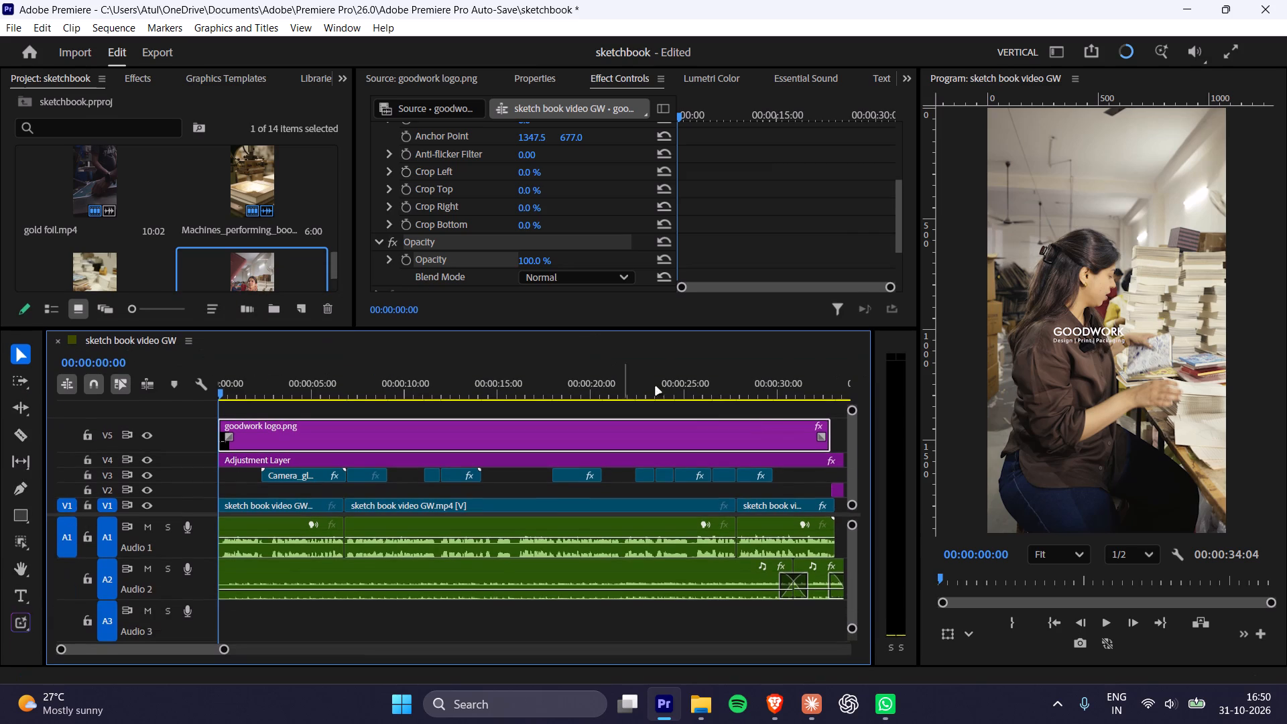
{"action": "left_click_drag", "start_coordinate": [854, 407], "coordinate": [853, 368]}
{"action": "left_click_drag", "start_coordinate": [855, 629], "coordinate": [859, 660]}
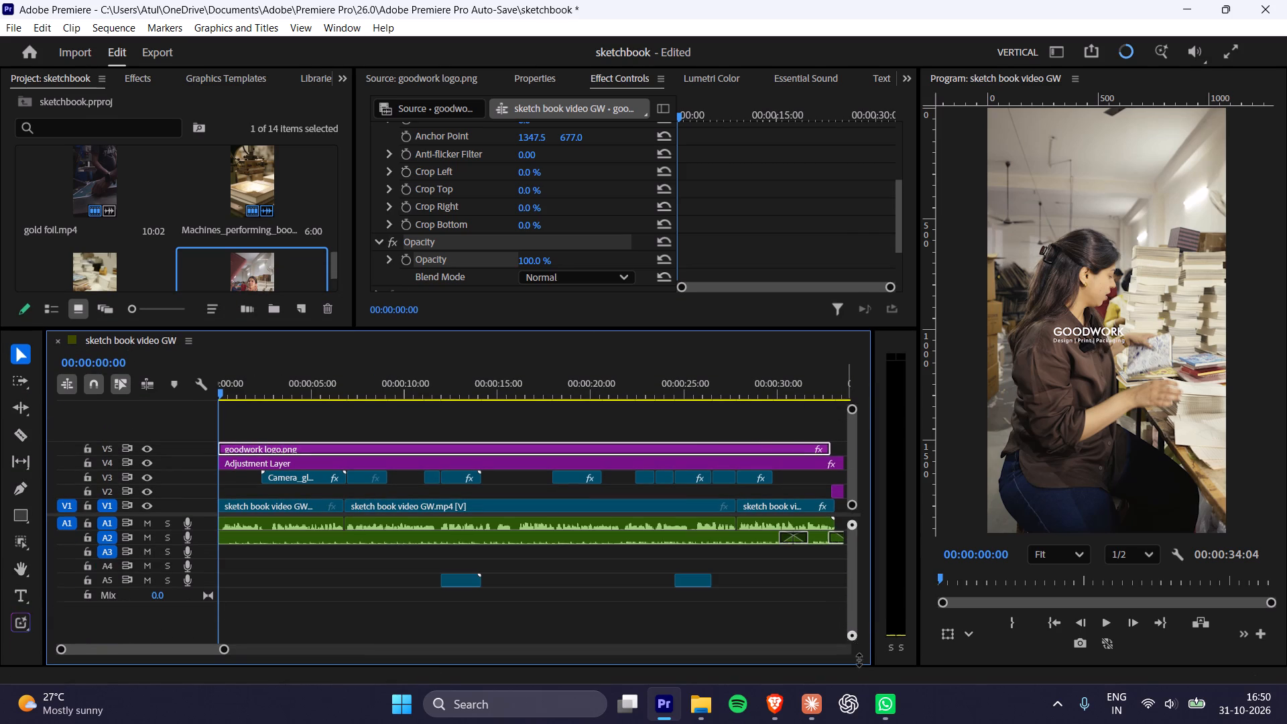
{"action": "left_click_drag", "start_coordinate": [859, 660], "coordinate": [859, 703]}
{"action": "left_click_drag", "start_coordinate": [196, 514], "coordinate": [205, 519]}
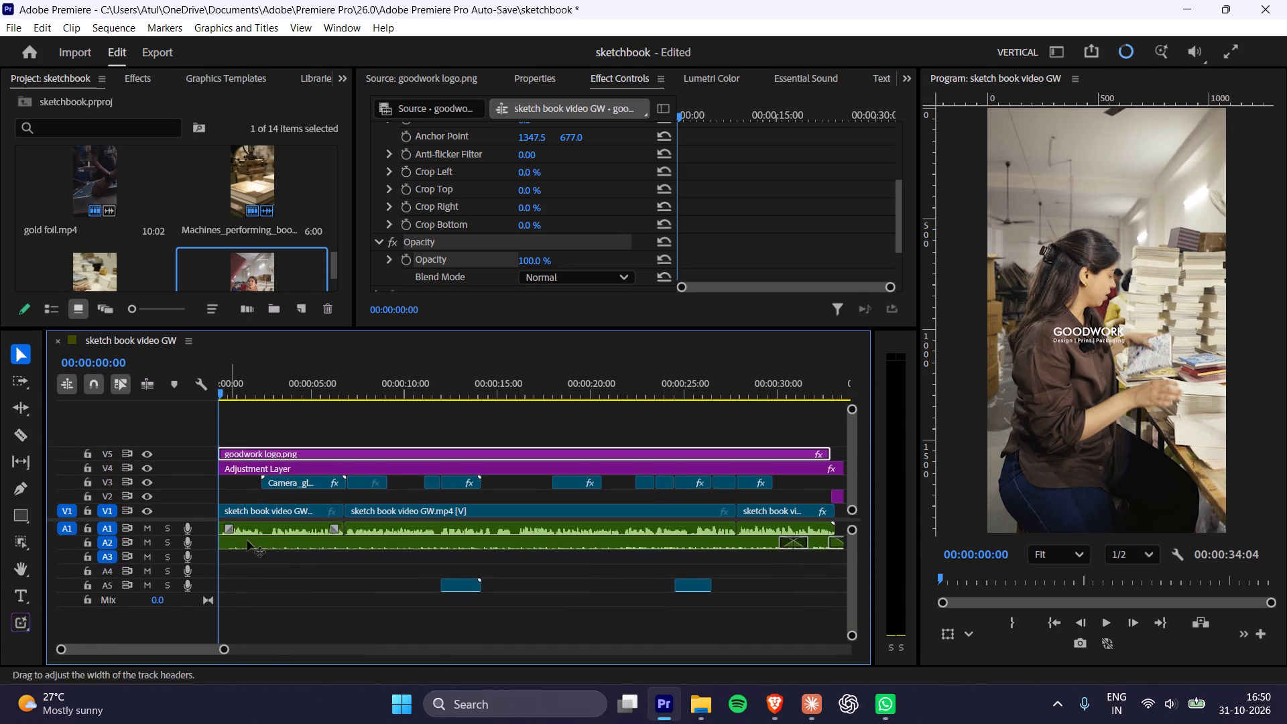
{"action": "left_click_drag", "start_coordinate": [406, 566], "coordinate": [717, 605]}
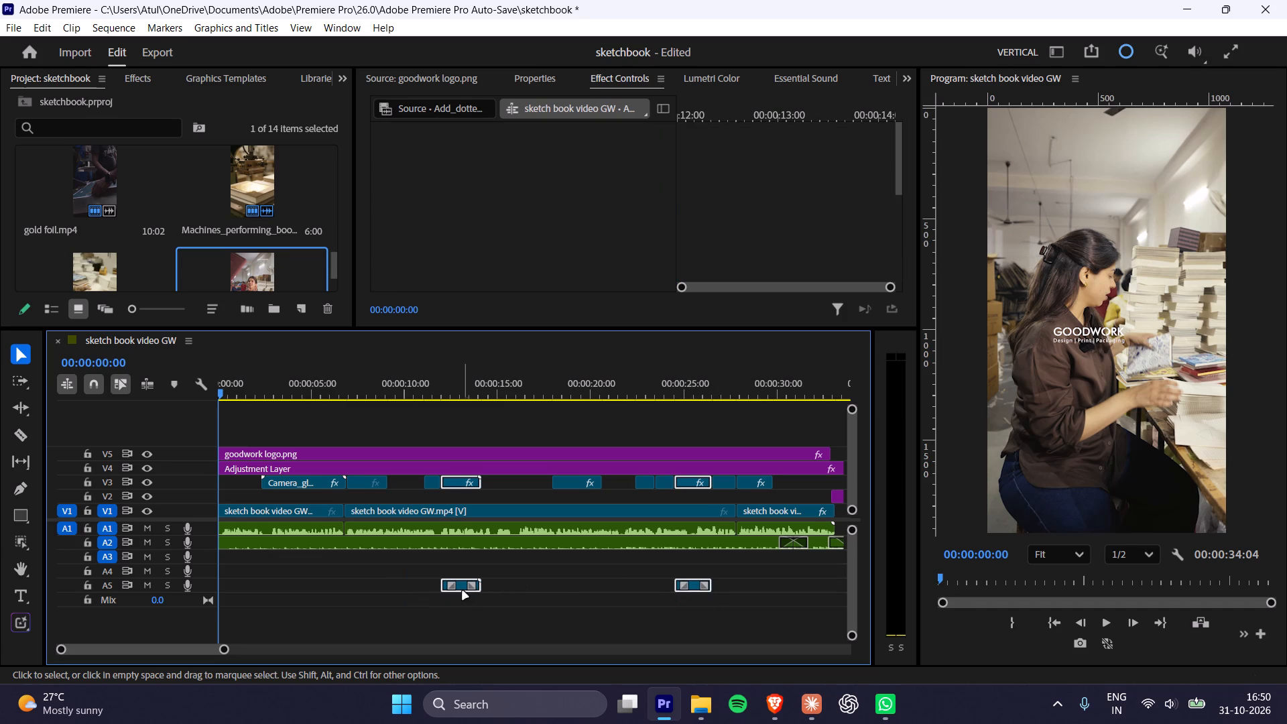
{"action": "right_click", "coordinate": [460, 583]}
{"action": "left_click", "coordinate": [519, 307]}
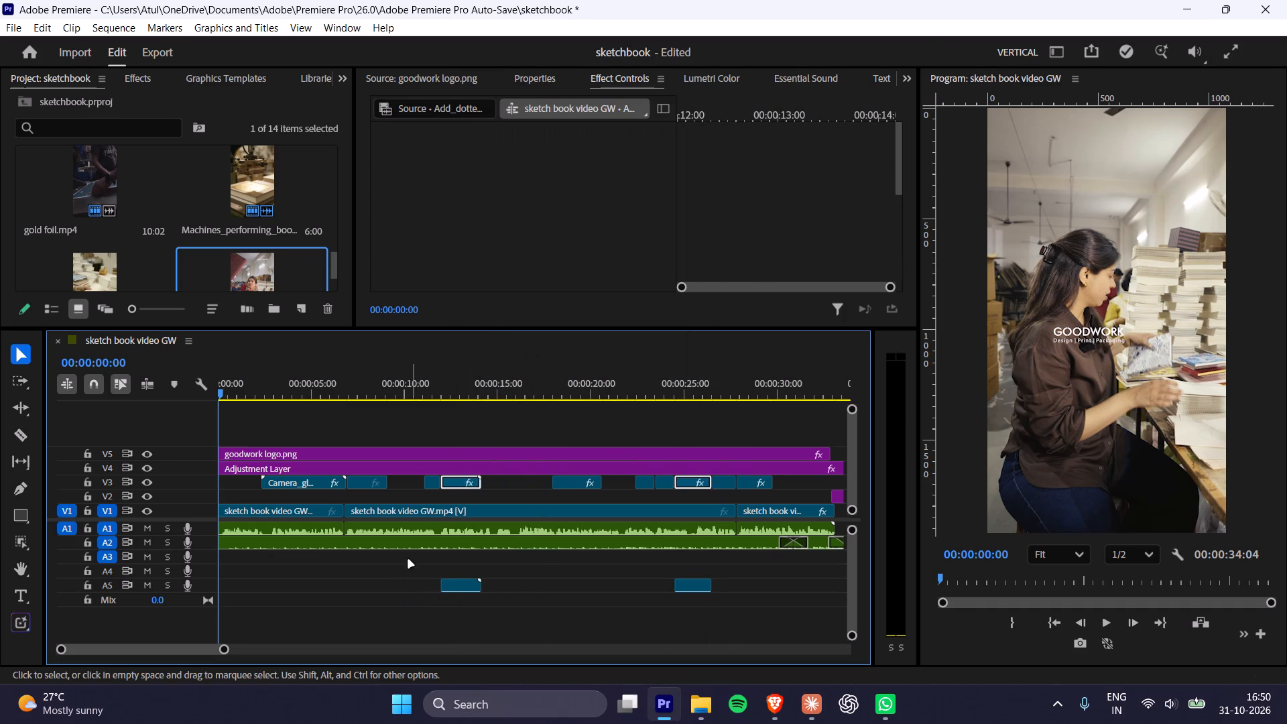
{"action": "left_click_drag", "start_coordinate": [408, 558], "coordinate": [743, 611]}
{"action": "key", "text": "Delete"}
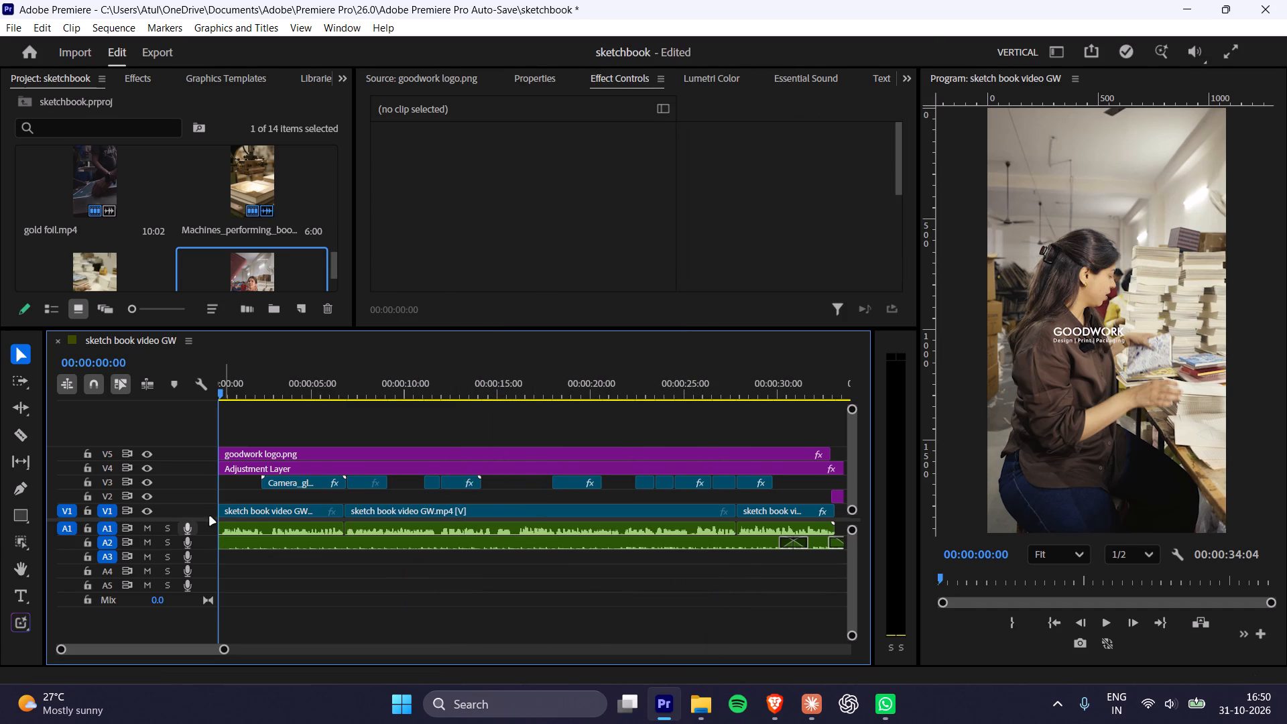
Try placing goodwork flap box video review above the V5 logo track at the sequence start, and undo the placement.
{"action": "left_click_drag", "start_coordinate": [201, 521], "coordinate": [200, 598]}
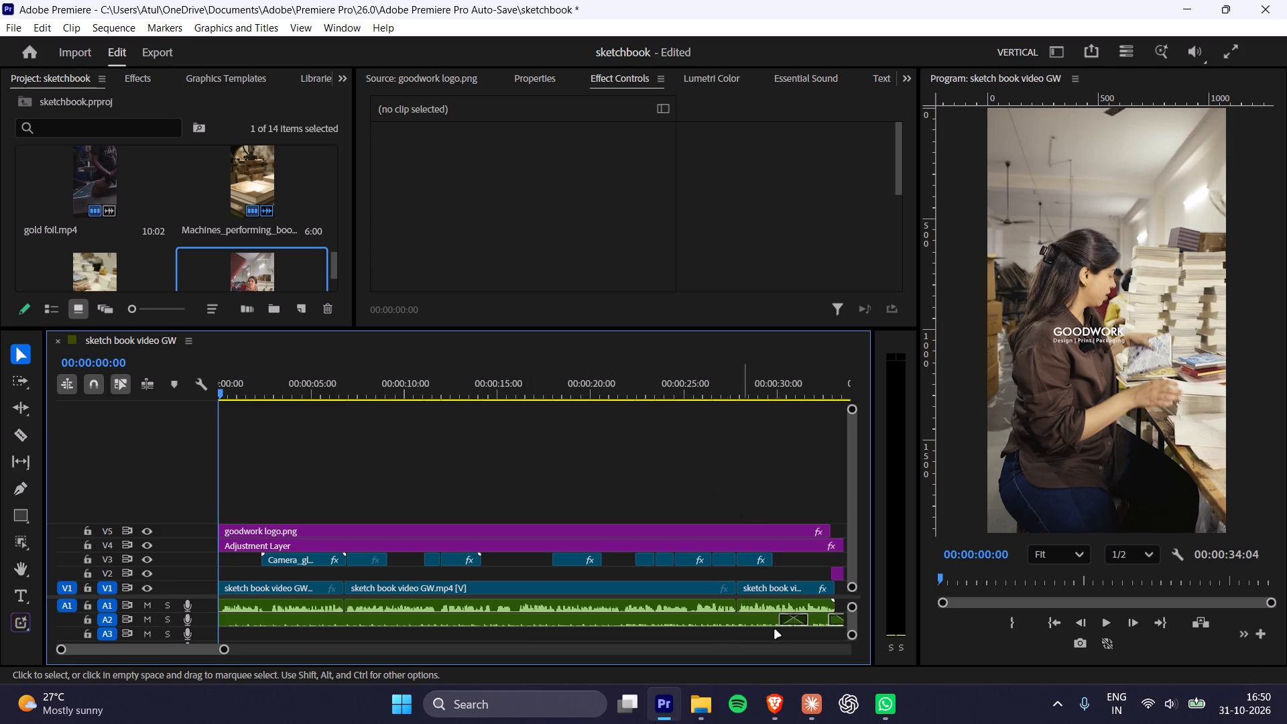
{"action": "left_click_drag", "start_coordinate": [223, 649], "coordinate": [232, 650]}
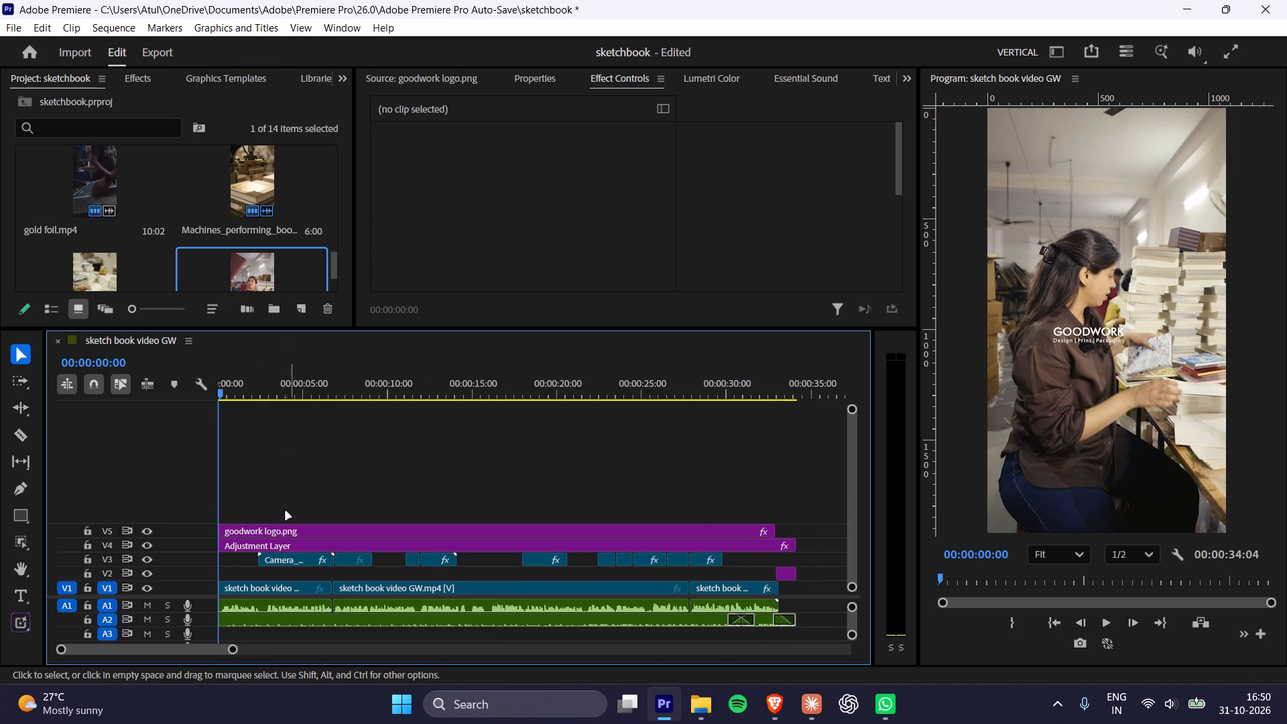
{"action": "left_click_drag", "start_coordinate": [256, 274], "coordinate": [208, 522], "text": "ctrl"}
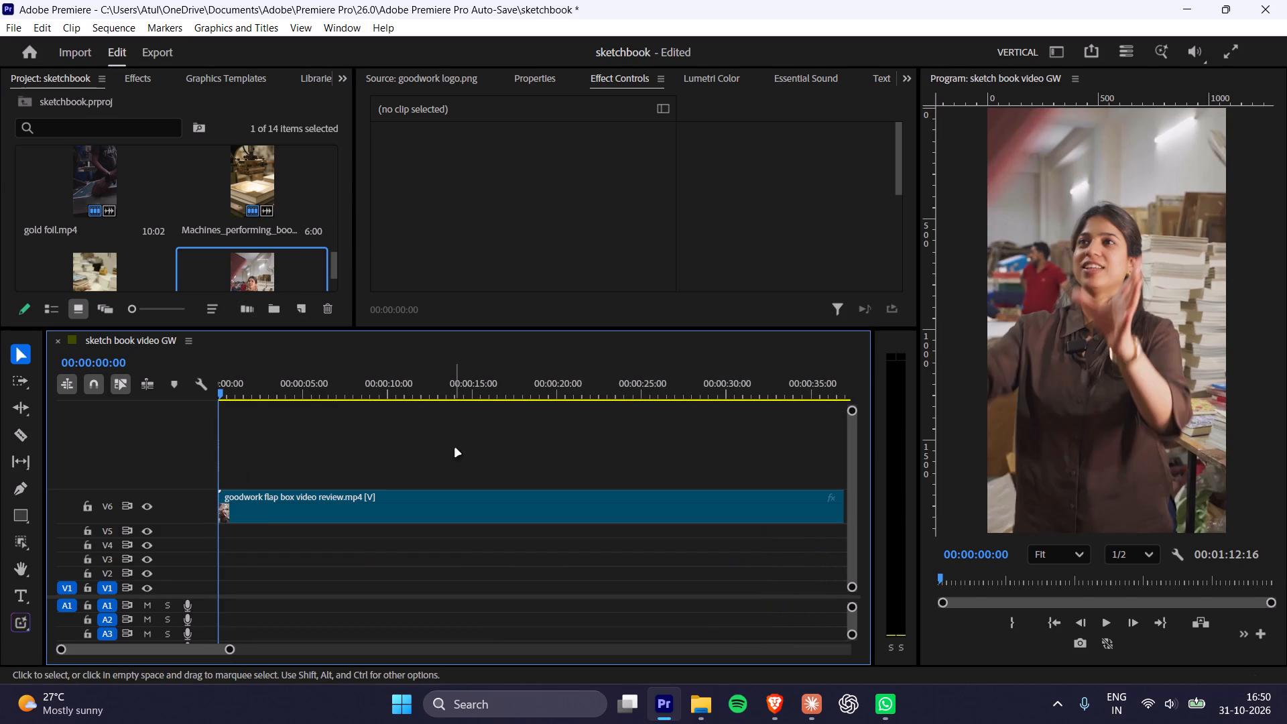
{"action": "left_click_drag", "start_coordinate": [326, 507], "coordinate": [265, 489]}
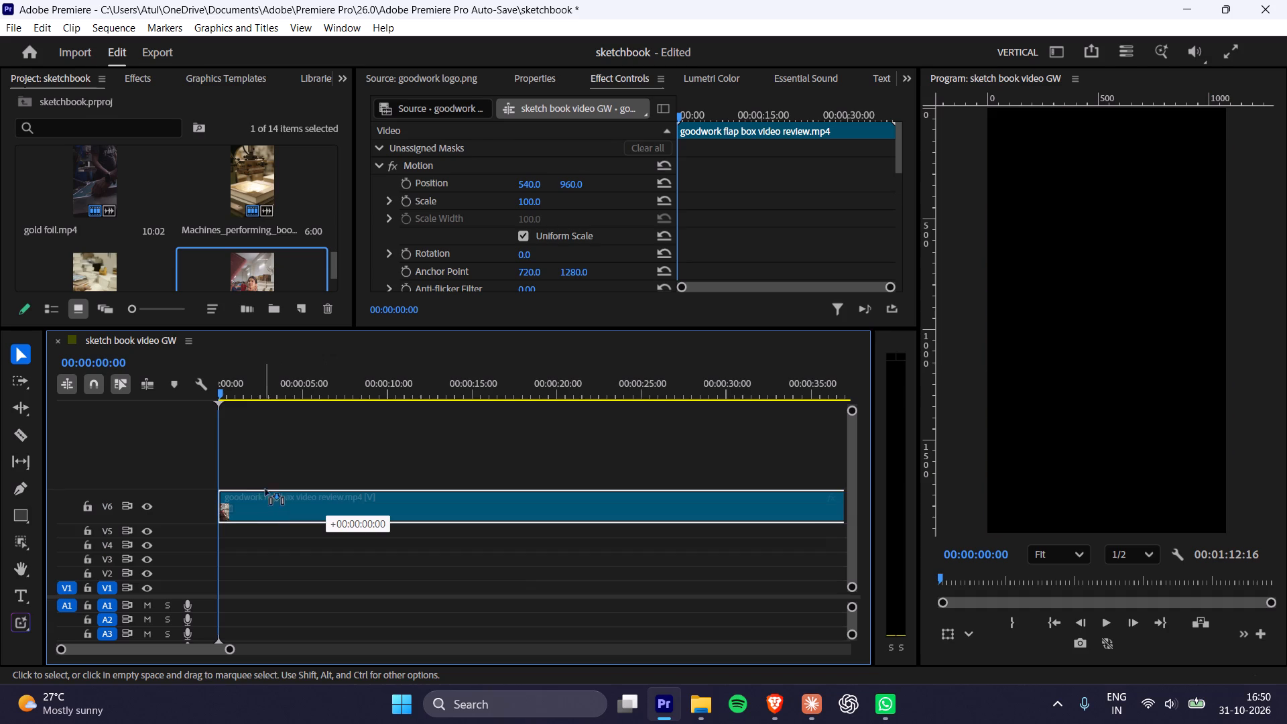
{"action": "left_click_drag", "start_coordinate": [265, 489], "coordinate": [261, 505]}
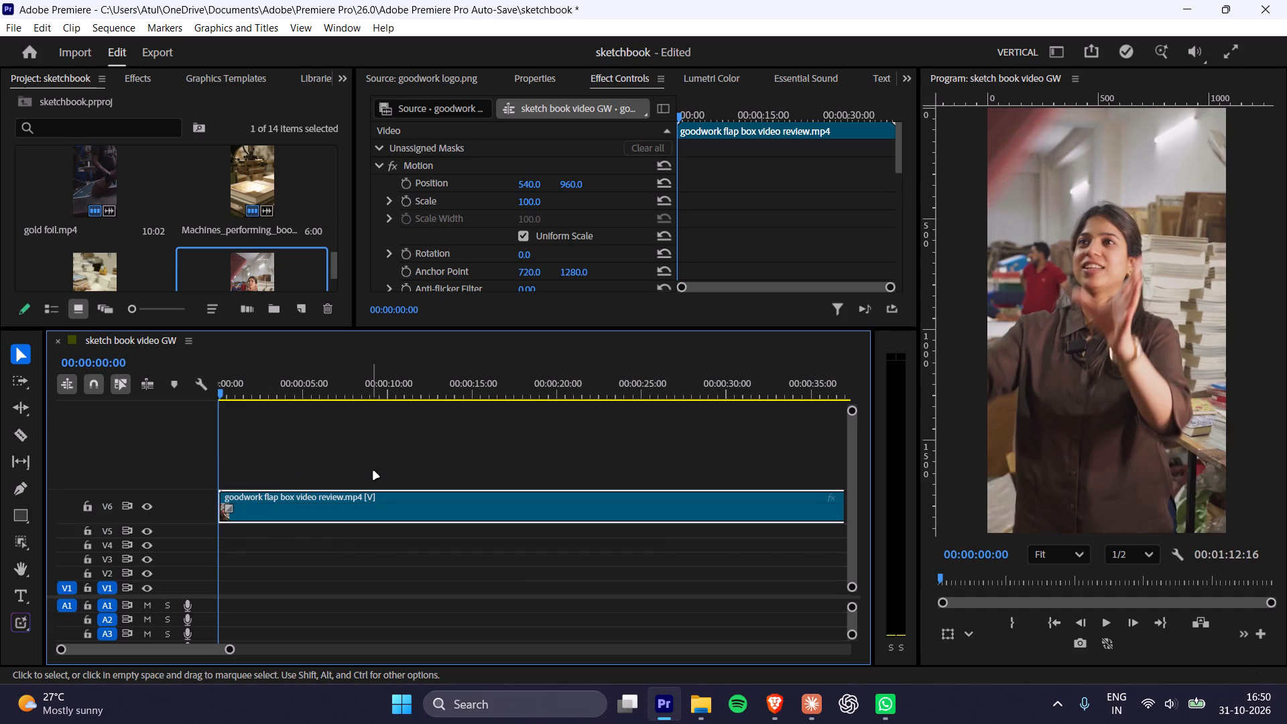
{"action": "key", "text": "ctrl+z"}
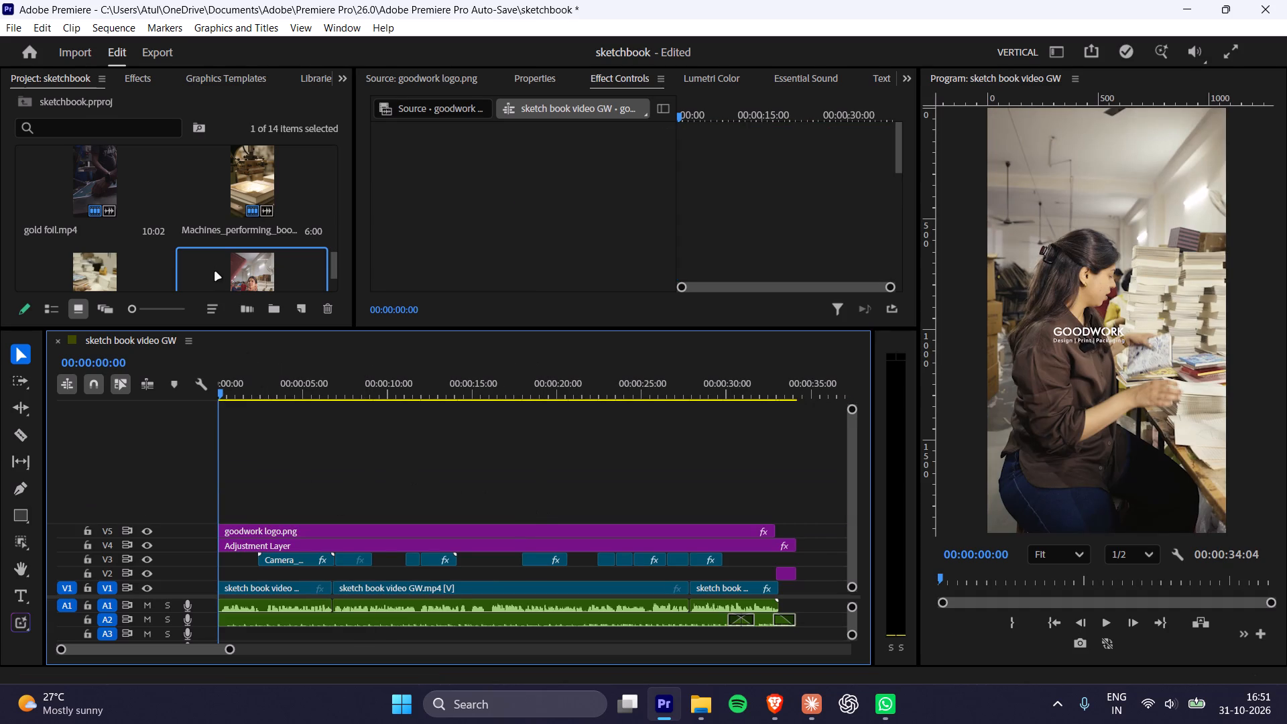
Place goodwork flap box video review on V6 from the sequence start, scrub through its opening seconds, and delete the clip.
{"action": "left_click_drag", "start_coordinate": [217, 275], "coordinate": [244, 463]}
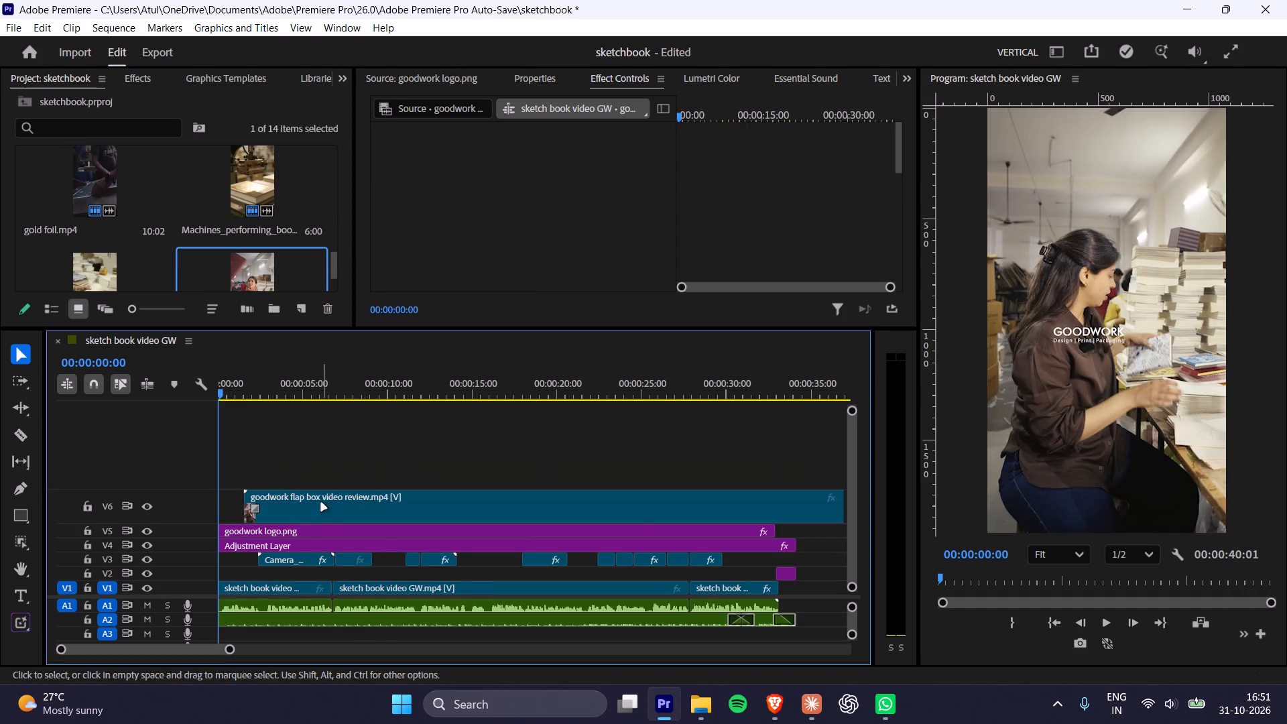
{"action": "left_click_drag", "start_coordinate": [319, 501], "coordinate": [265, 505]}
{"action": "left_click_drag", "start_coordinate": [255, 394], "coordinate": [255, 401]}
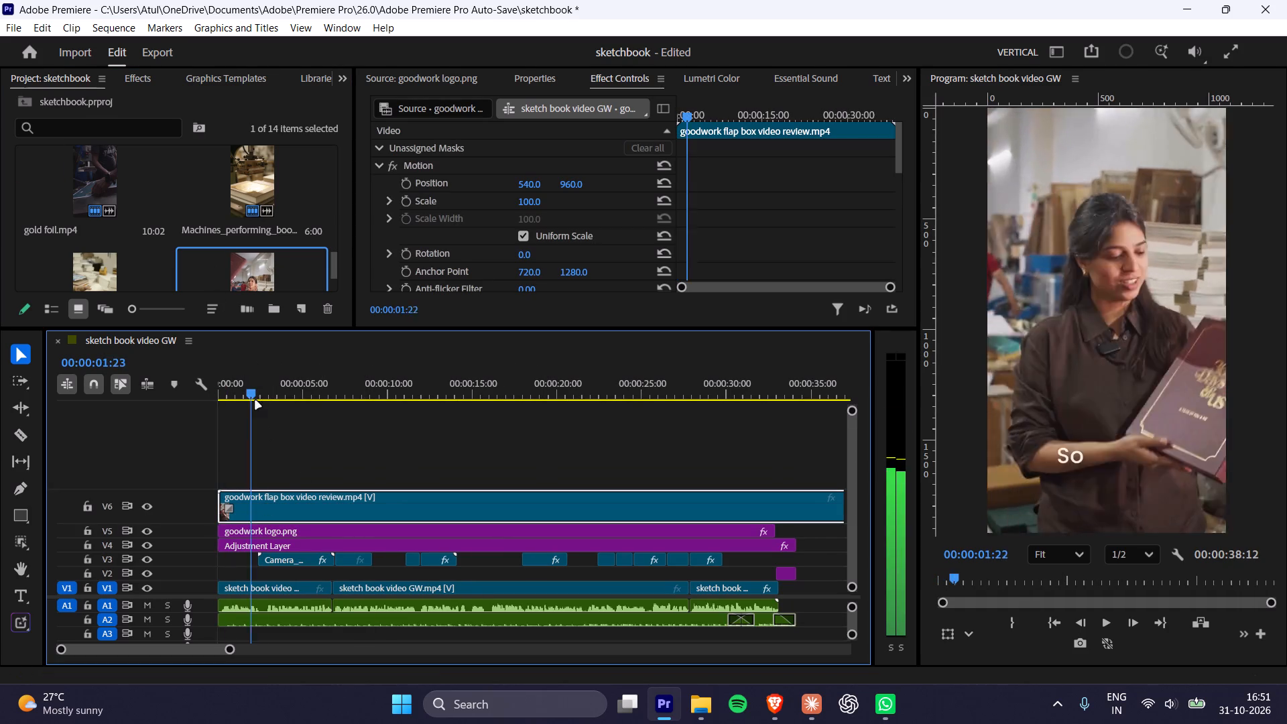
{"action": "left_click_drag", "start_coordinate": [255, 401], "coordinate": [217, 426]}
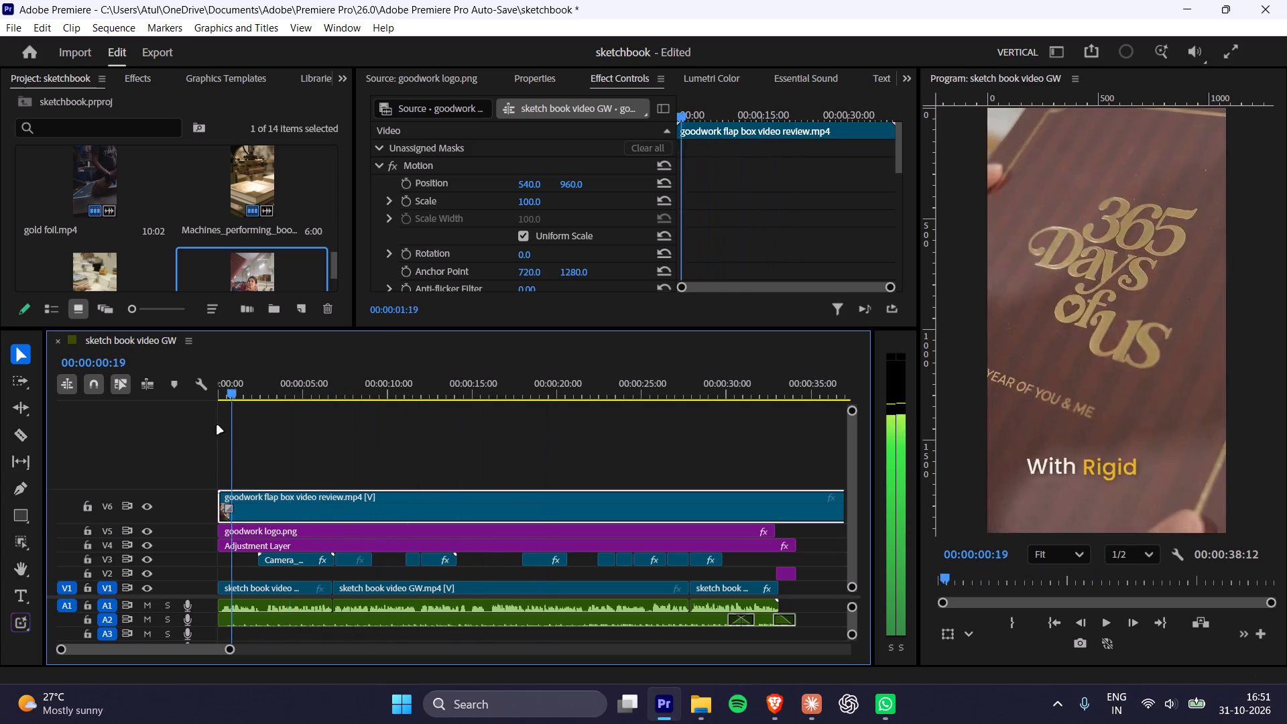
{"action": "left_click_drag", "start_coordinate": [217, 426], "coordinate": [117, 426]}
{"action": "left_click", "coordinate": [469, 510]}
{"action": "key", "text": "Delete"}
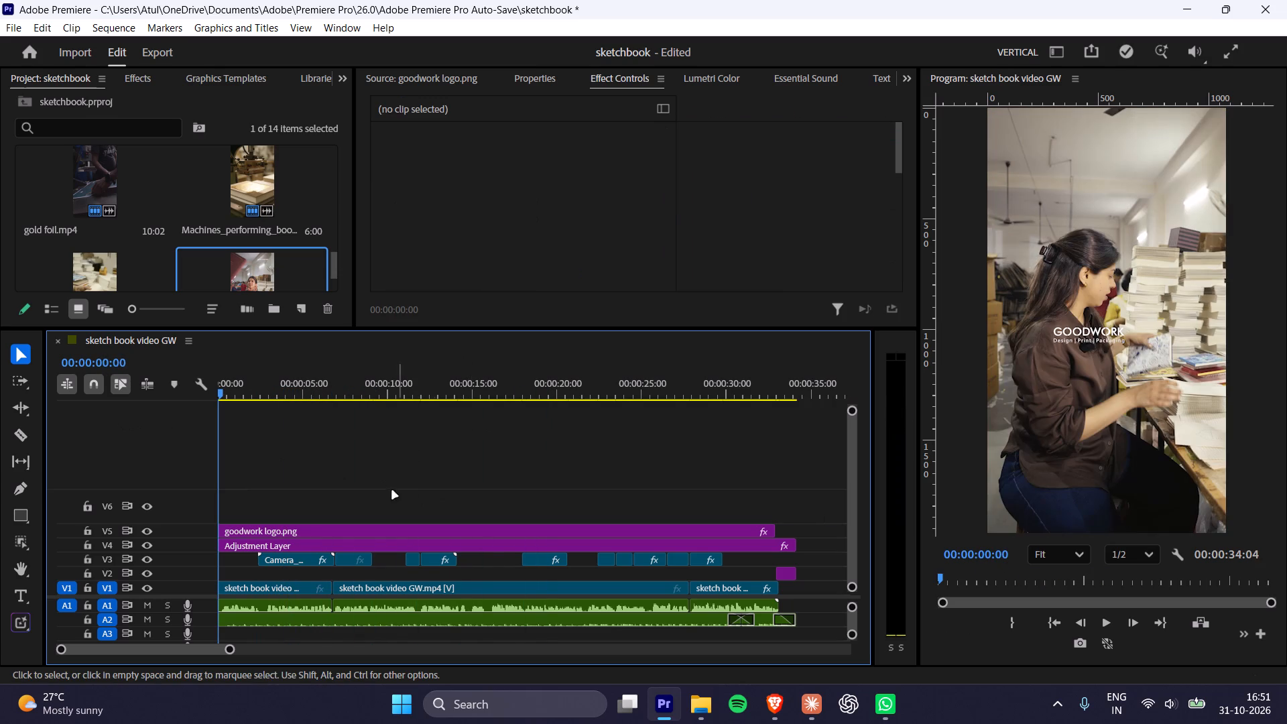
Switch to File Explorer and look through the atul and Desktop folders for an earlier GOODWORK video that carries the logo.
{"action": "key", "text": "alt+Tab"}
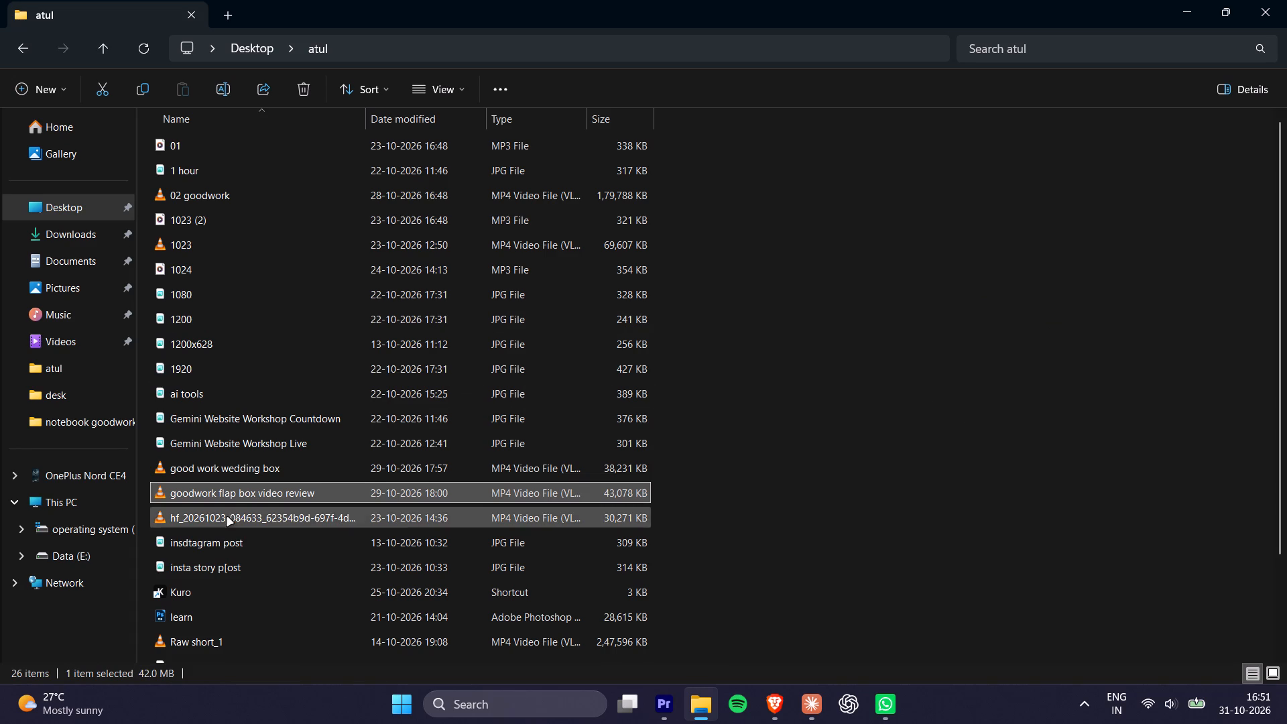
{"action": "scroll", "coordinate": [368, 349], "scroll_direction": "up", "scroll_amount": 20, "text": "ctrl"}
{"action": "scroll", "coordinate": [368, 349], "scroll_direction": "up", "scroll_amount": 7, "text": "ctrl"}
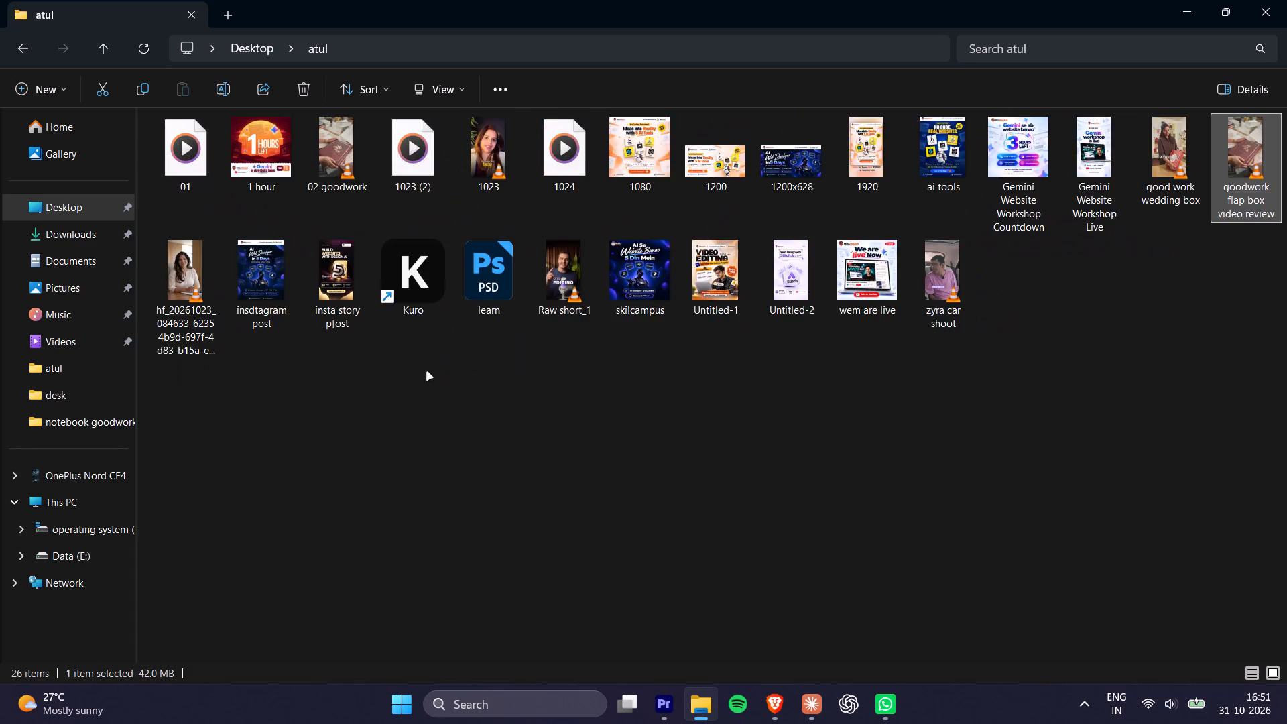
{"action": "scroll", "coordinate": [427, 372], "scroll_direction": "up", "scroll_amount": 2, "text": "ctrl"}
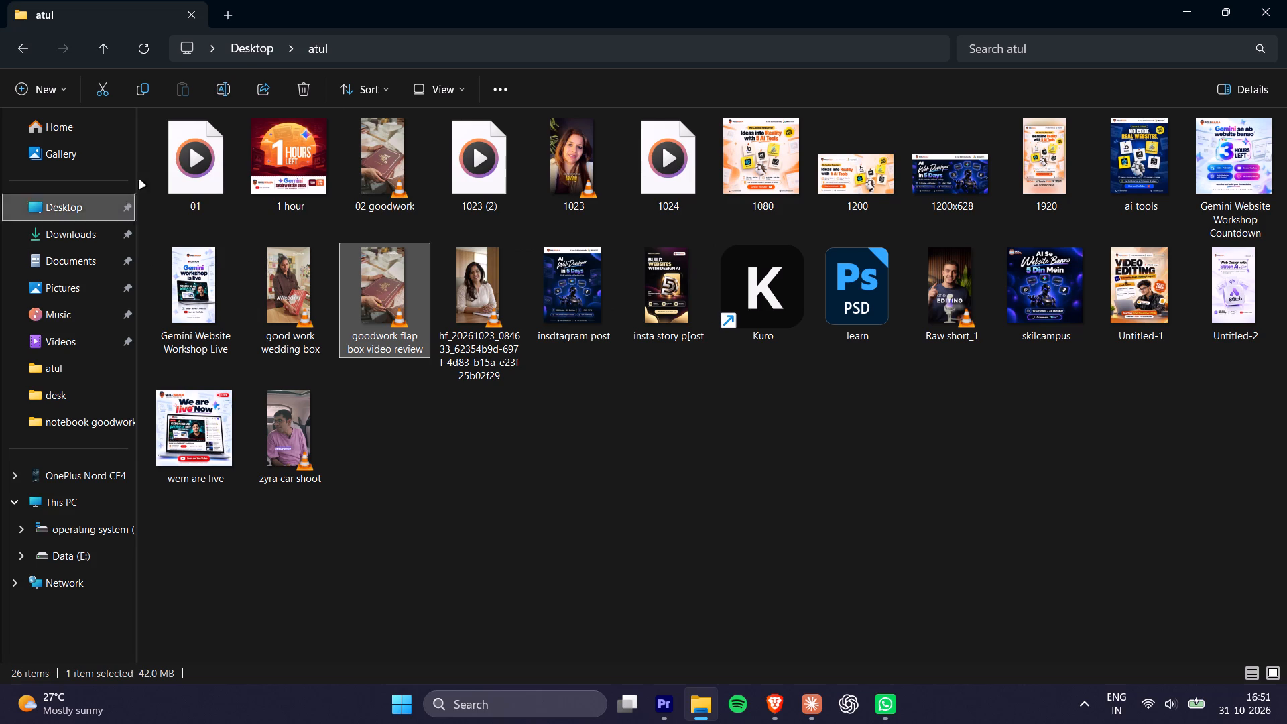
{"action": "left_click", "coordinate": [257, 48]}
{"action": "double_click", "coordinate": [374, 156]}
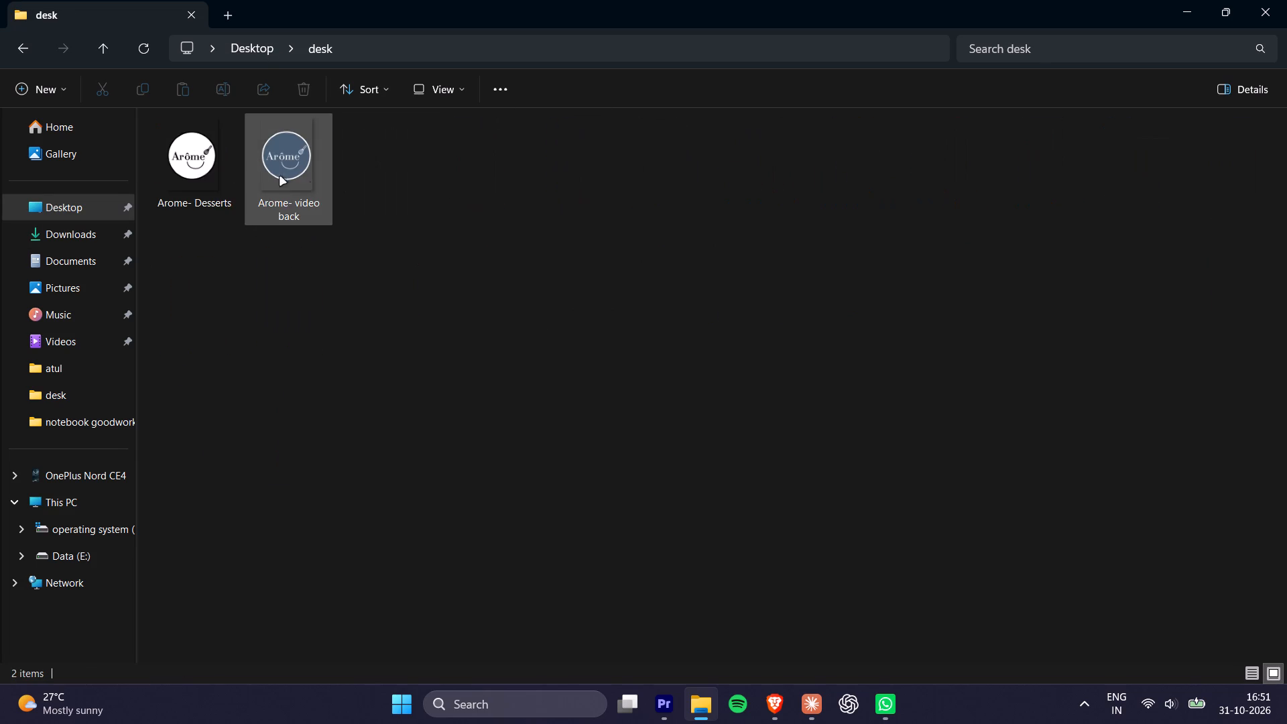
{"action": "left_click", "coordinate": [302, 184]}
{"action": "double_click", "coordinate": [286, 169]}
{"action": "left_click", "coordinate": [304, 182]}
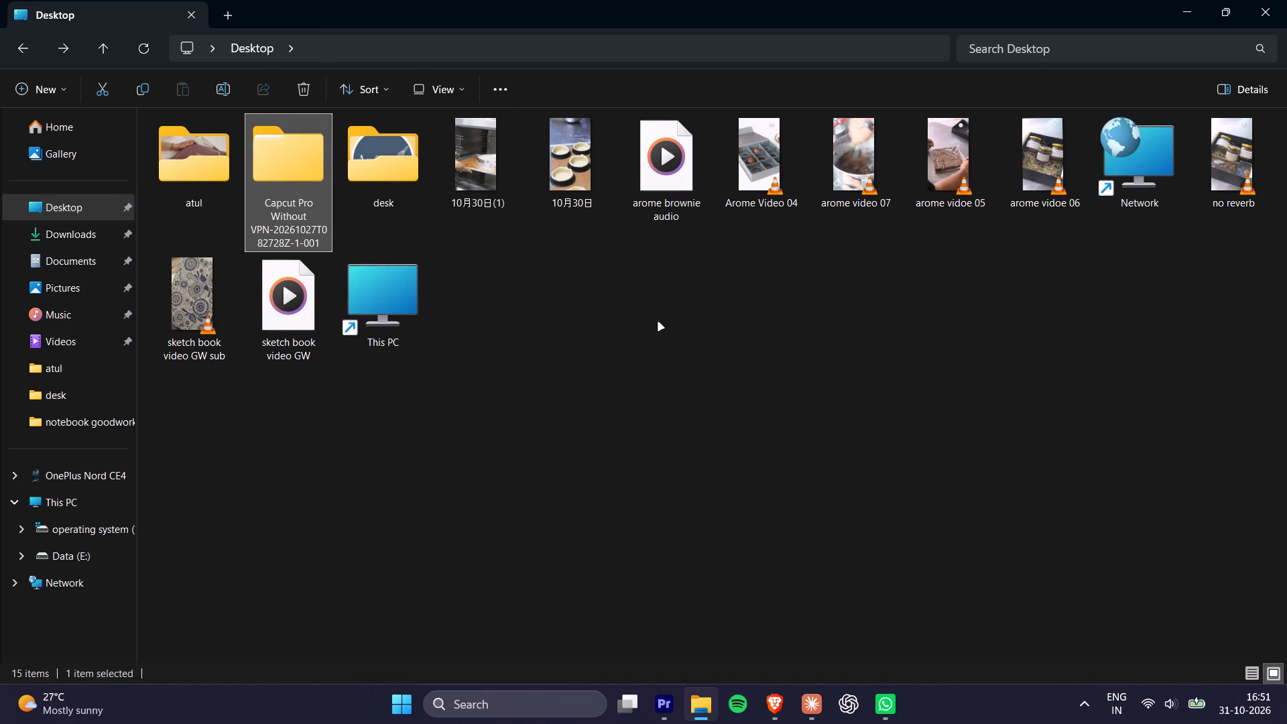
{"action": "left_click", "coordinate": [709, 281]}
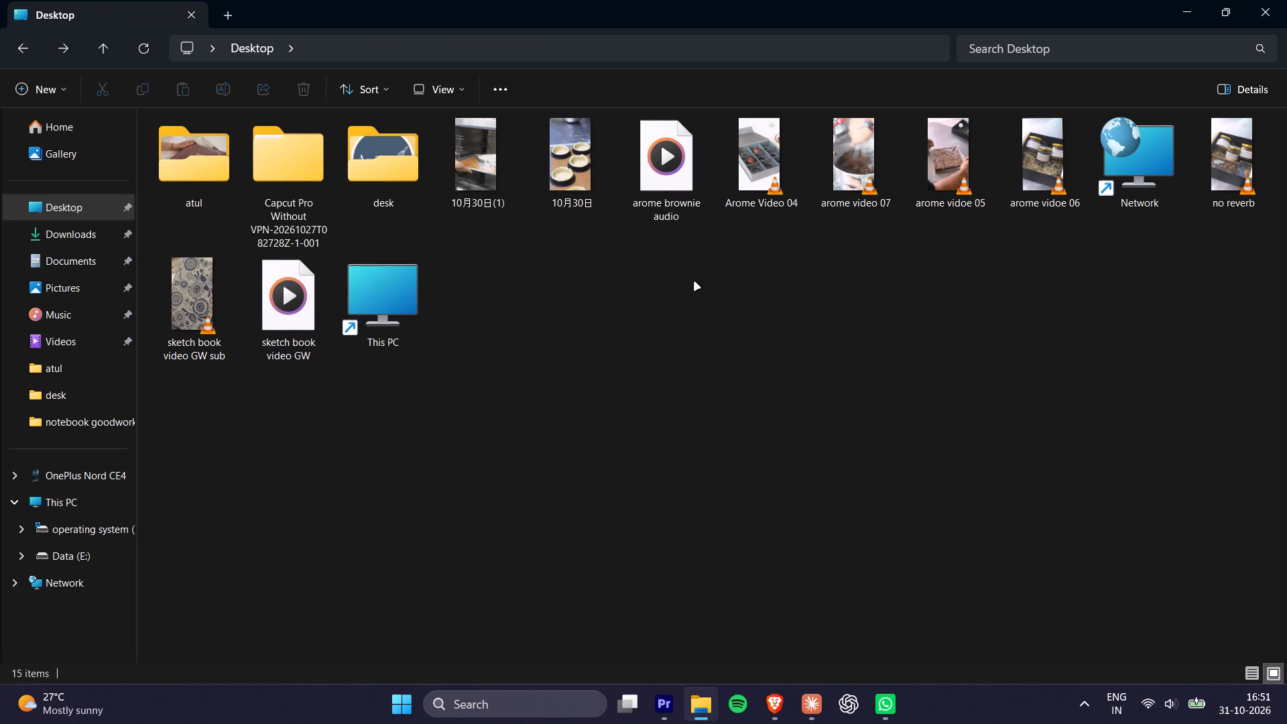
{"action": "left_click", "coordinate": [694, 282]}
{"action": "left_click", "coordinate": [52, 233]}
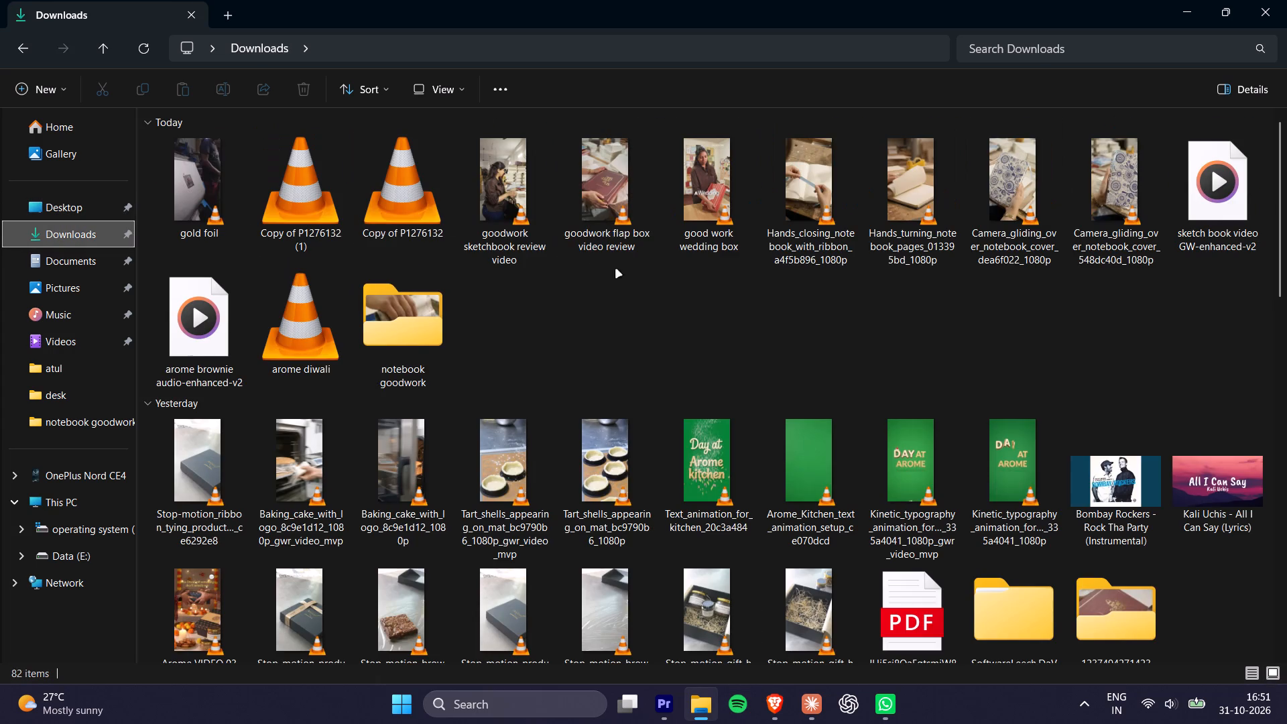
{"action": "scroll", "coordinate": [1235, 318], "scroll_direction": "down", "scroll_amount": 1}
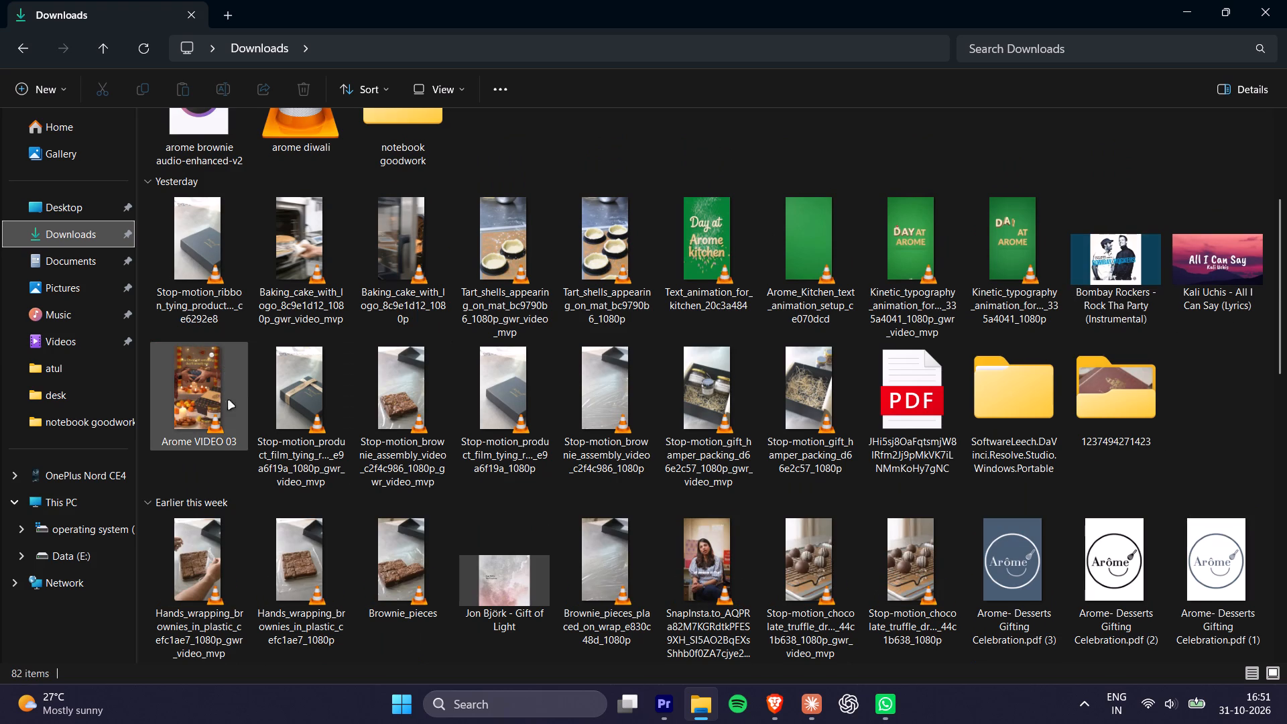
{"action": "scroll", "coordinate": [1031, 357], "scroll_direction": "down", "scroll_amount": 2}
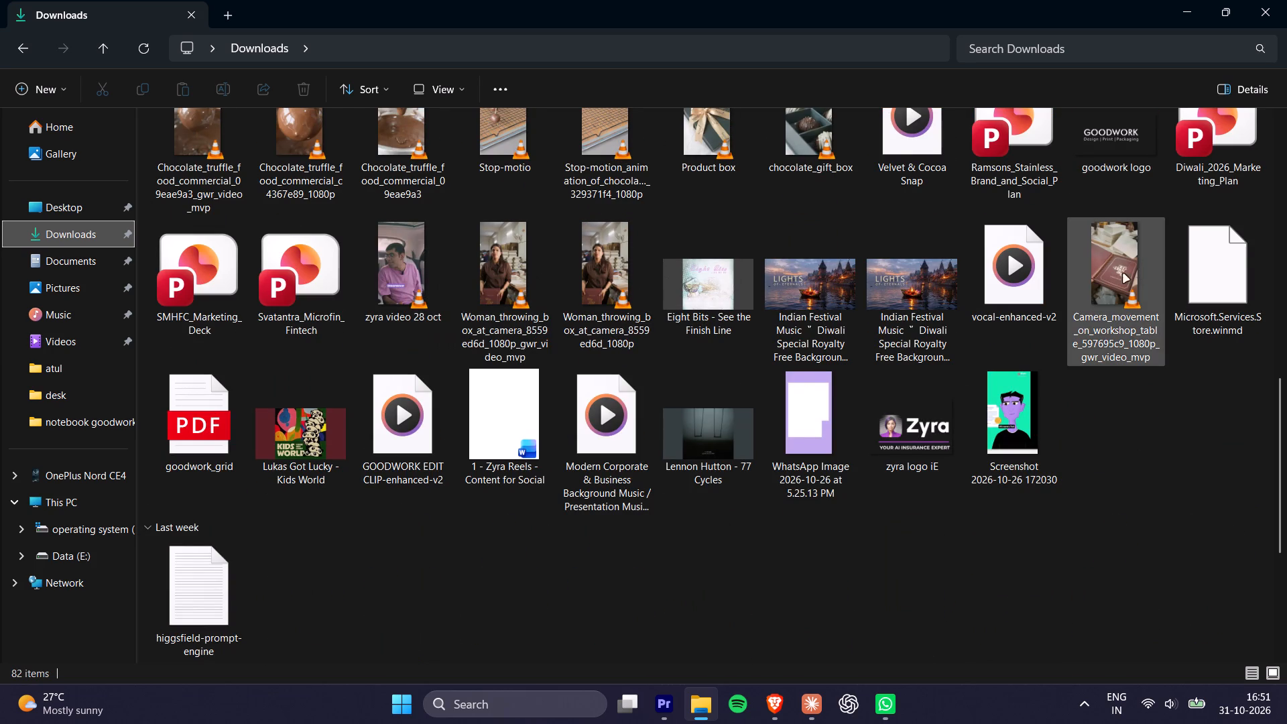
{"action": "scroll", "coordinate": [1135, 271], "scroll_direction": "up", "scroll_amount": 1}
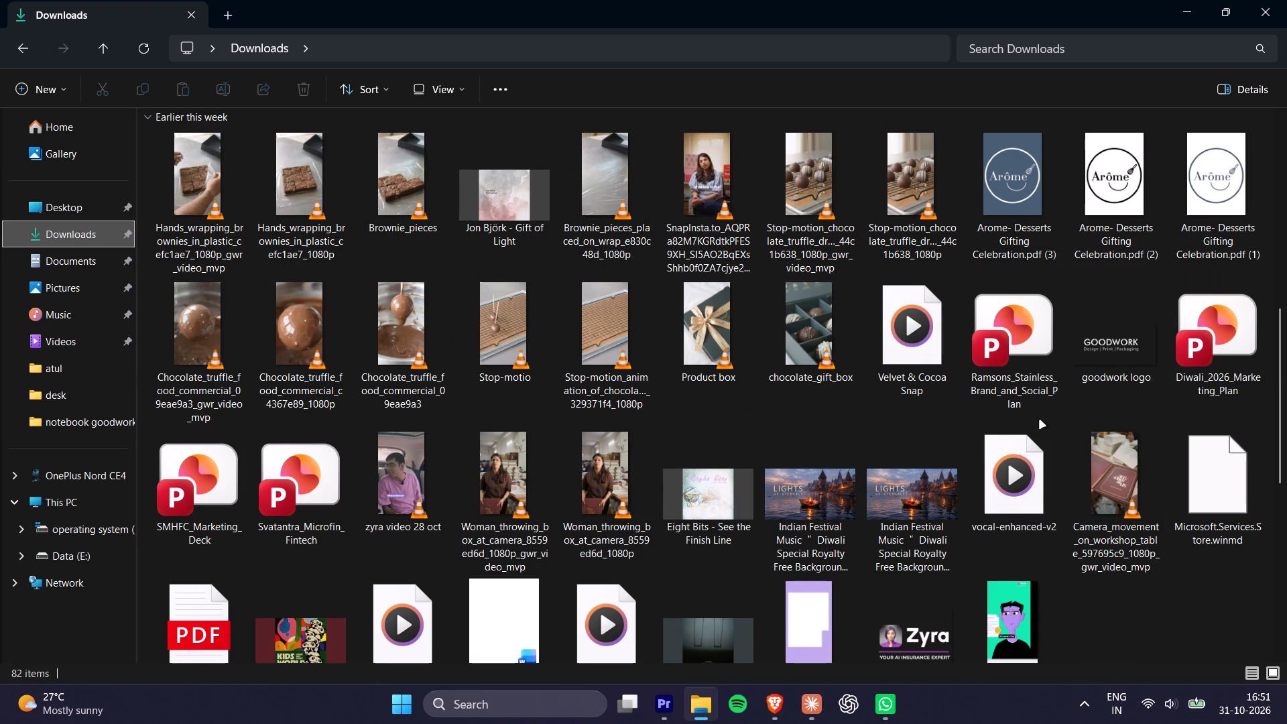
{"action": "scroll", "coordinate": [1117, 486], "scroll_direction": "up", "scroll_amount": 2}
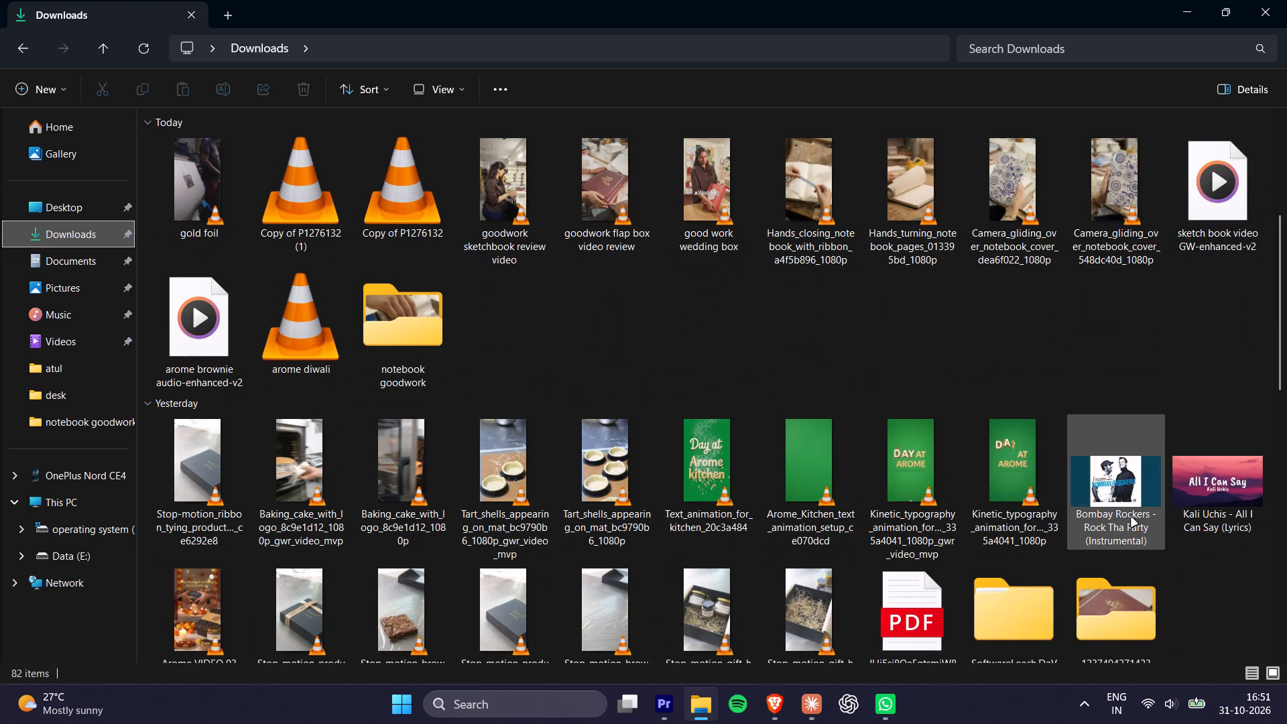
{"action": "scroll", "coordinate": [1131, 518], "scroll_direction": "down", "scroll_amount": 1}
{"action": "double_click", "coordinate": [1103, 420]}
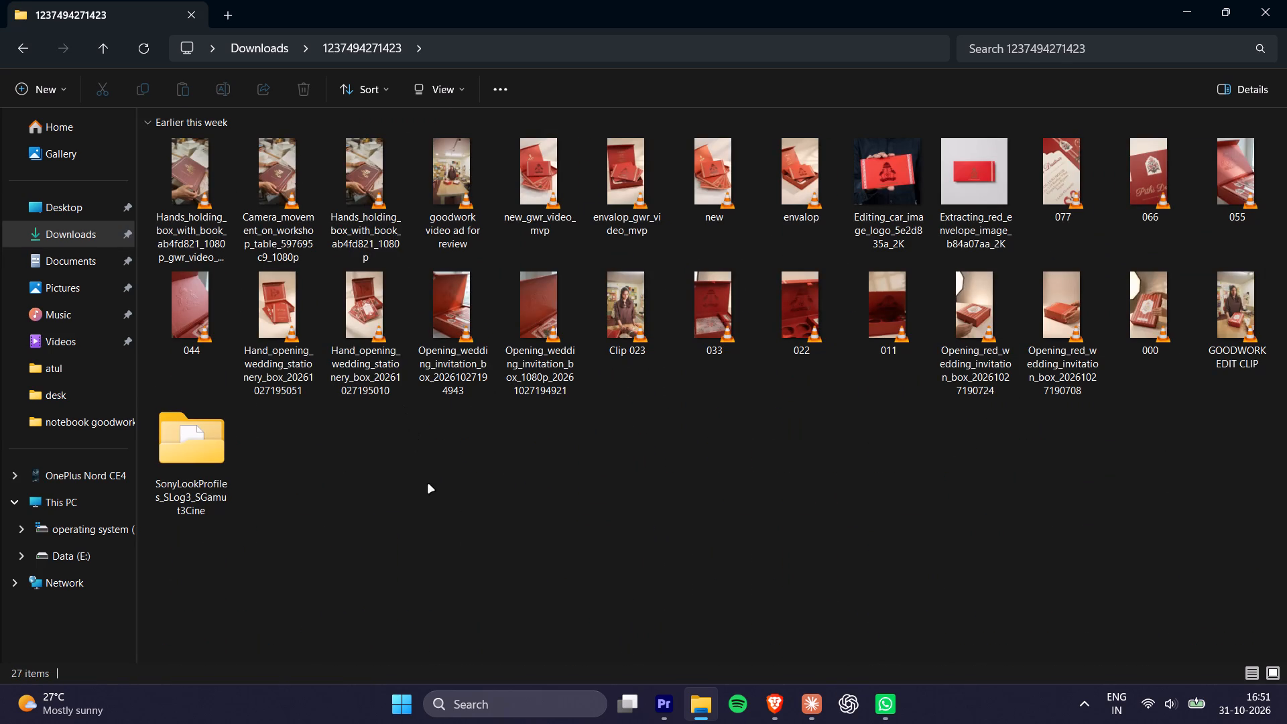
{"action": "left_click", "coordinate": [428, 486]}
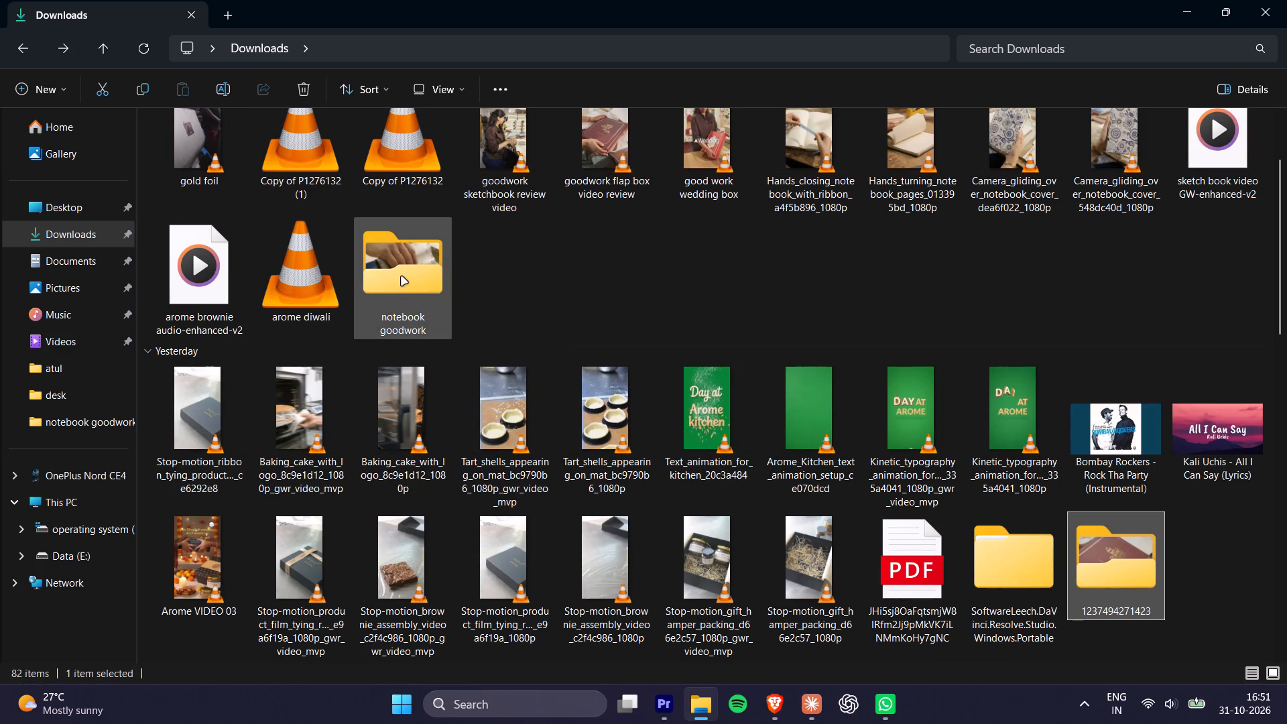
{"action": "scroll", "coordinate": [900, 468], "scroll_direction": "down", "scroll_amount": 1}
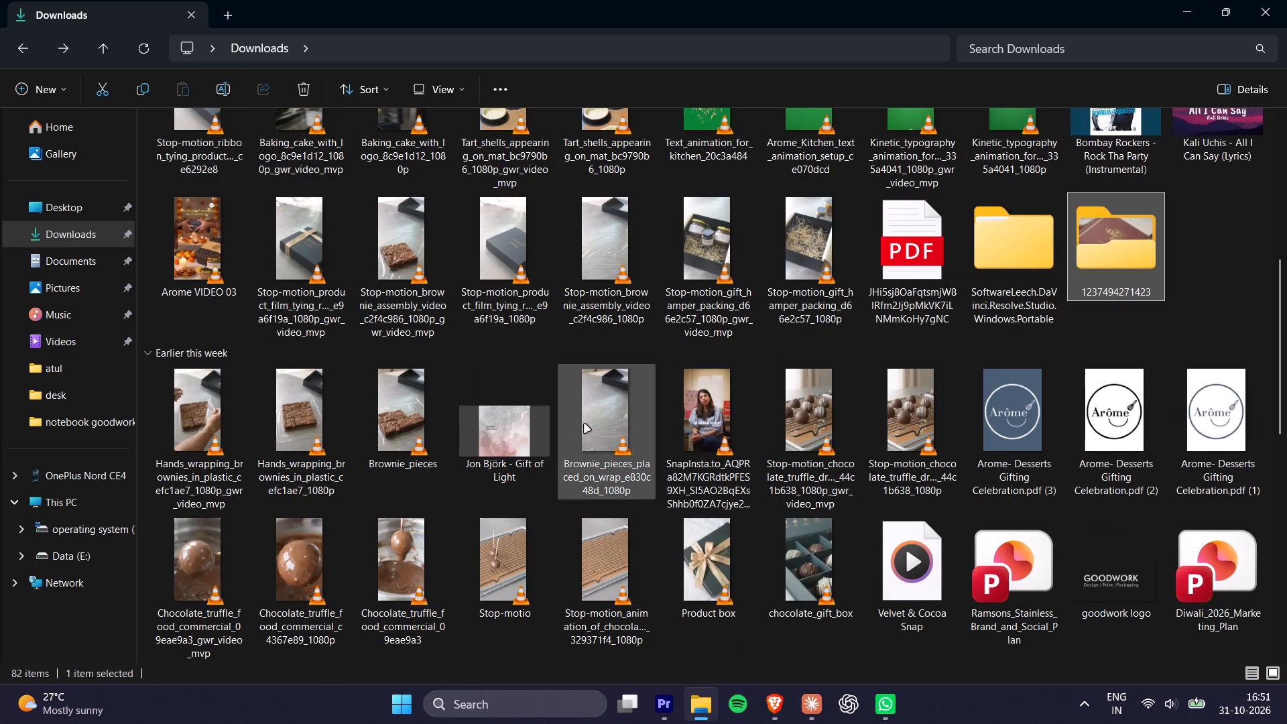
{"action": "double_click", "coordinate": [711, 419]}
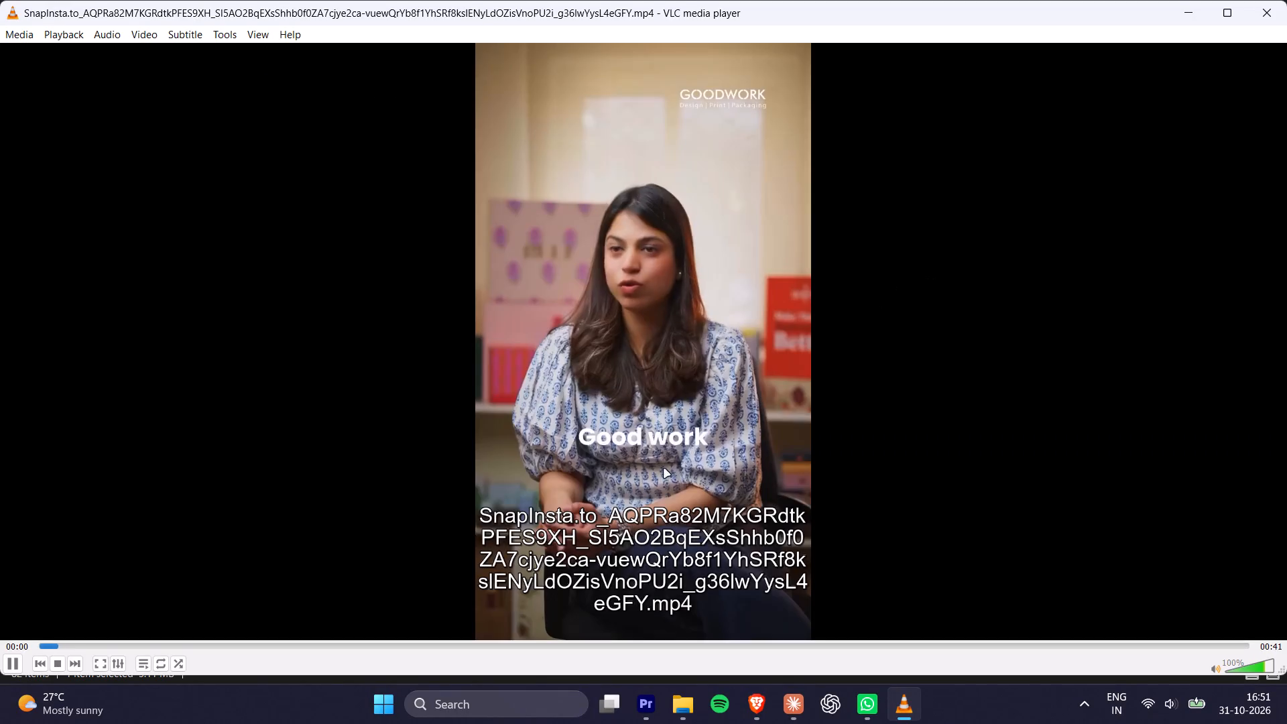
{"action": "left_click", "coordinate": [1265, 13]}
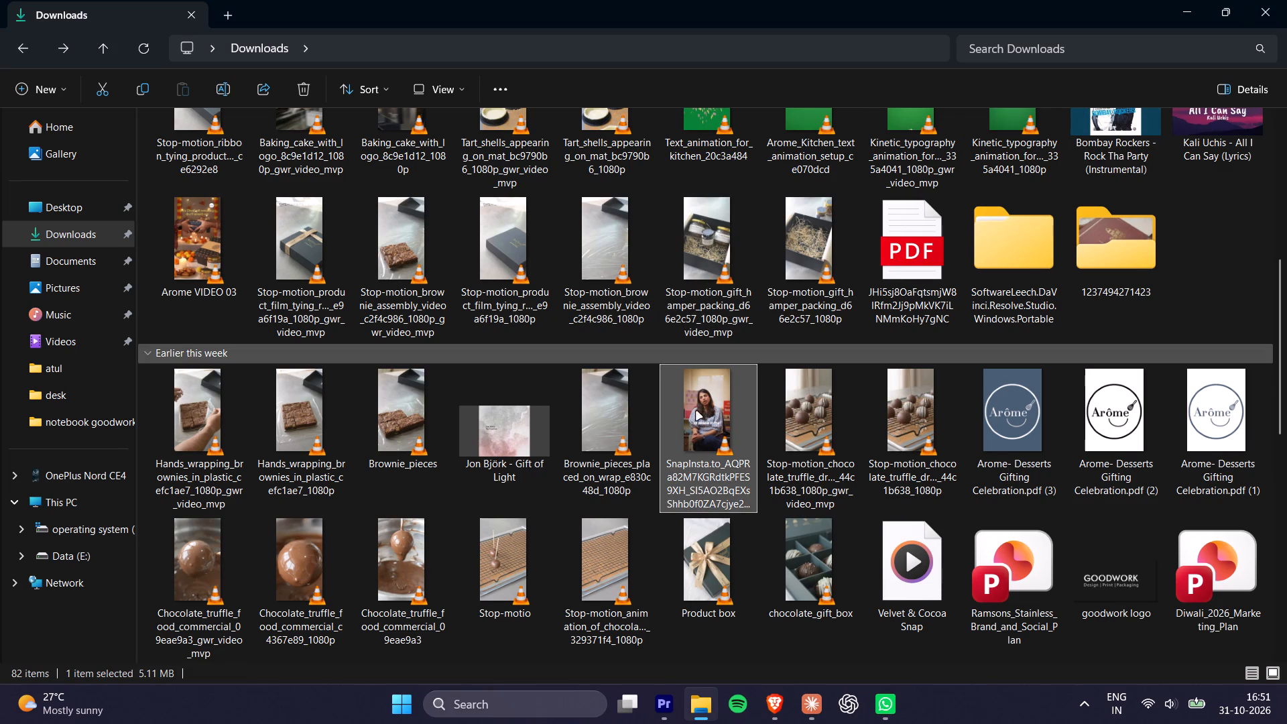
Bring the SnapInsta video from Downloads into Premiere and place it on V6 at the sequence start.
{"action": "left_click_drag", "start_coordinate": [696, 412], "coordinate": [120, 491]}
{"action": "key", "text": "alt+Tab"}
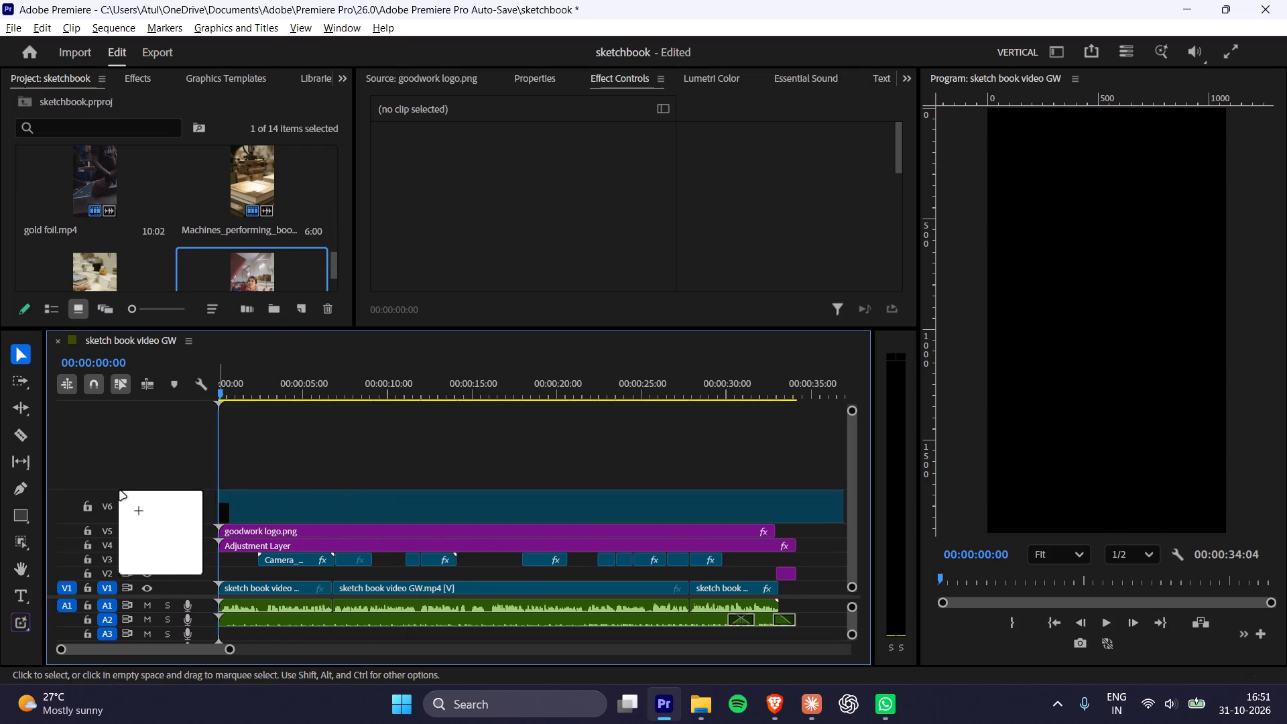
{"action": "left_click_drag", "start_coordinate": [120, 491], "coordinate": [121, 495]}
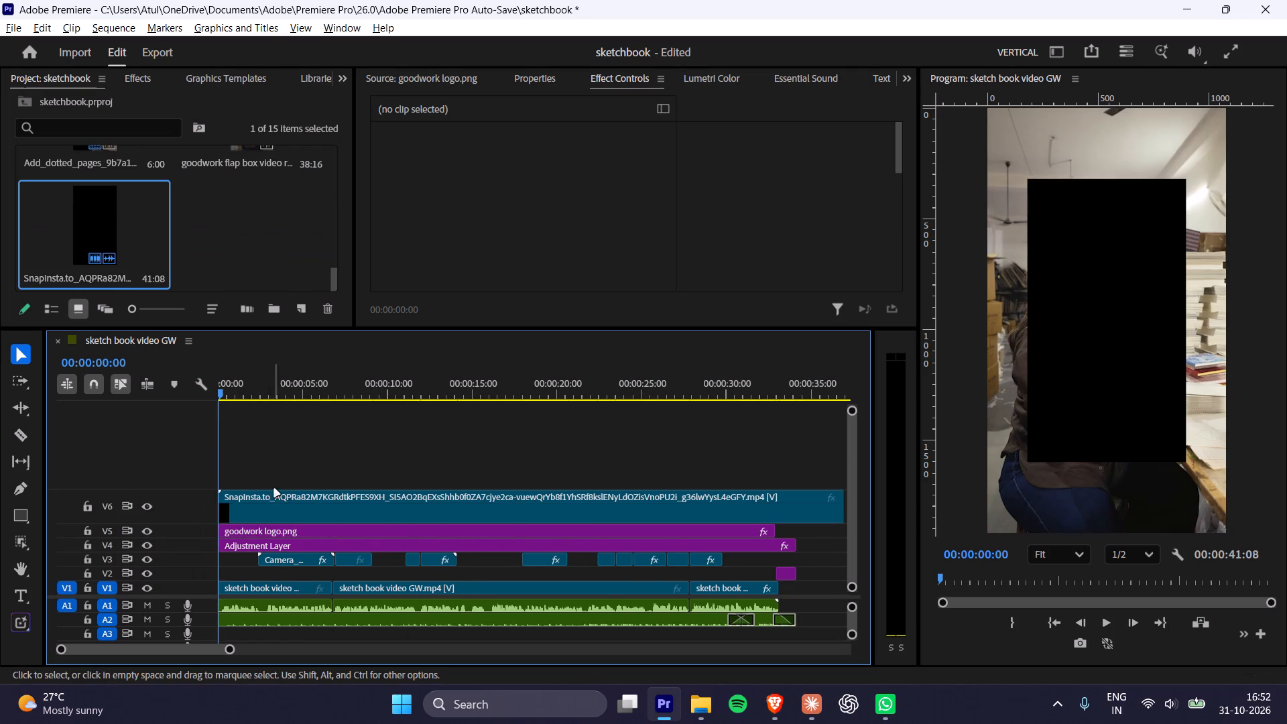
With the playhead at 00:00:11:16, scale the SnapInsta reference clip on V6 to fill the frame.
{"action": "left_click", "coordinate": [359, 505]}
{"action": "left_click_drag", "start_coordinate": [325, 399], "coordinate": [402, 404]}
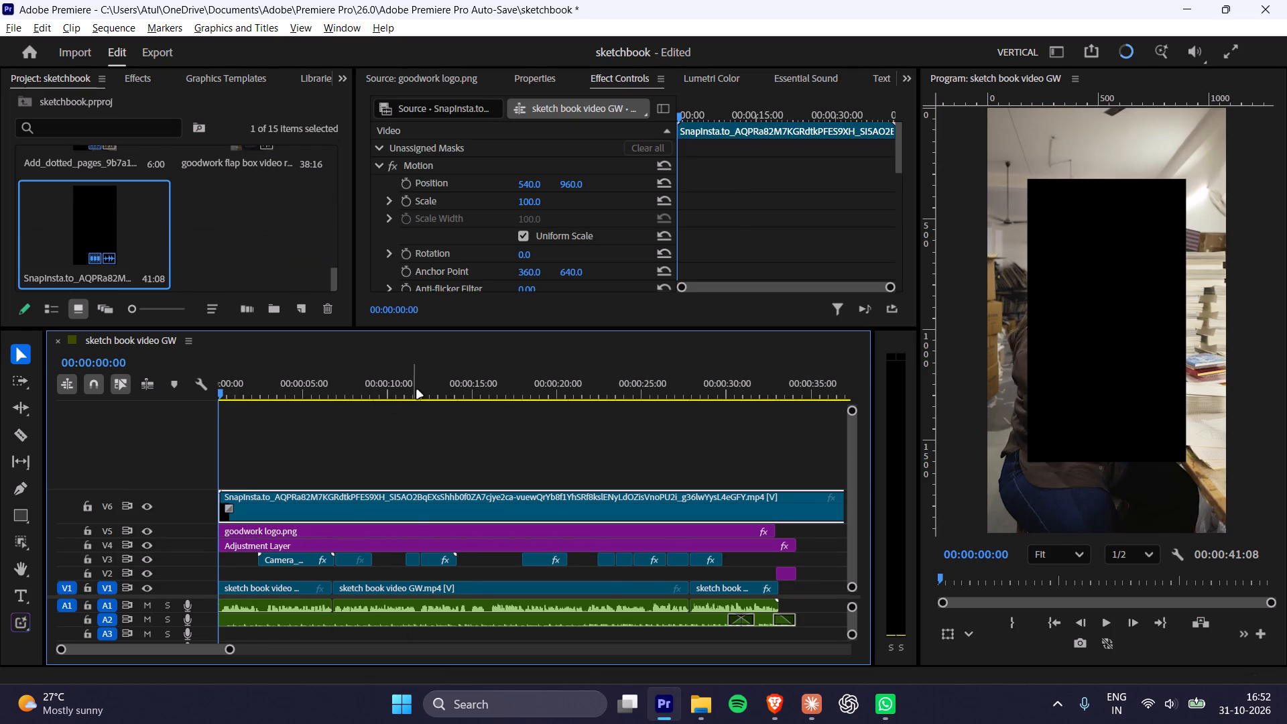
{"action": "left_click", "coordinate": [418, 383]}
{"action": "left_click", "coordinate": [515, 509]}
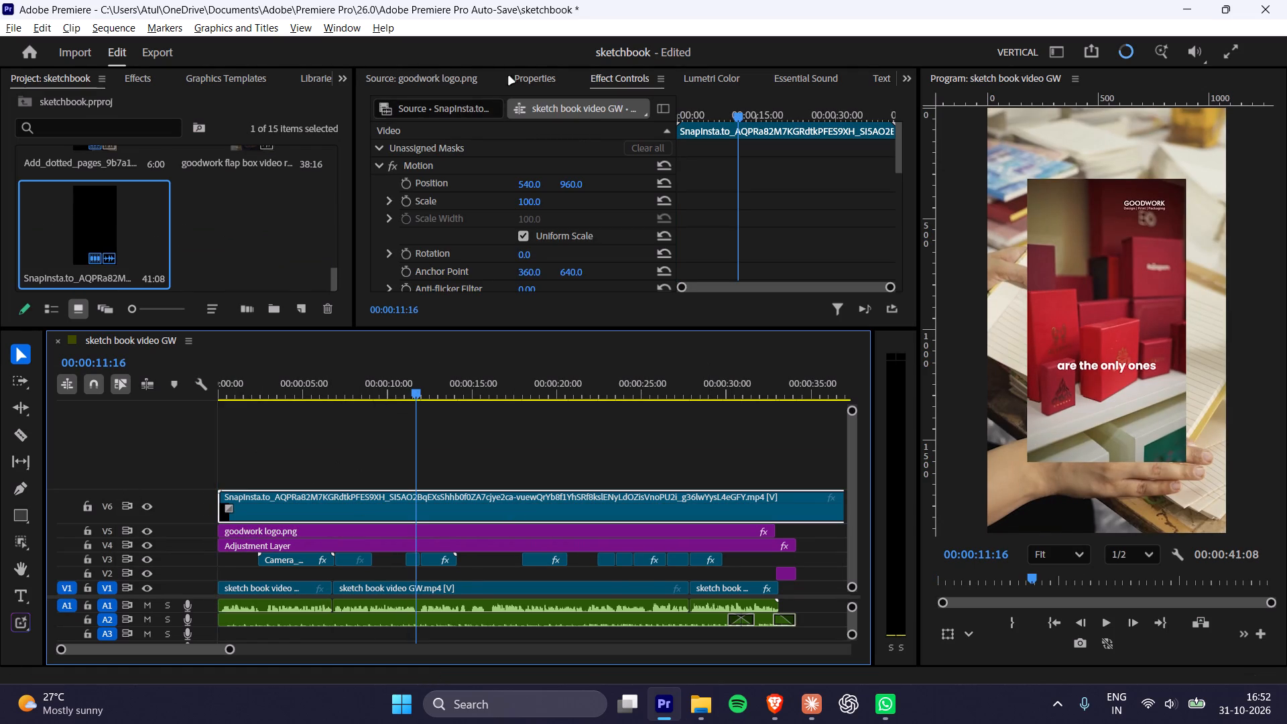
{"action": "left_click", "coordinate": [540, 84]}
{"action": "left_click", "coordinate": [448, 170]}
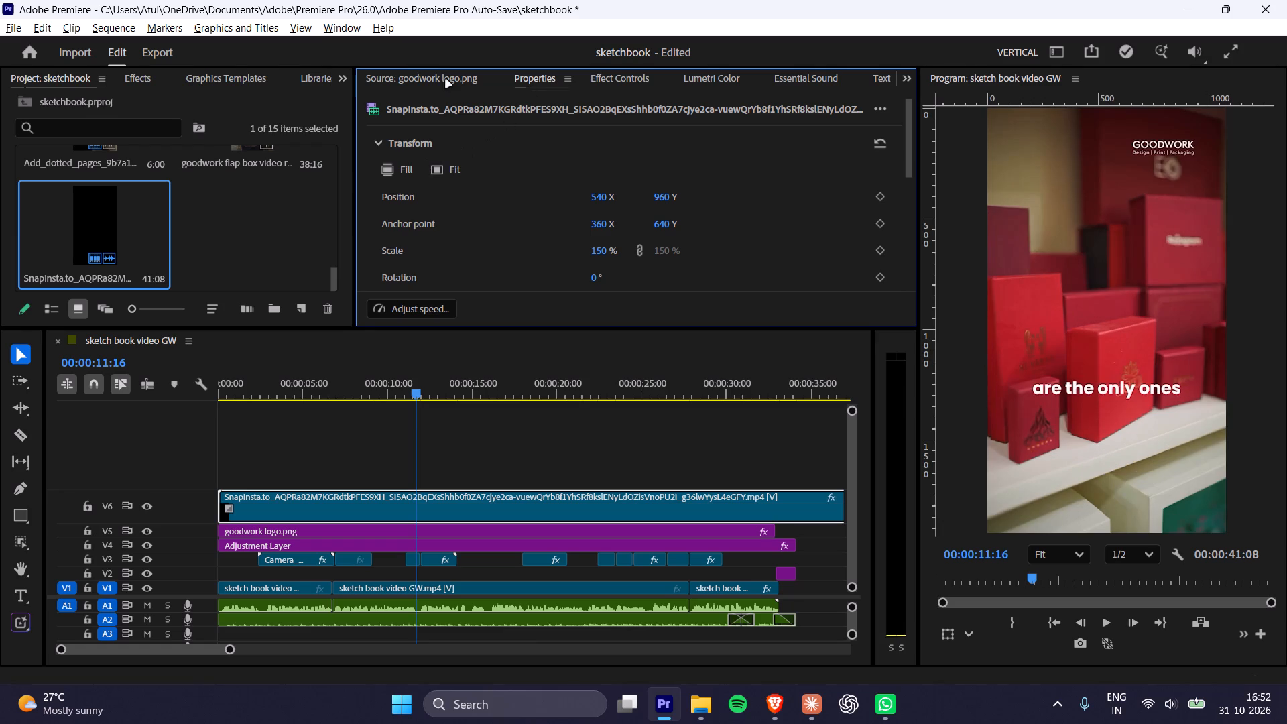
Move goodwork logo.png from V5 to a new V7 track above the reference clip, keeping its start at the sequence beginning.
{"action": "left_click", "coordinate": [619, 74]}
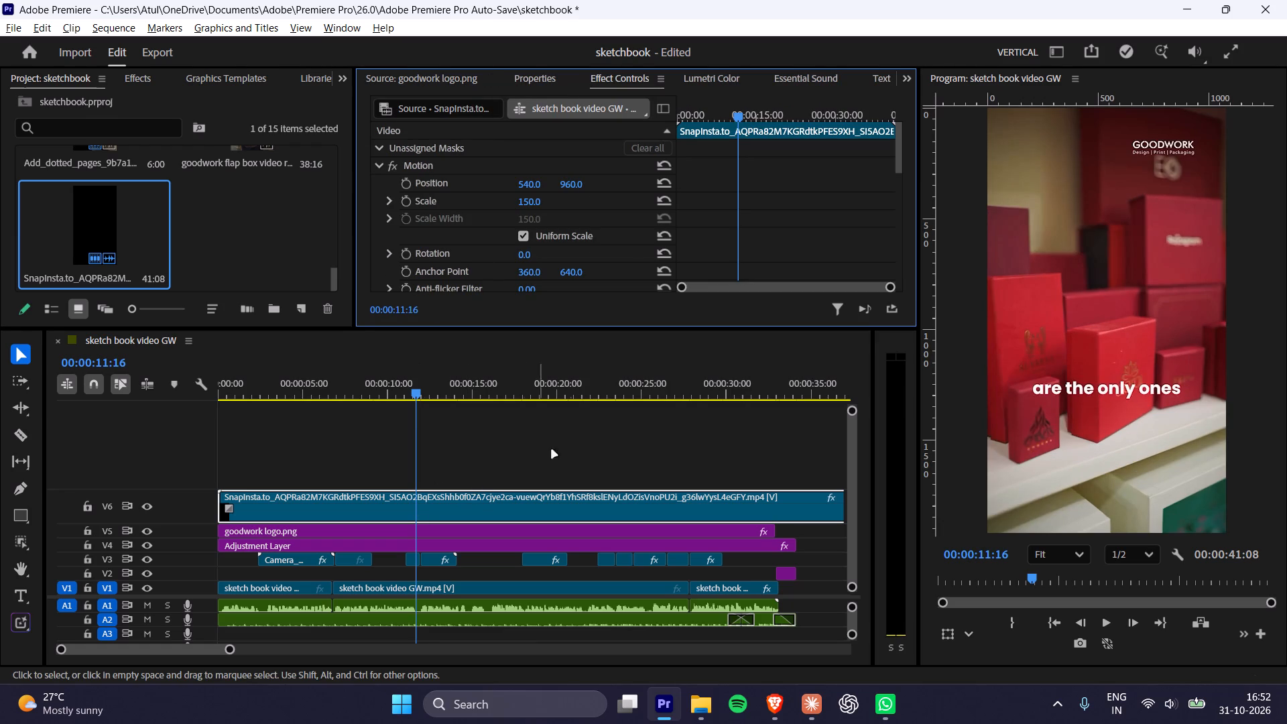
{"action": "left_click", "coordinate": [316, 530]}
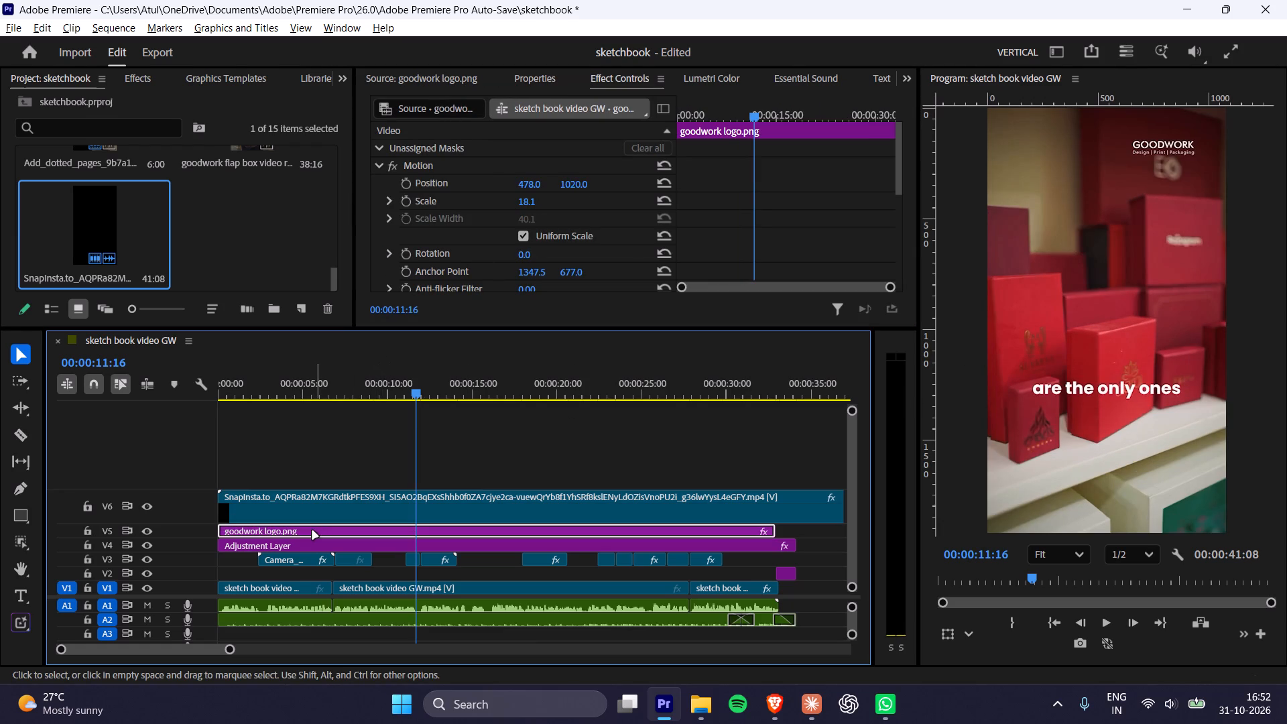
{"action": "left_click_drag", "start_coordinate": [312, 531], "coordinate": [299, 470]}
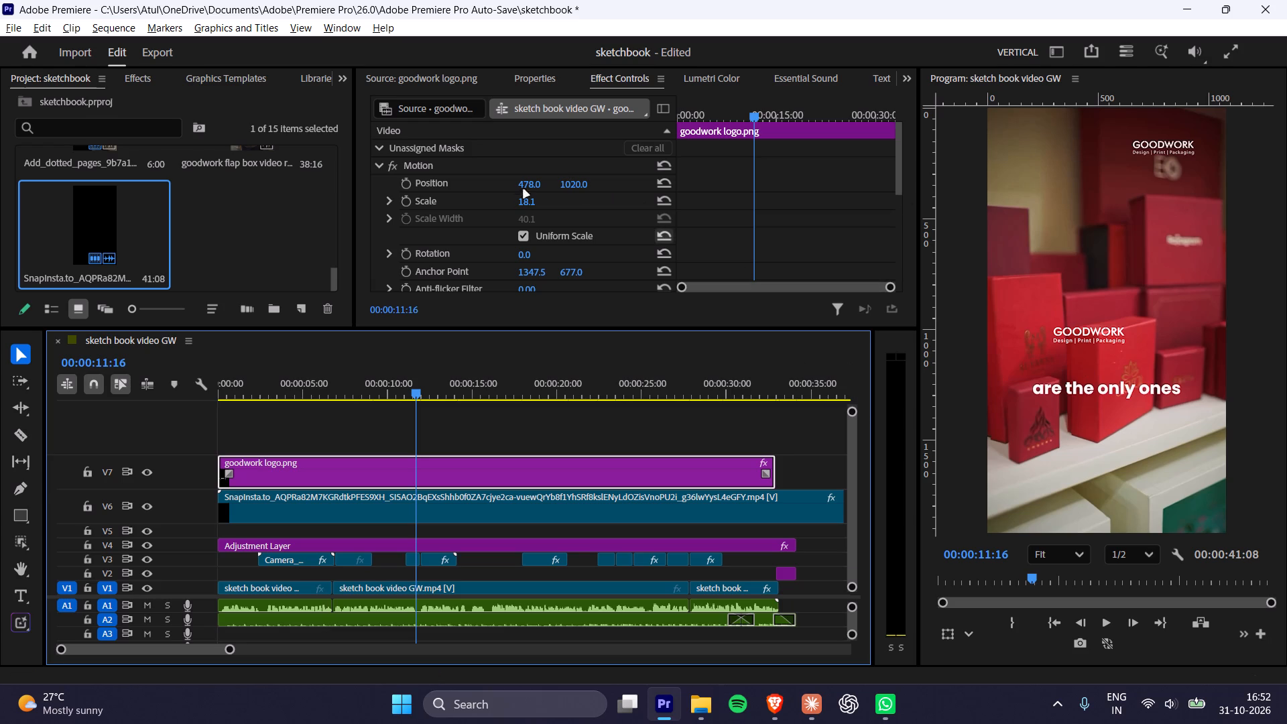
Match goodwork logo.png on V7 to the reference video's logo by setting its position to 813, 171 and its scale to 15.2.
{"action": "left_click_drag", "start_coordinate": [524, 182], "coordinate": [782, 206]}
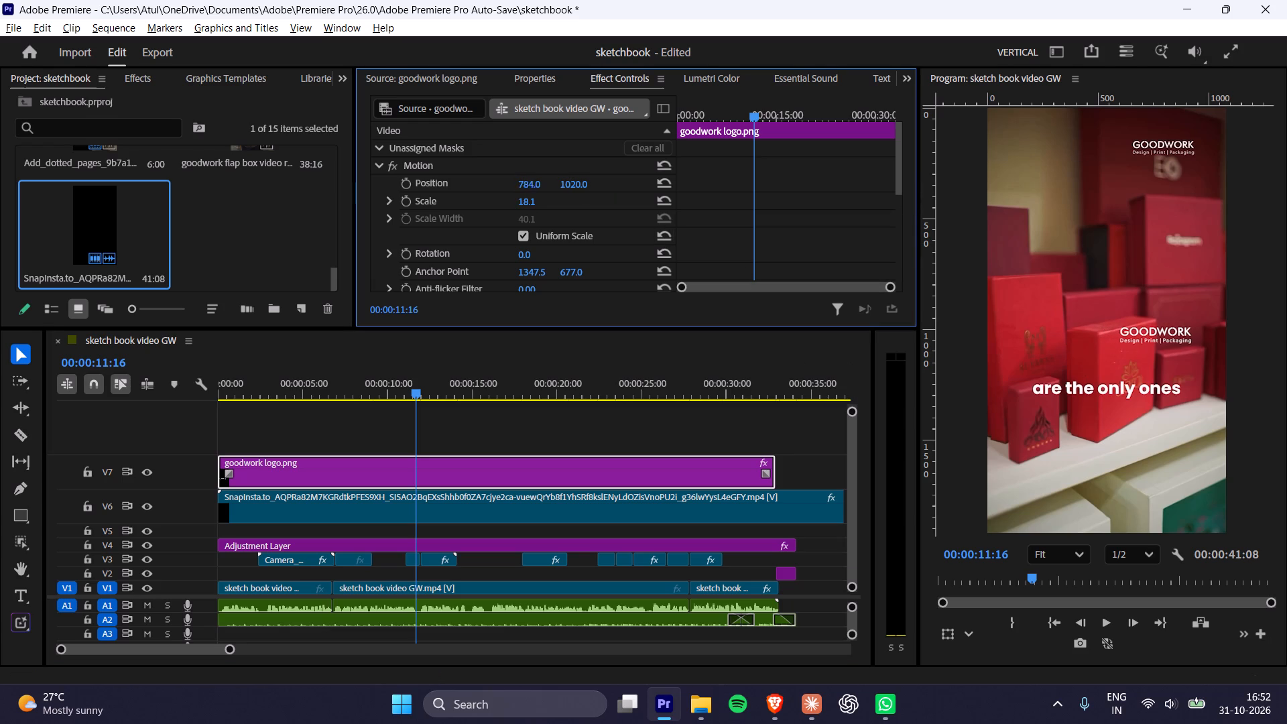
{"action": "left_click_drag", "start_coordinate": [782, 206], "coordinate": [784, 216]}
{"action": "left_click_drag", "start_coordinate": [576, 184], "coordinate": [392, 210]}
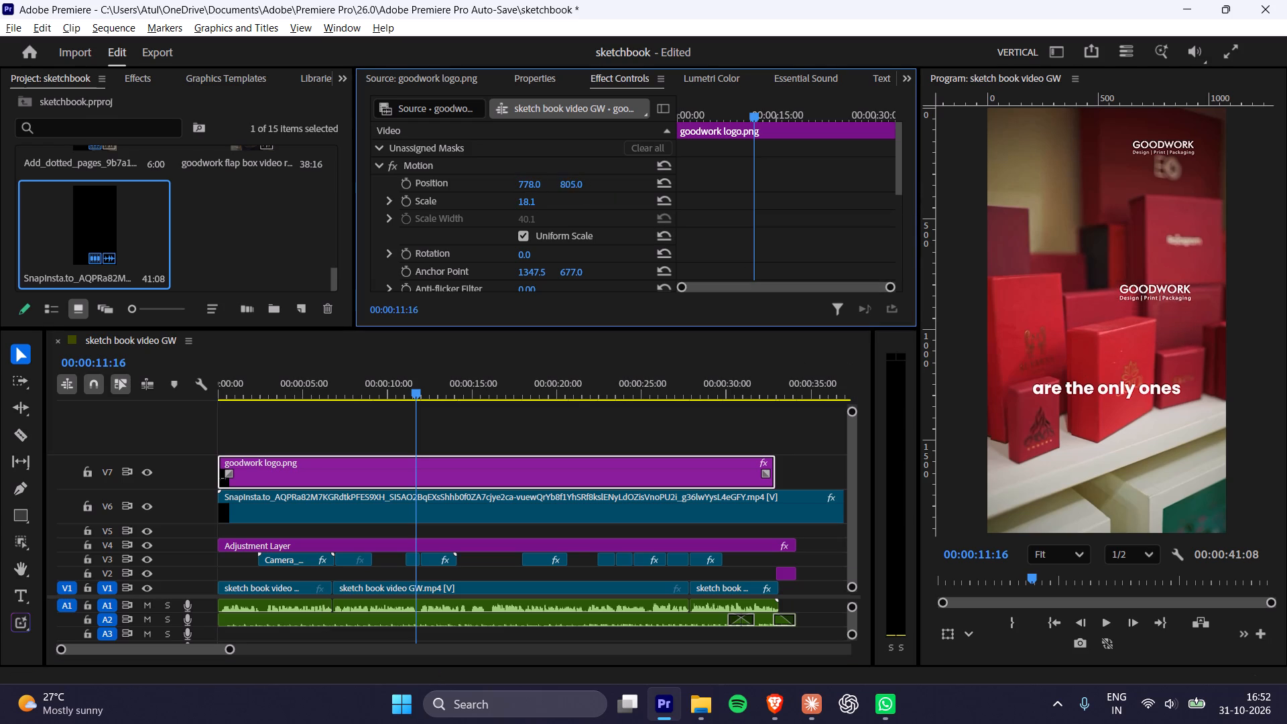
{"action": "left_click_drag", "start_coordinate": [392, 210], "coordinate": [444, 228]}
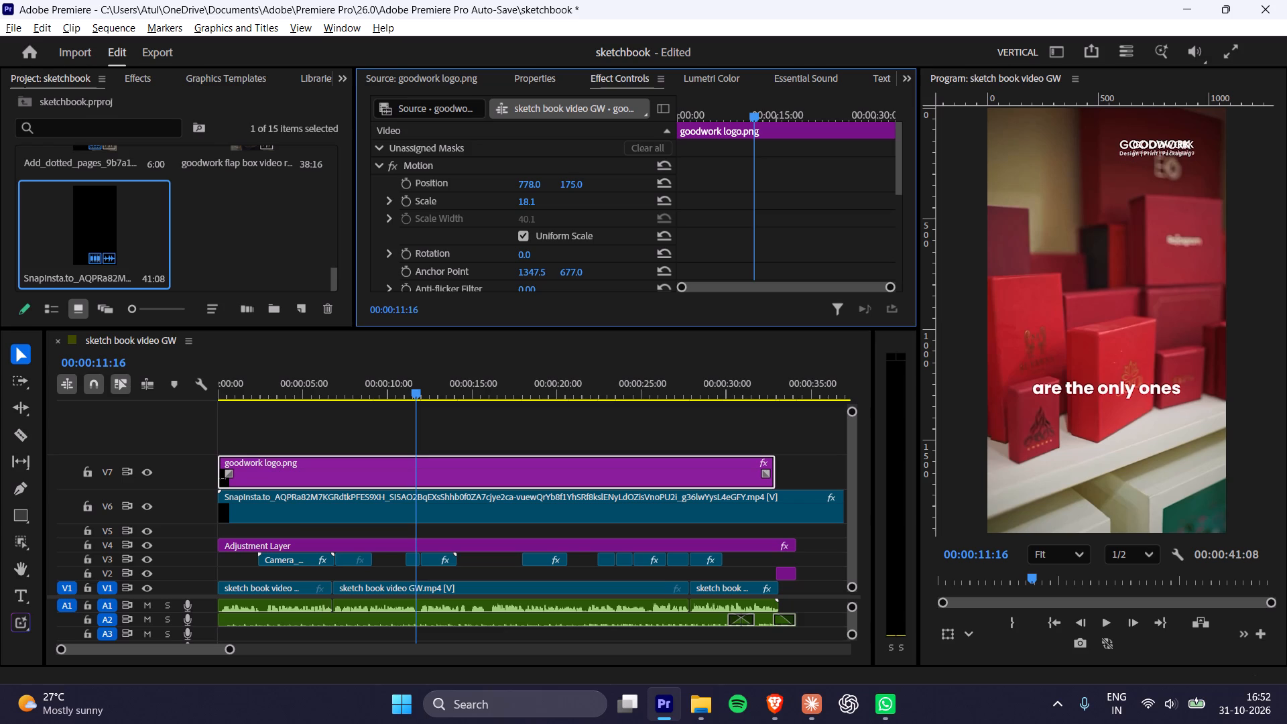
{"action": "left_click_drag", "start_coordinate": [444, 228], "coordinate": [441, 228]}
{"action": "left_click_drag", "start_coordinate": [528, 180], "coordinate": [548, 184]}
{"action": "left_click", "coordinate": [530, 201]}
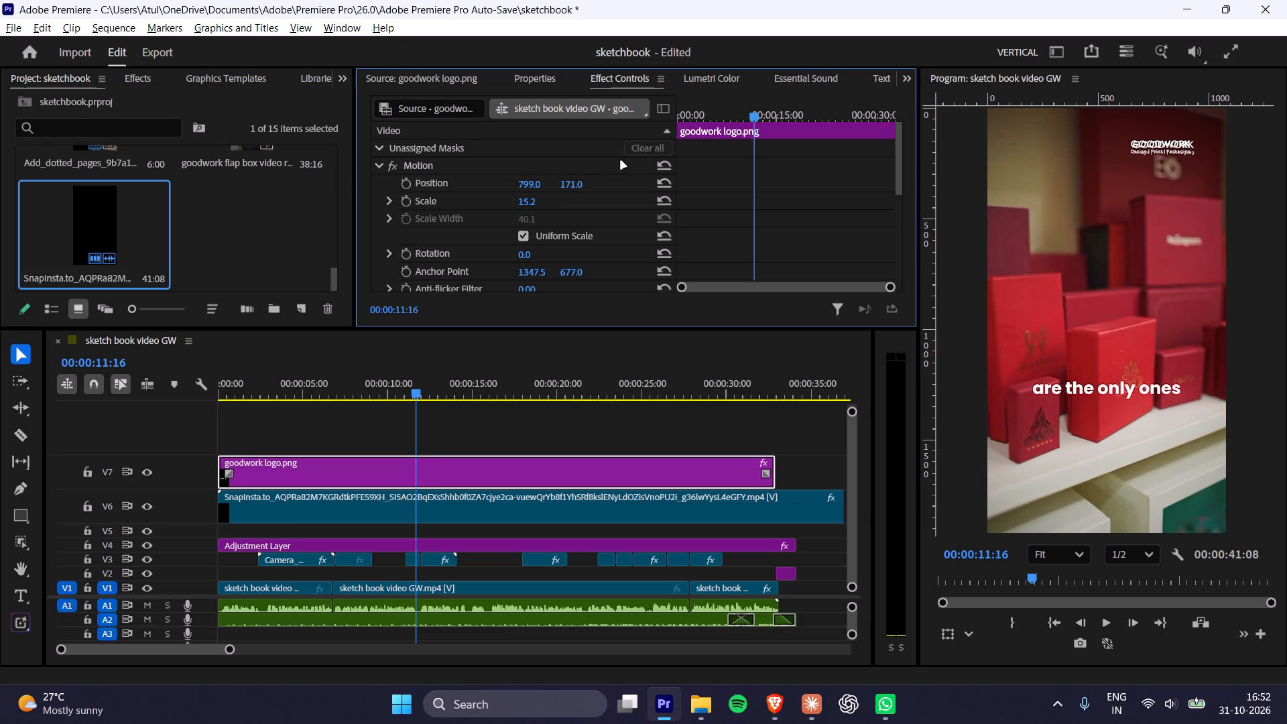
{"action": "left_click_drag", "start_coordinate": [529, 182], "coordinate": [546, 189]}
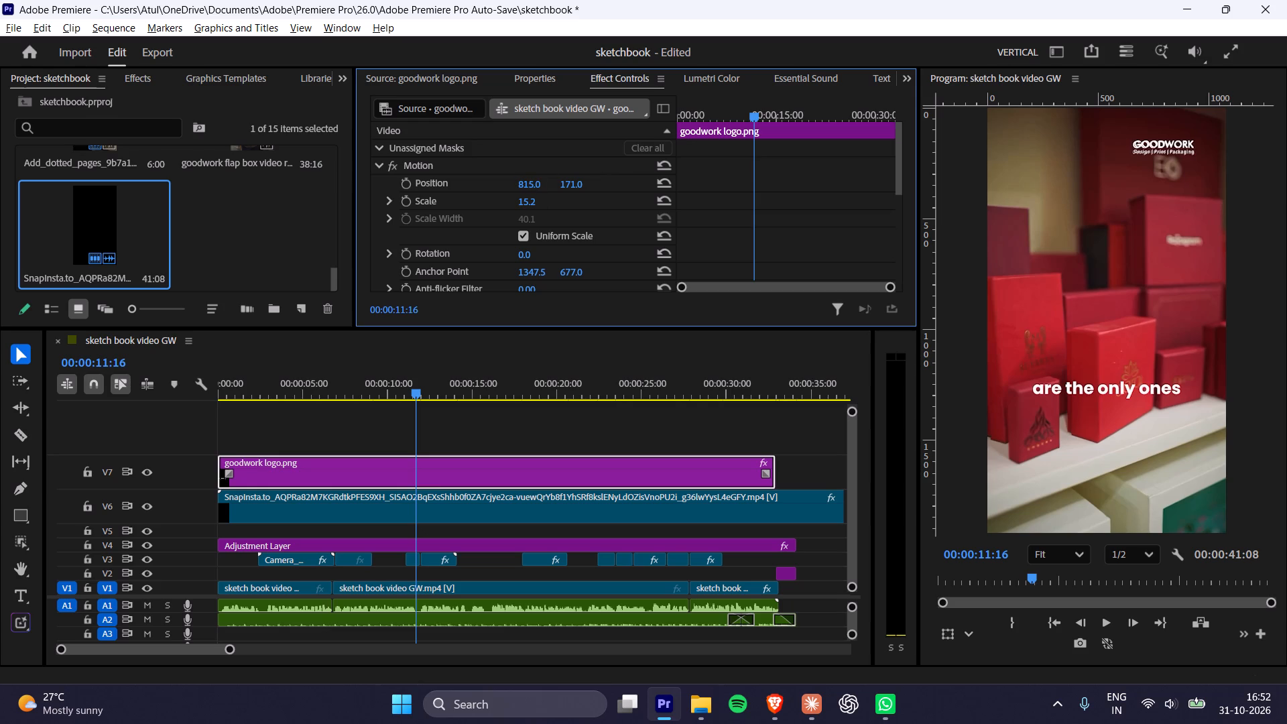
{"action": "left_click_drag", "start_coordinate": [546, 189], "coordinate": [545, 190]}
{"action": "left_click", "coordinate": [574, 187]}
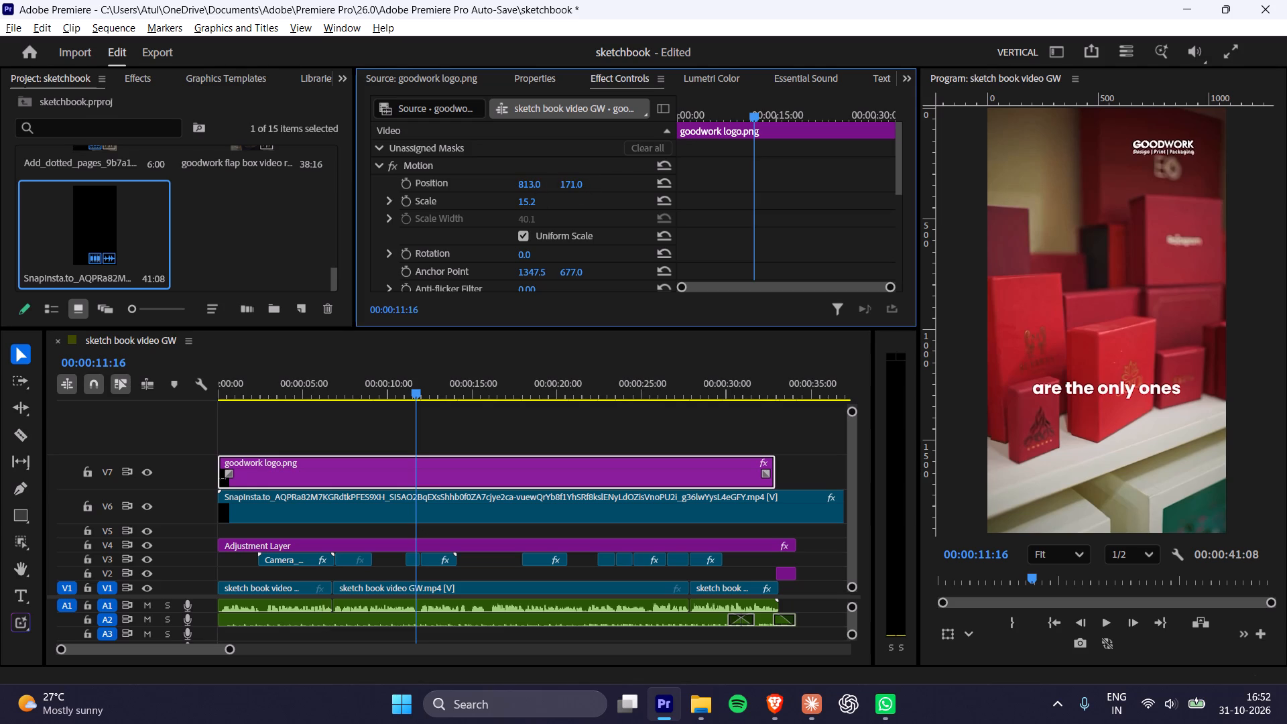
Delete the SnapInsta reference clip from V6 and move goodwork logo.png back down to V5 at the sequence start.
{"action": "left_click", "coordinate": [564, 498]}
{"action": "key", "text": "Delete"}
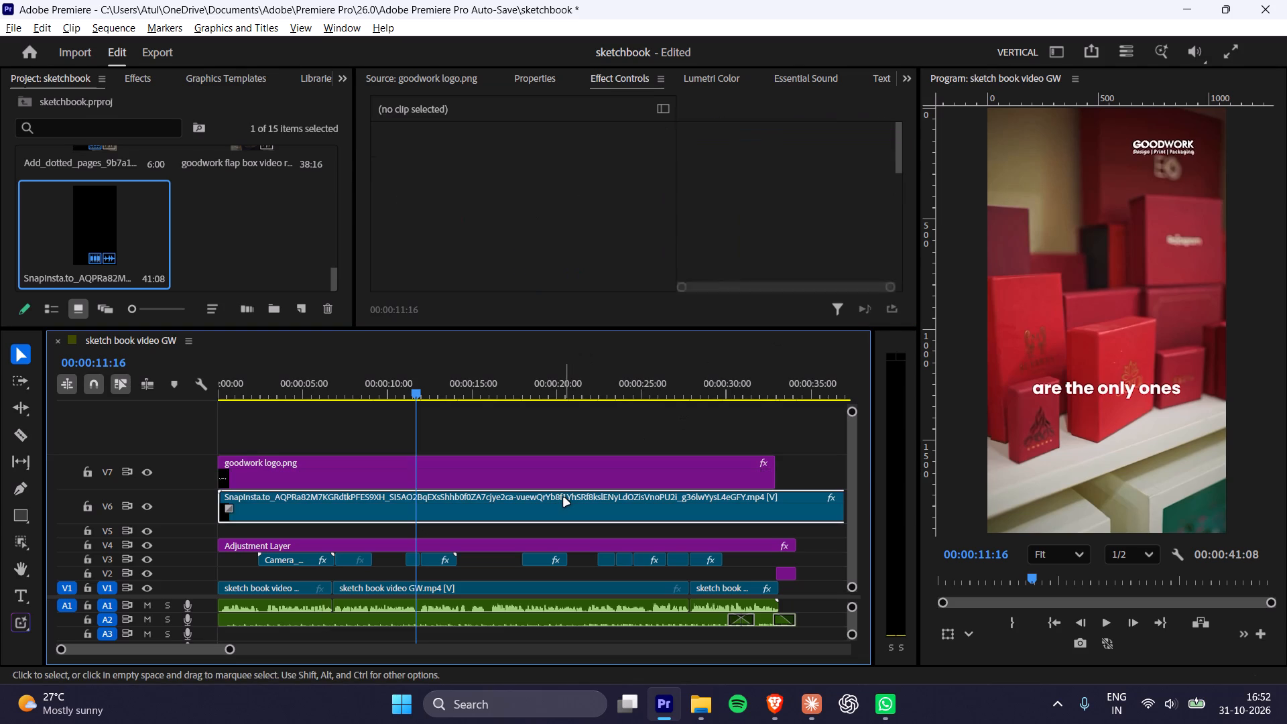
{"action": "left_click_drag", "start_coordinate": [454, 475], "coordinate": [440, 530]}
Scrub and play the sequence at several points, including the closing logo, to check the logo overlay's new placement.
{"action": "left_click_drag", "start_coordinate": [411, 401], "coordinate": [247, 428]}
{"action": "left_click_drag", "start_coordinate": [349, 392], "coordinate": [318, 398]}
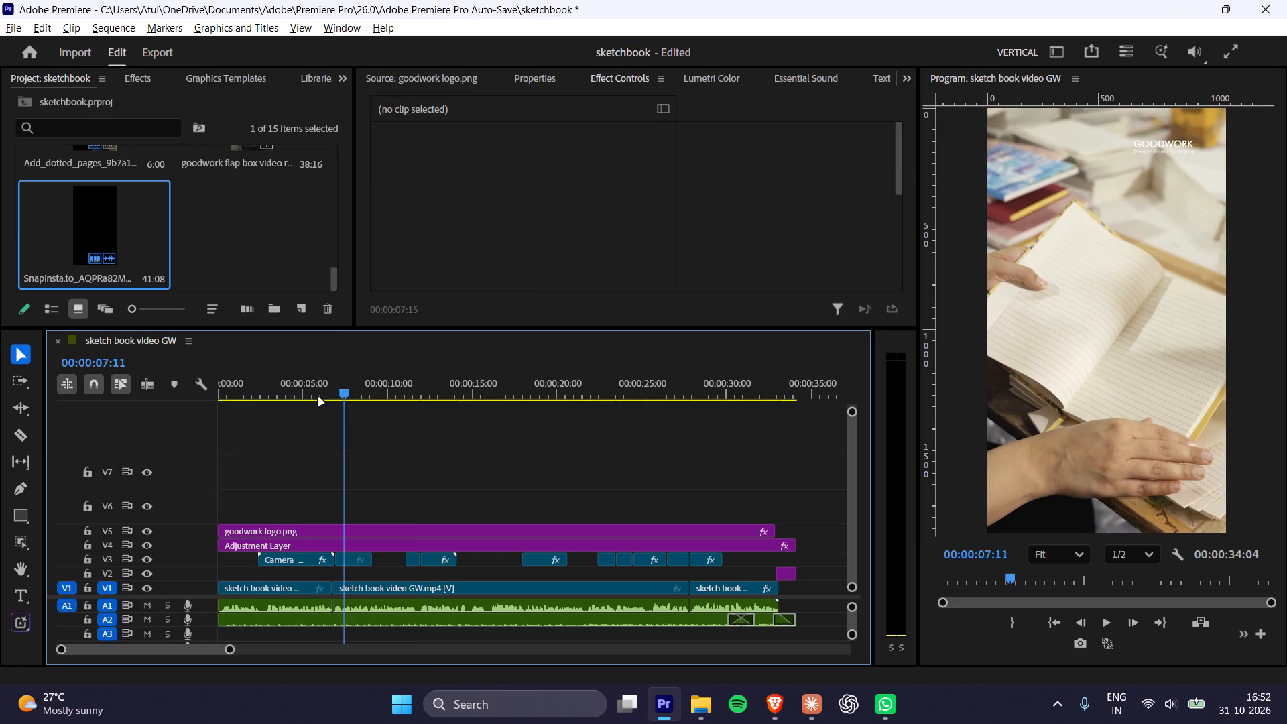
{"action": "left_click_drag", "start_coordinate": [318, 398], "coordinate": [161, 398]}
{"action": "key", "text": "space"}
{"action": "left_click_drag", "start_coordinate": [611, 394], "coordinate": [613, 394]}
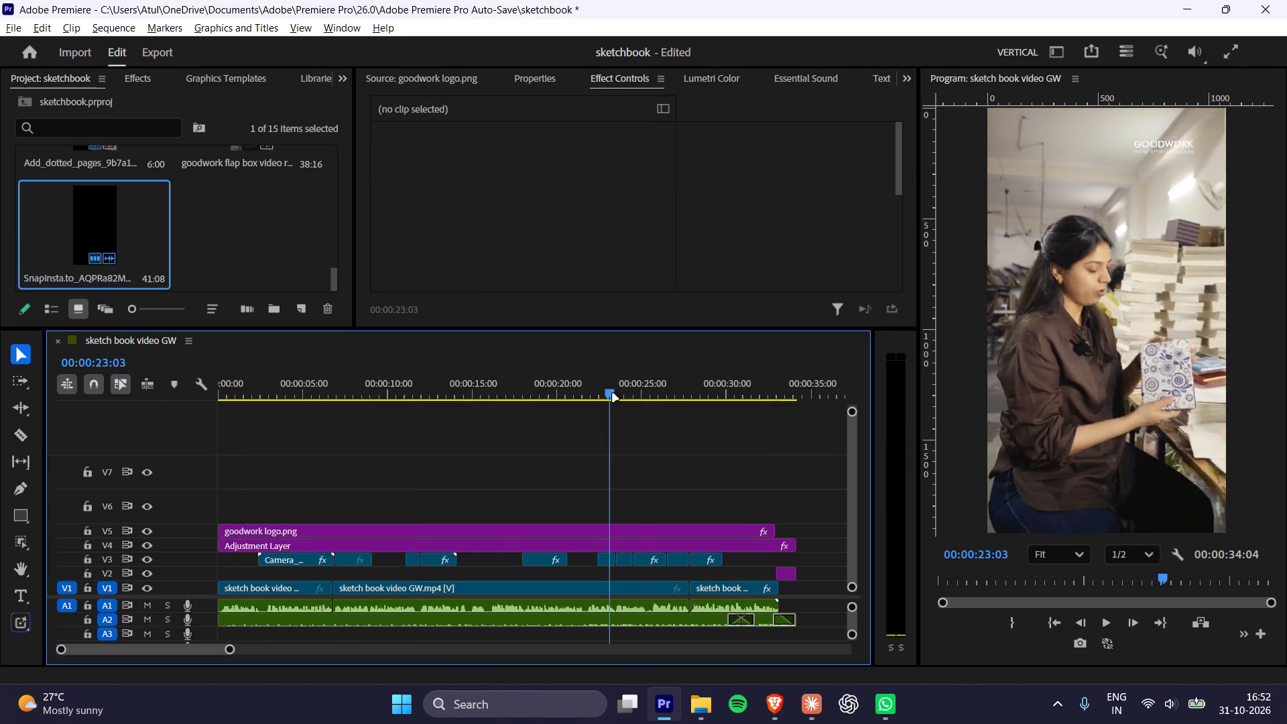
{"action": "left_click_drag", "start_coordinate": [613, 394], "coordinate": [758, 409]}
{"action": "key", "text": "space"}
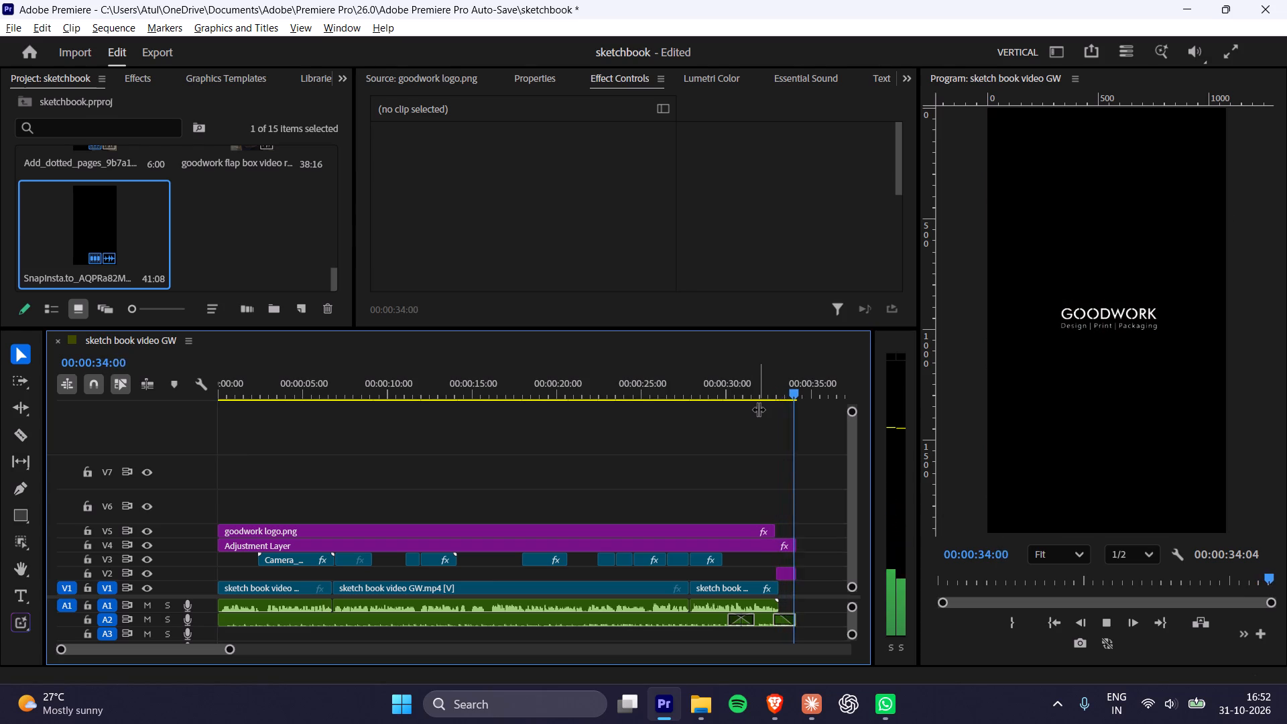
{"action": "left_click", "coordinate": [776, 393]}
{"action": "key", "text": "space"}
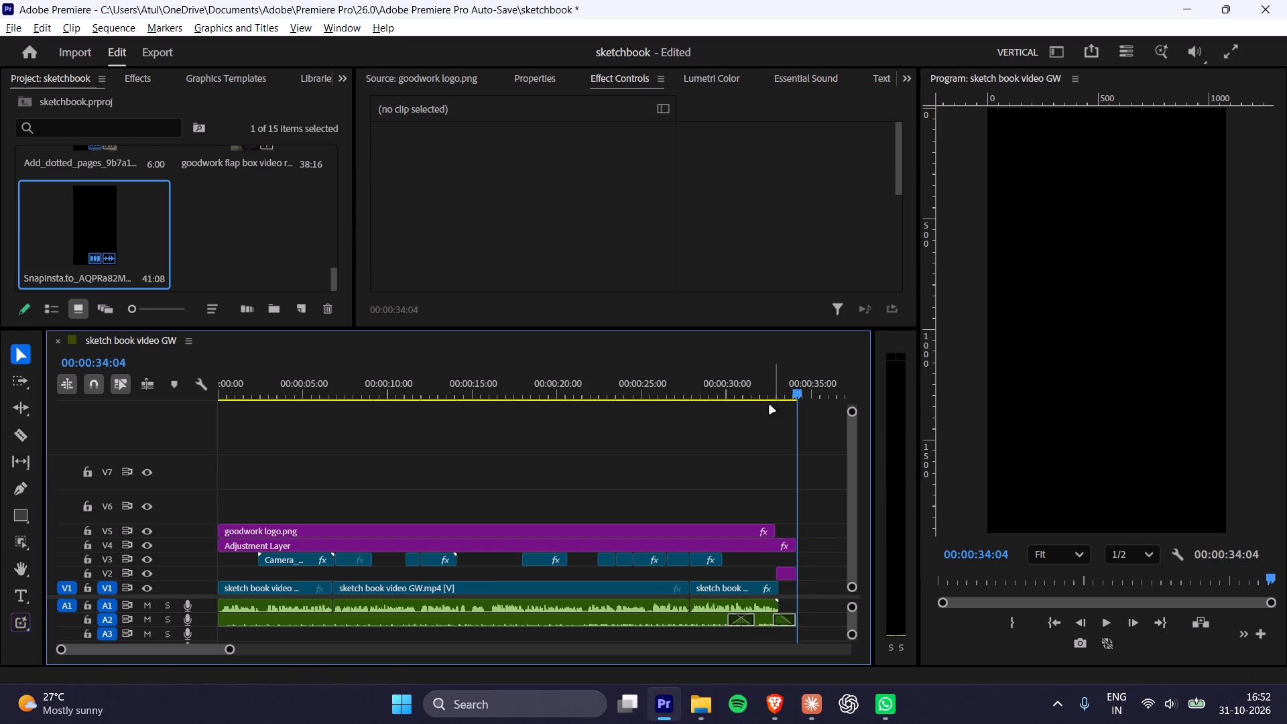
{"action": "key", "text": "space"}
{"action": "key", "text": "space"}
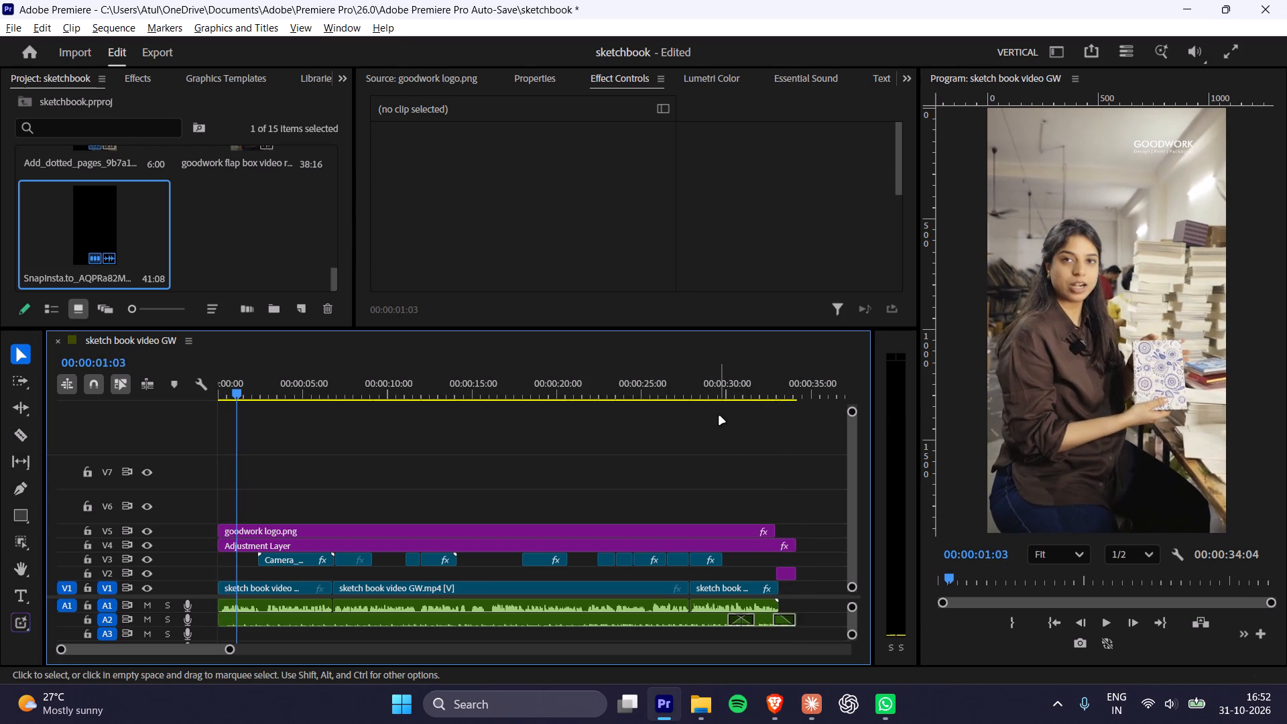
{"action": "key", "text": "space"}
{"action": "left_click", "coordinate": [570, 389]}
{"action": "key", "text": "space"}
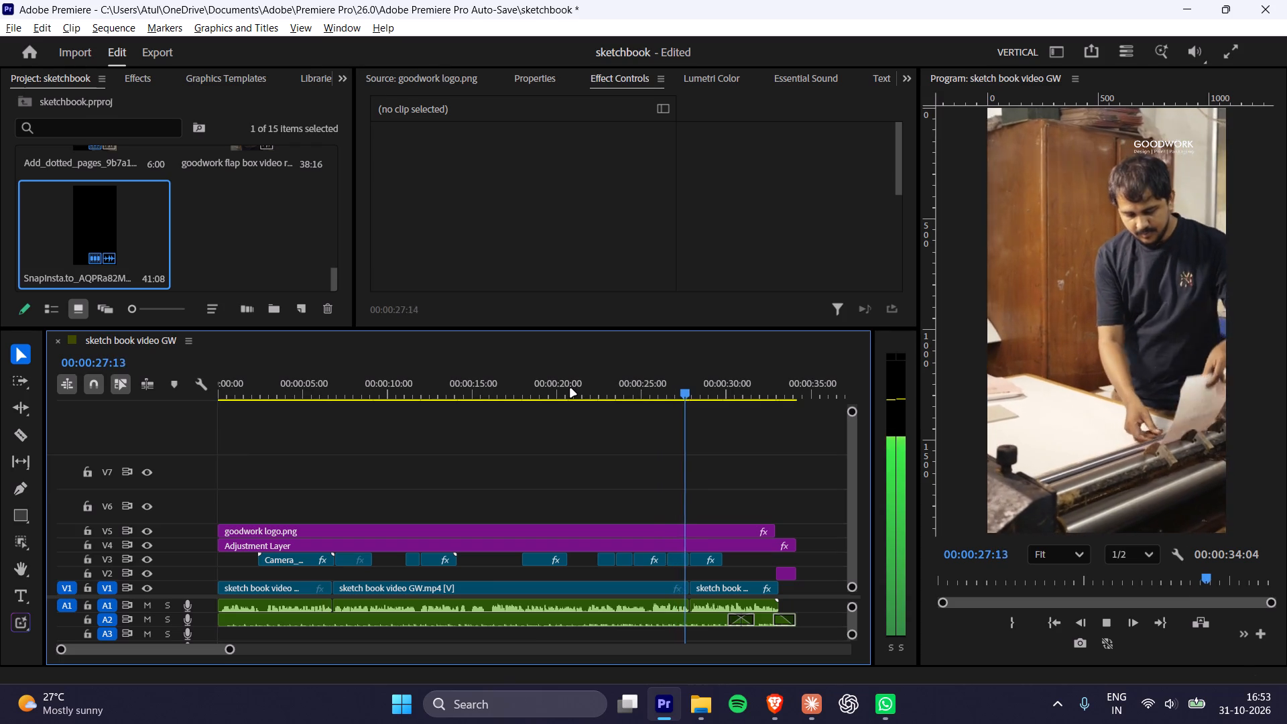
{"action": "key", "text": "space"}
Export the sequence to the Desktop as sketch book video GW.mp4 in H.264 format.
{"action": "key", "text": "ctrl+m"}
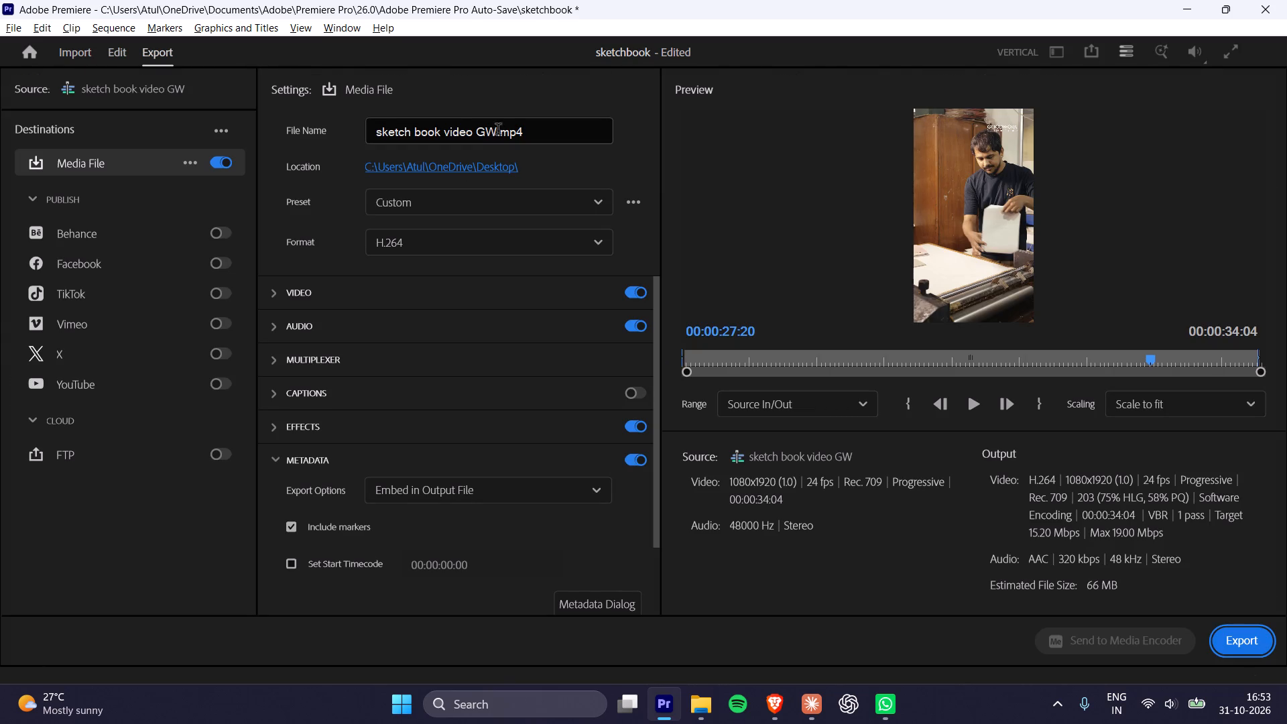
{"action": "left_click", "coordinate": [1231, 642]}
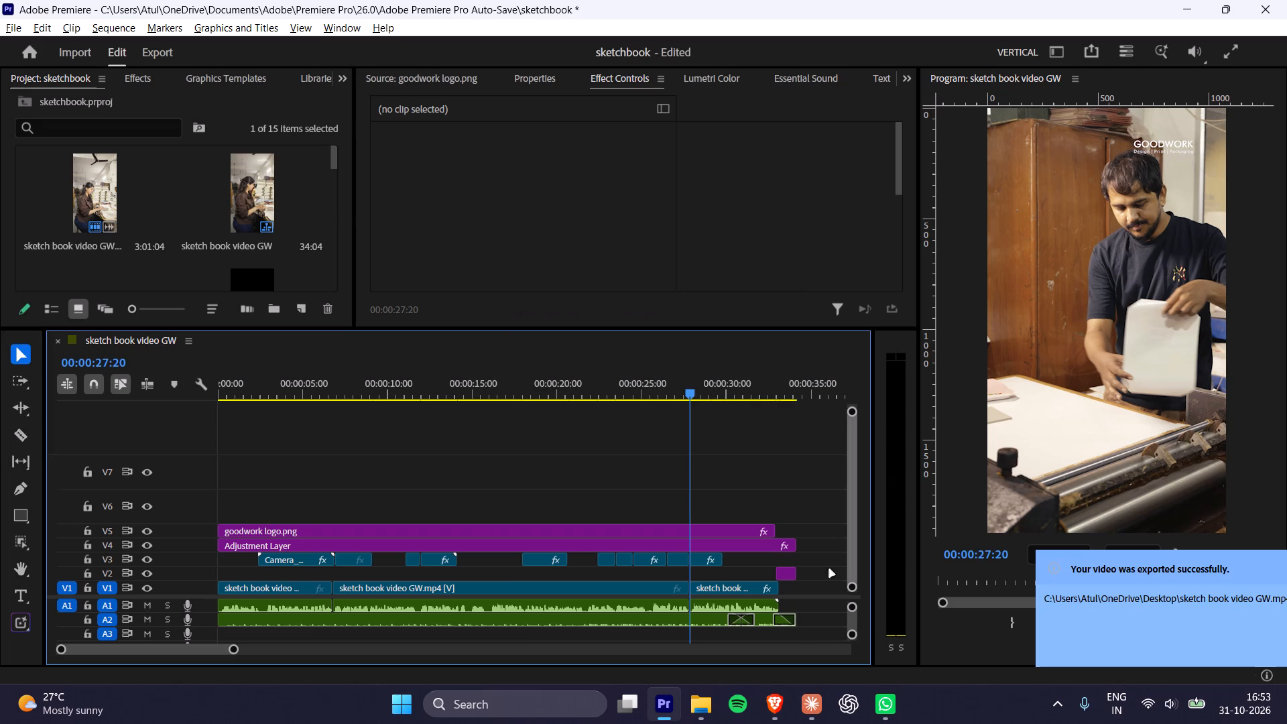
On the desktop, preview the sketch book video GW sub video in VLC and delete the file.
{"action": "left_click", "coordinate": [1286, 723]}
{"action": "left_click", "coordinate": [473, 192]}
{"action": "right_click", "coordinate": [342, 191]}
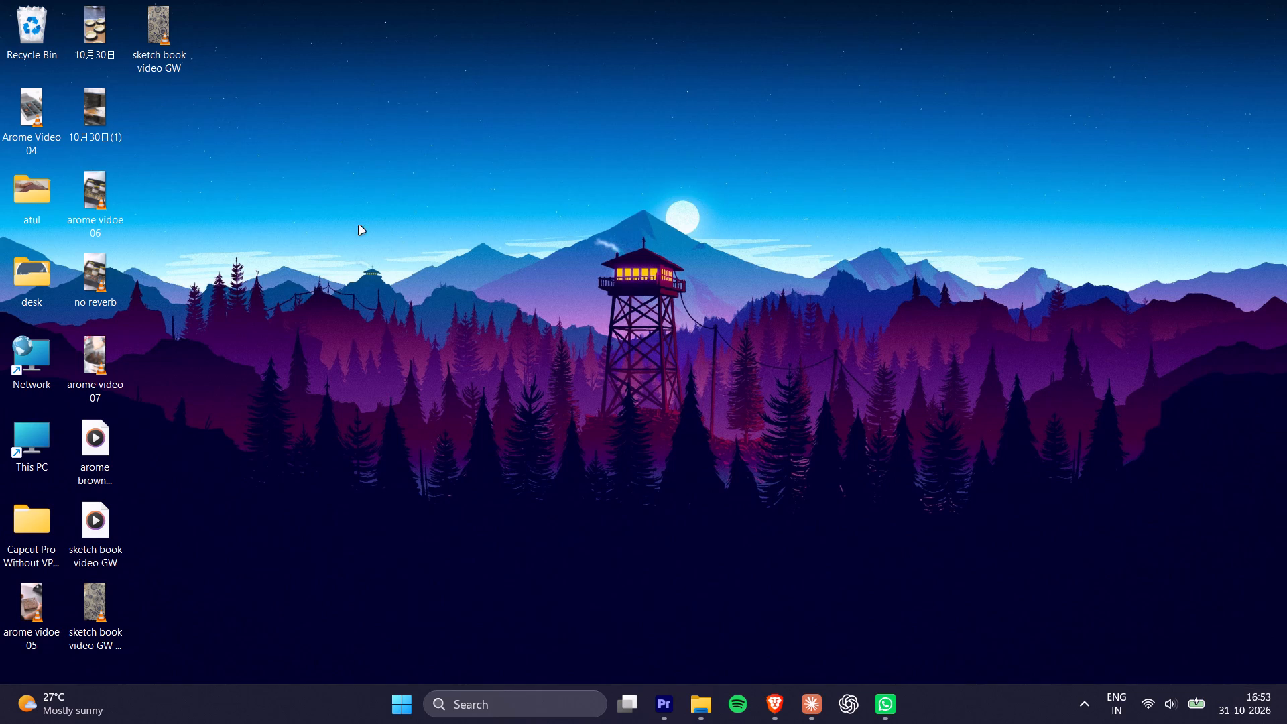
{"action": "left_click", "coordinate": [389, 271]}
{"action": "left_click", "coordinate": [284, 424]}
{"action": "double_click", "coordinate": [95, 597]}
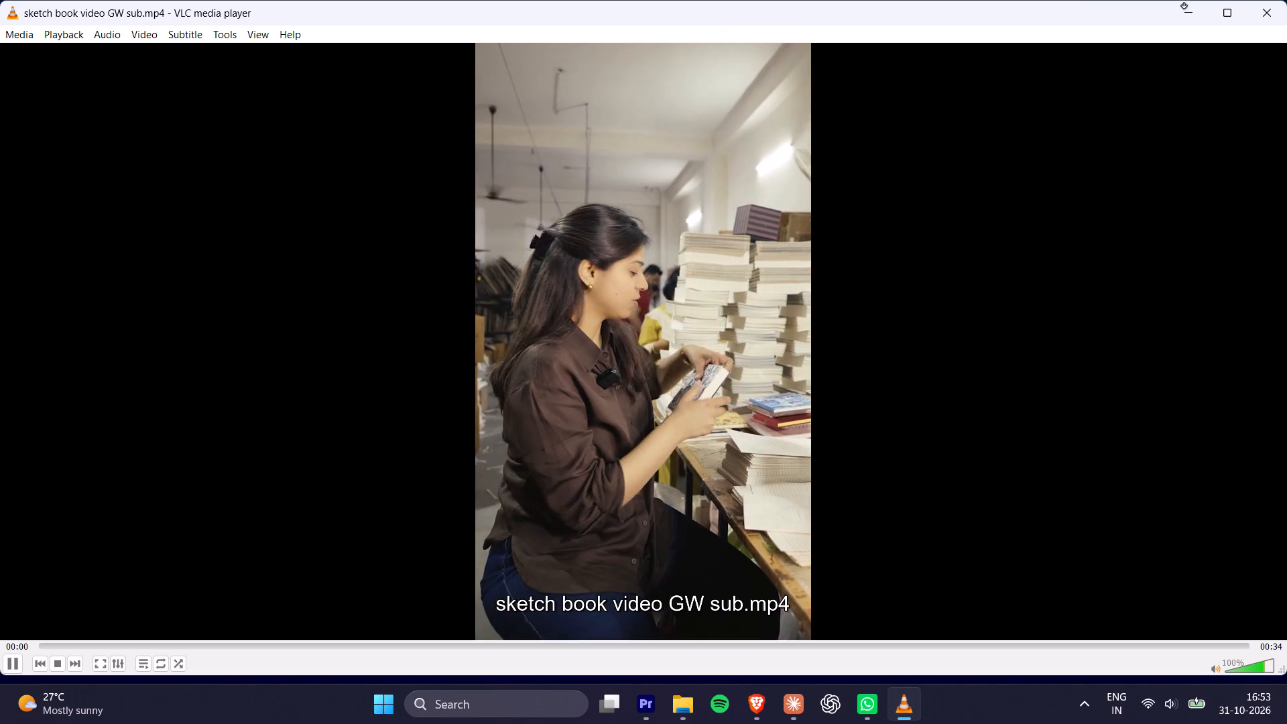
{"action": "left_click", "coordinate": [1286, 7]}
{"action": "left_click", "coordinate": [93, 617]}
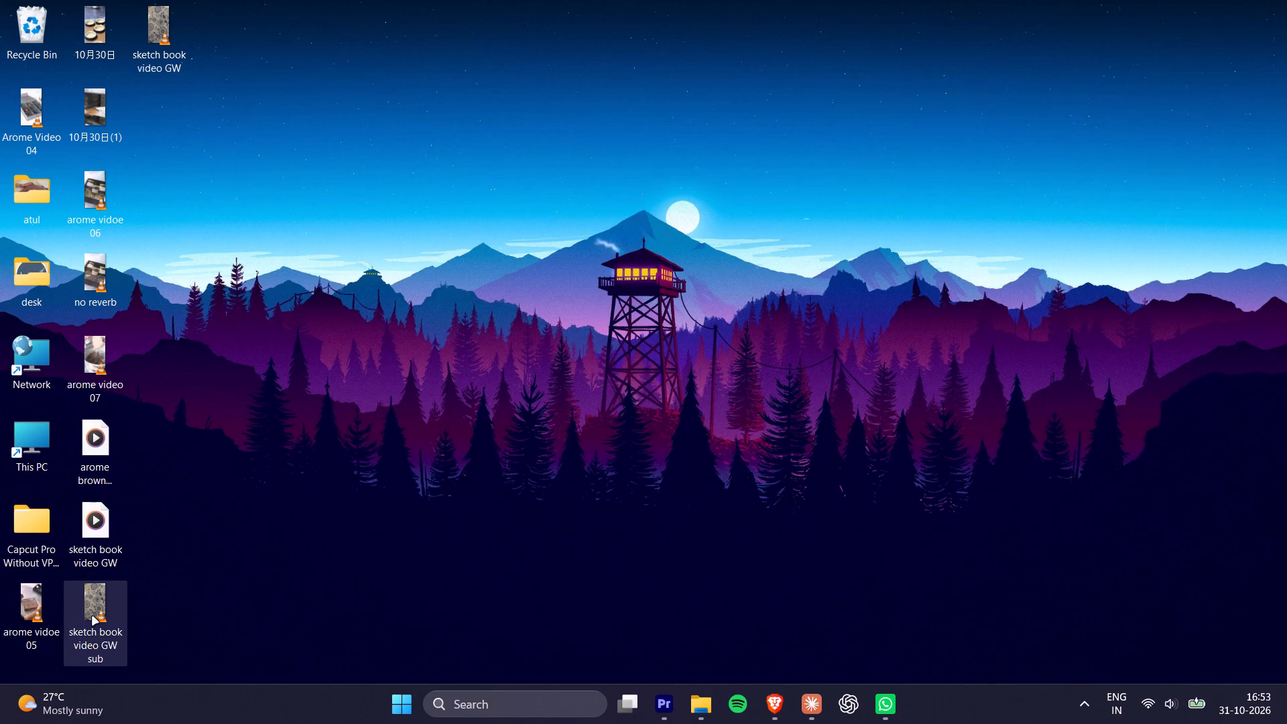
{"action": "key", "text": "Delete"}
Switch to Brave and close the Google search tab about the best Premiere Pro plugins.
{"action": "key", "text": "alt+Tab"}
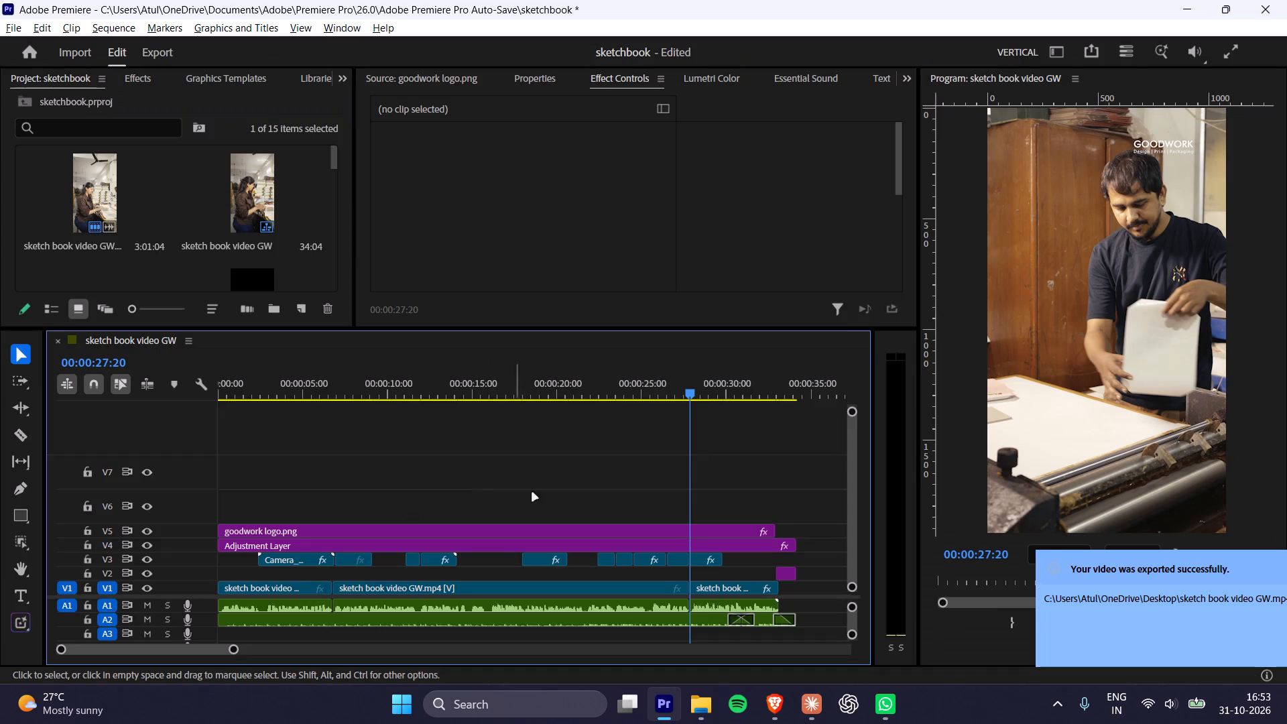
{"action": "key", "text": "alt+Tab"}
{"action": "key", "text": "alt+Tab"}
{"action": "left_click", "coordinate": [765, 0]}
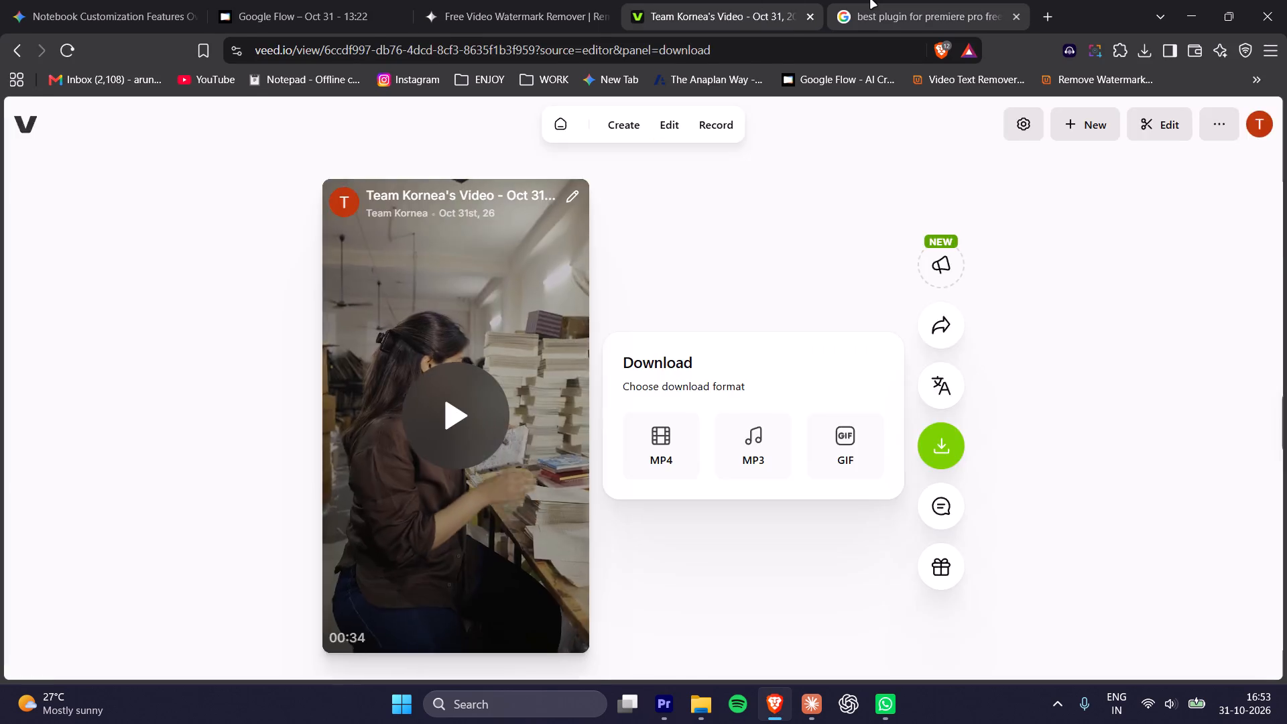
{"action": "left_click", "coordinate": [878, 0]}
{"action": "left_click", "coordinate": [708, 0]}
{"action": "left_click", "coordinate": [893, 0]}
{"action": "key", "text": "ctrl+w"}
Open the Team Kornea's Video project in the VEED editor and replace its video with sketch book video GW from the Desktop.
{"action": "left_click", "coordinate": [768, 0]}
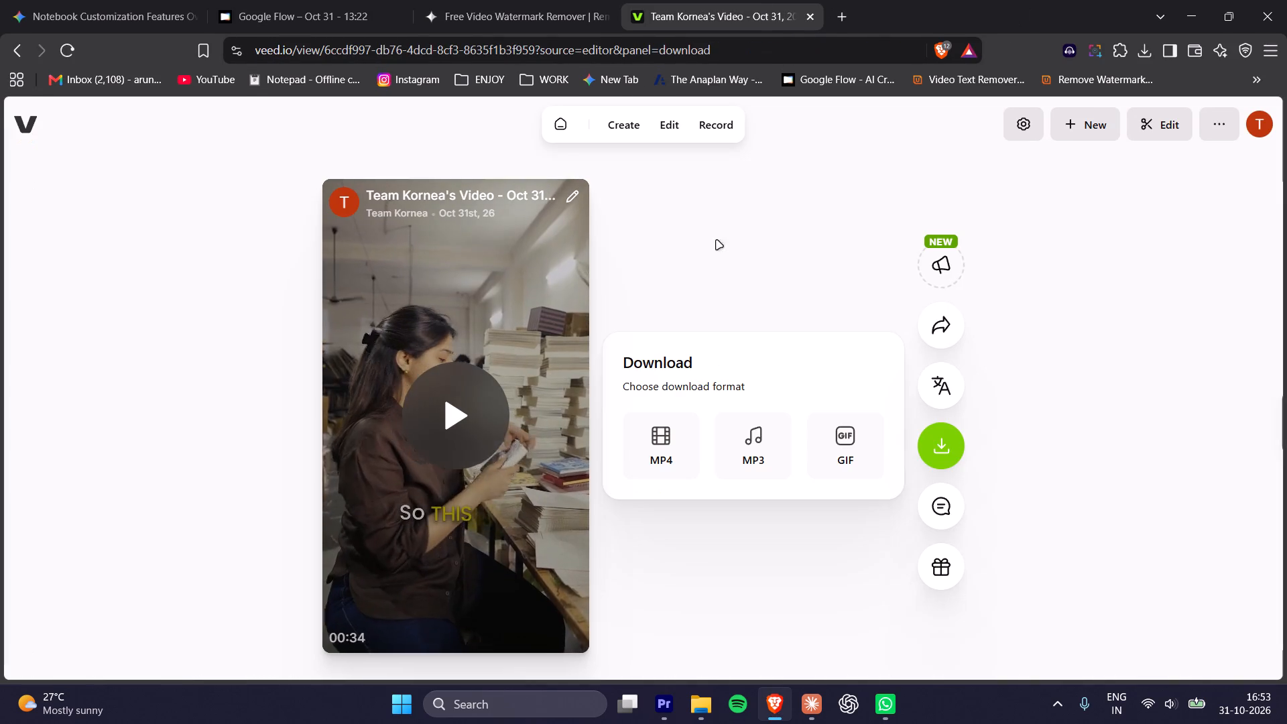
{"action": "left_click", "coordinate": [710, 271]}
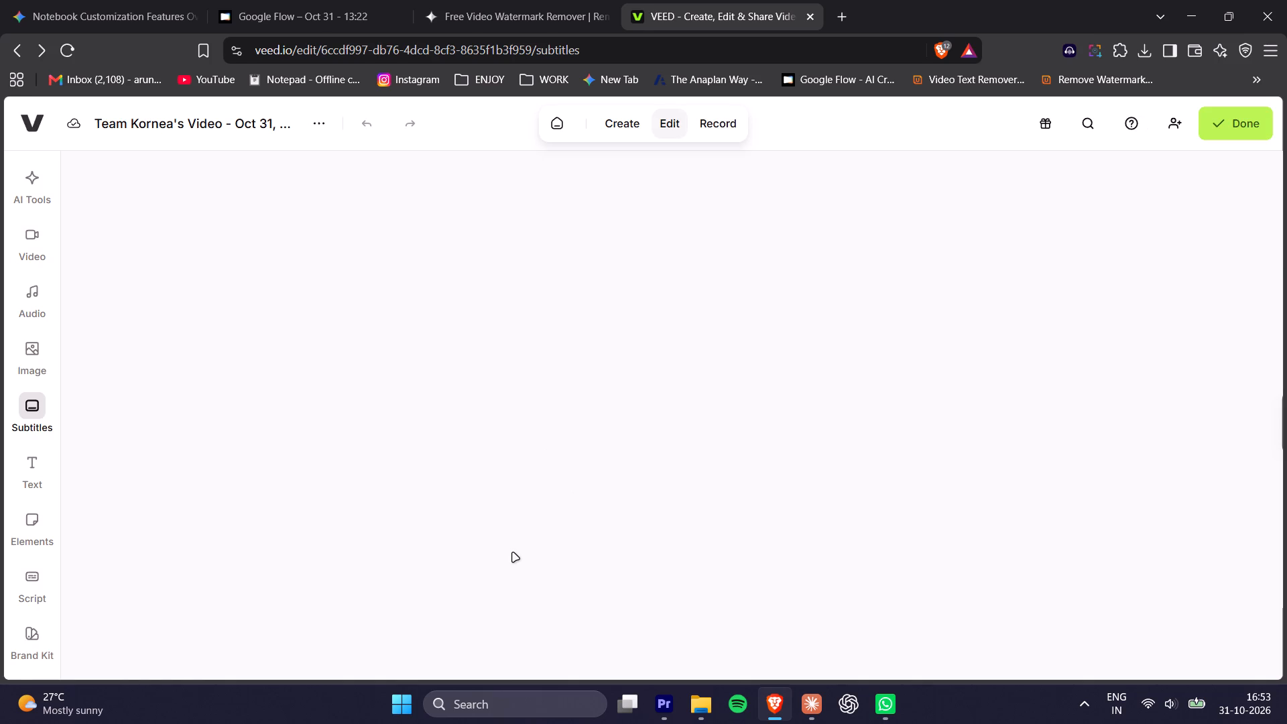
{"action": "right_click", "coordinate": [493, 643]}
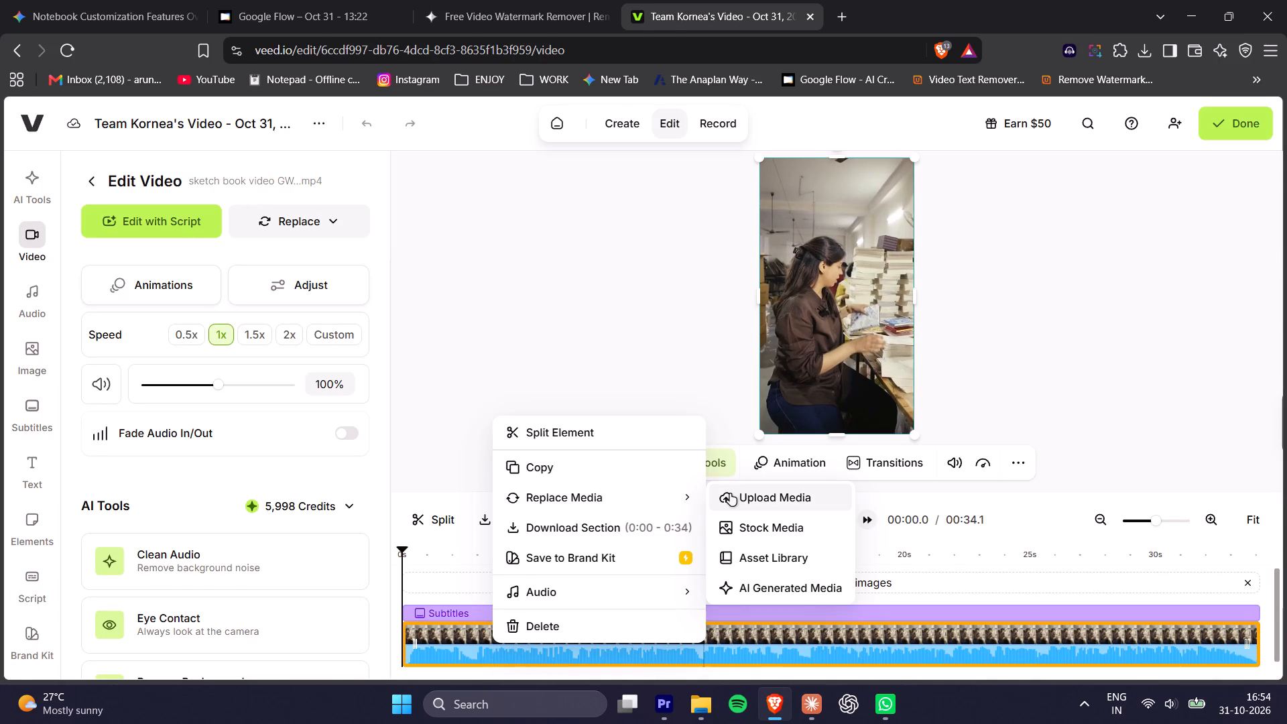
{"action": "left_click", "coordinate": [741, 493]}
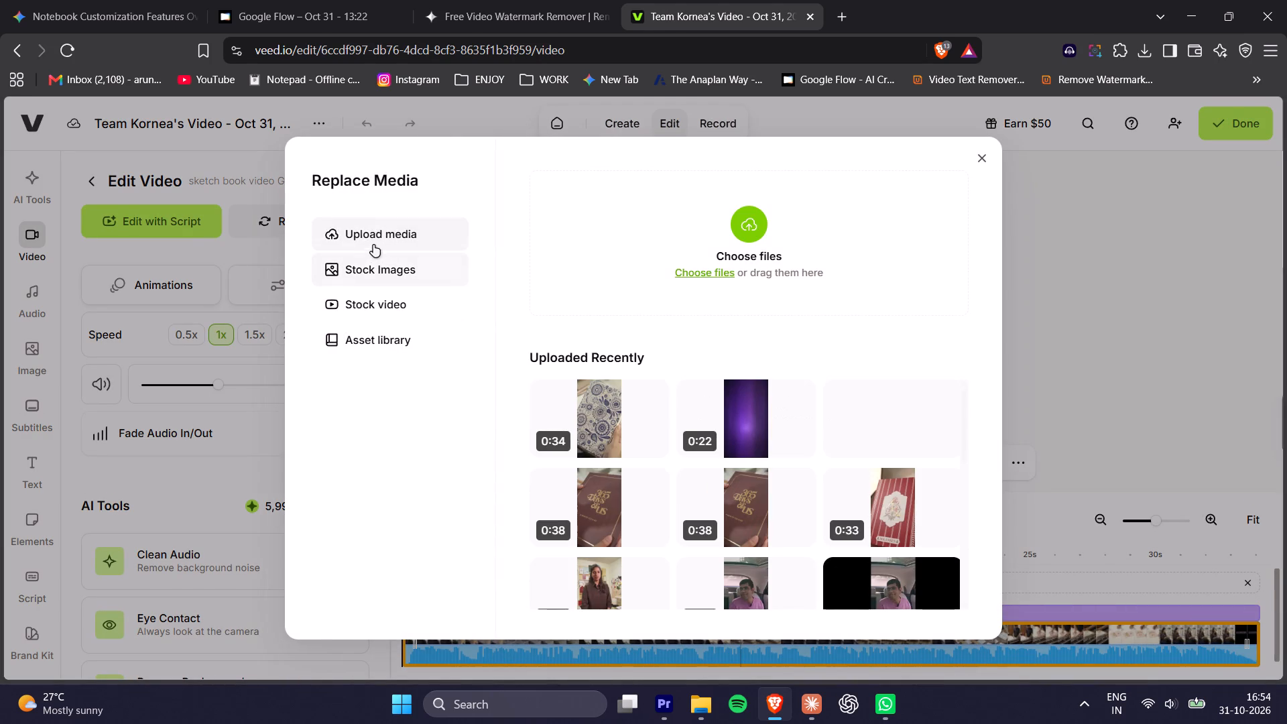
{"action": "left_click", "coordinate": [749, 229]}
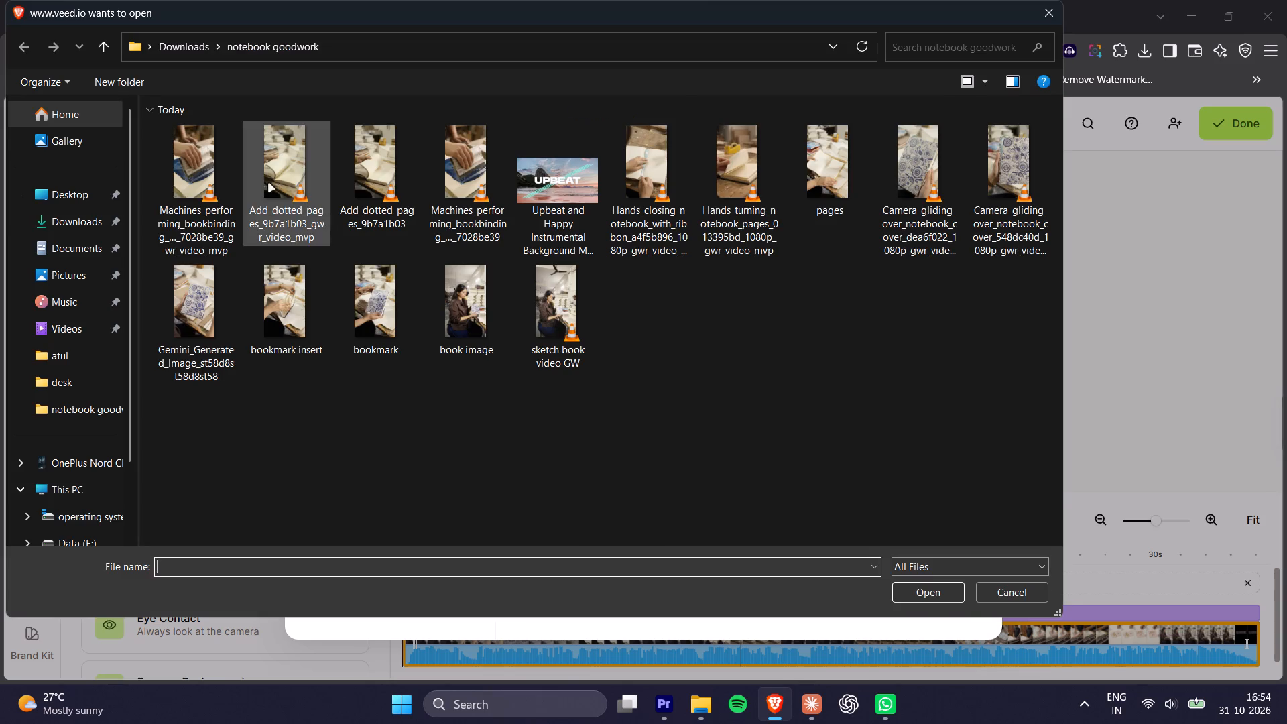
{"action": "left_click", "coordinate": [67, 196]}
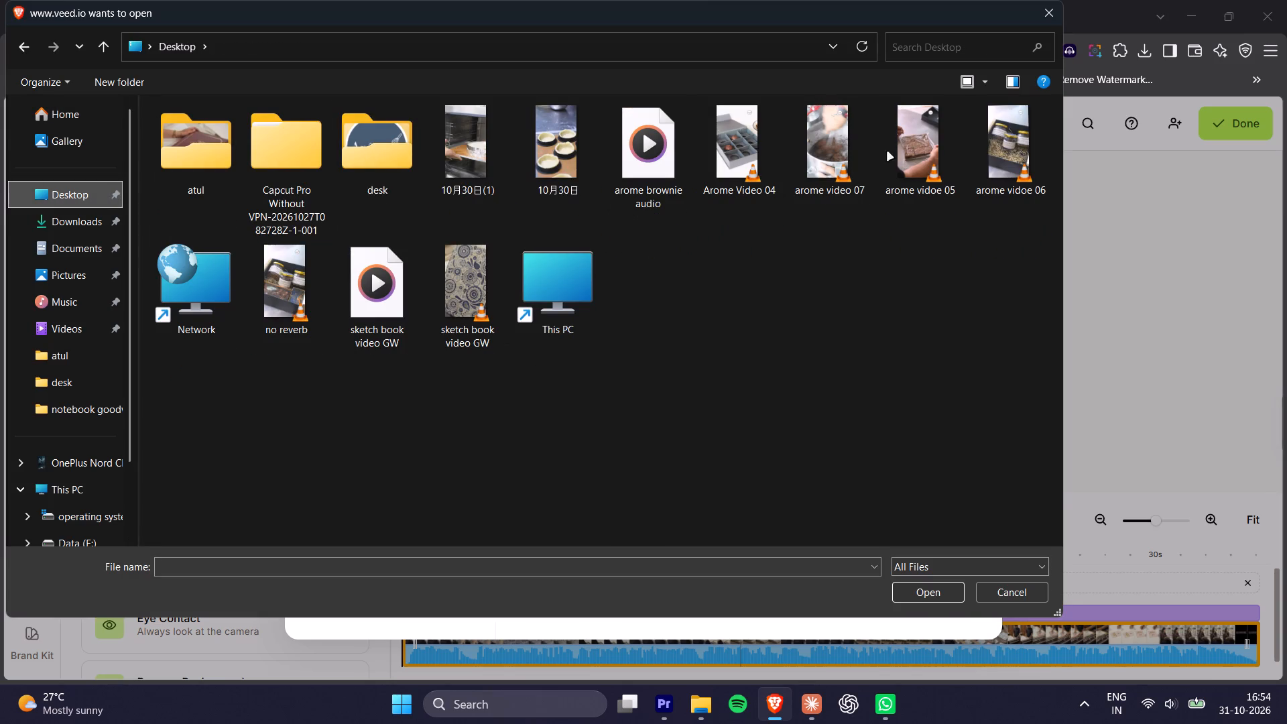
{"action": "double_click", "coordinate": [467, 272]}
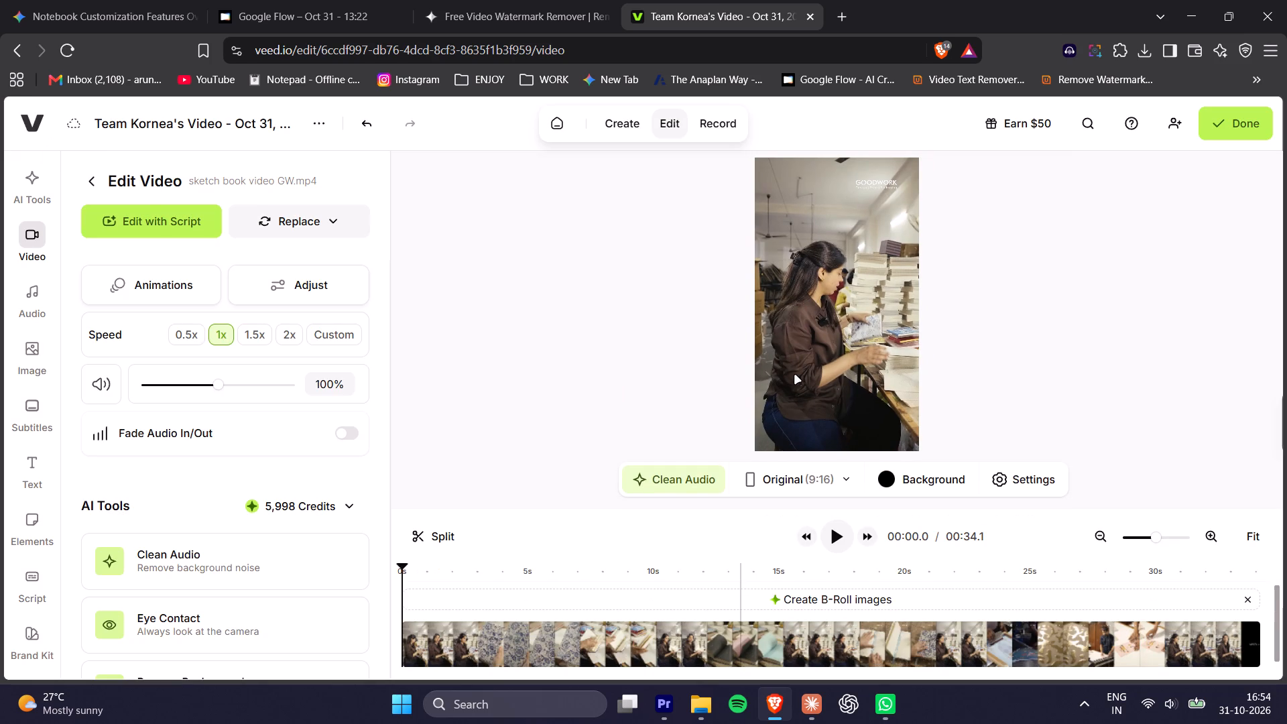
Generate subtitles for the replacement video and play its opening seconds to check them.
{"action": "left_click_drag", "start_coordinate": [426, 570], "coordinate": [300, 570]}
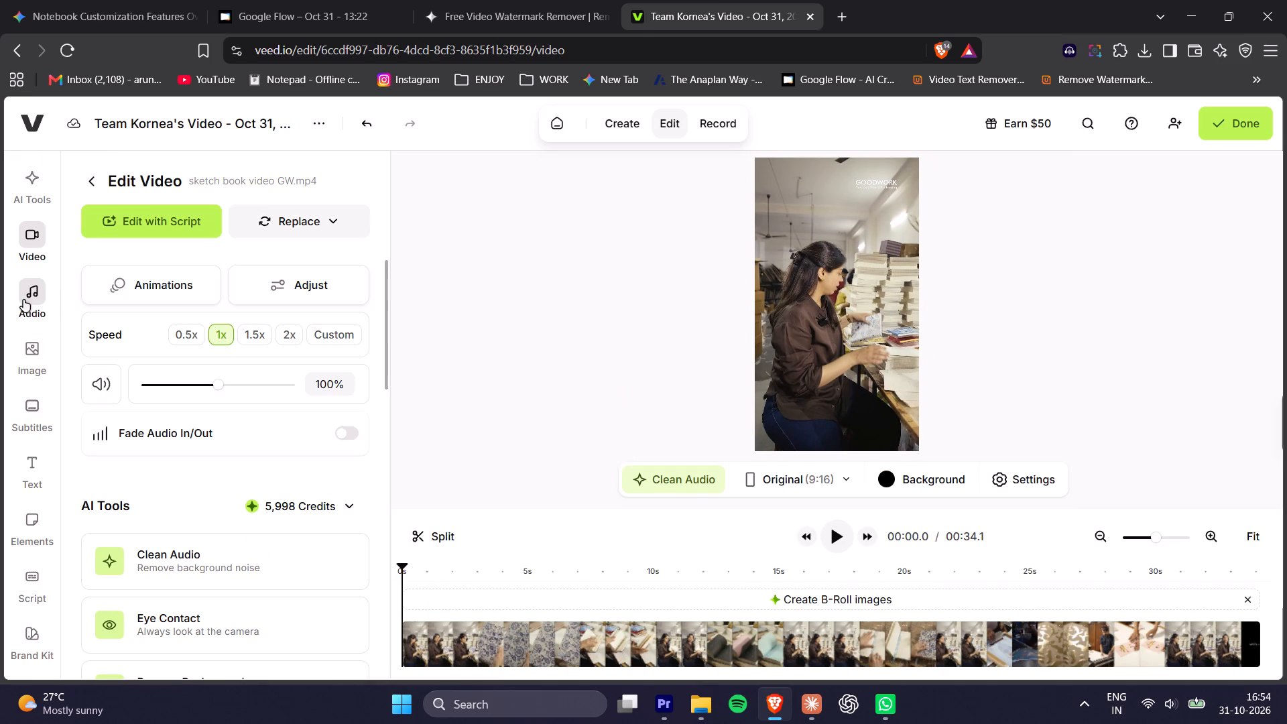
{"action": "left_click", "coordinate": [34, 343]}
{"action": "left_click", "coordinate": [20, 427]}
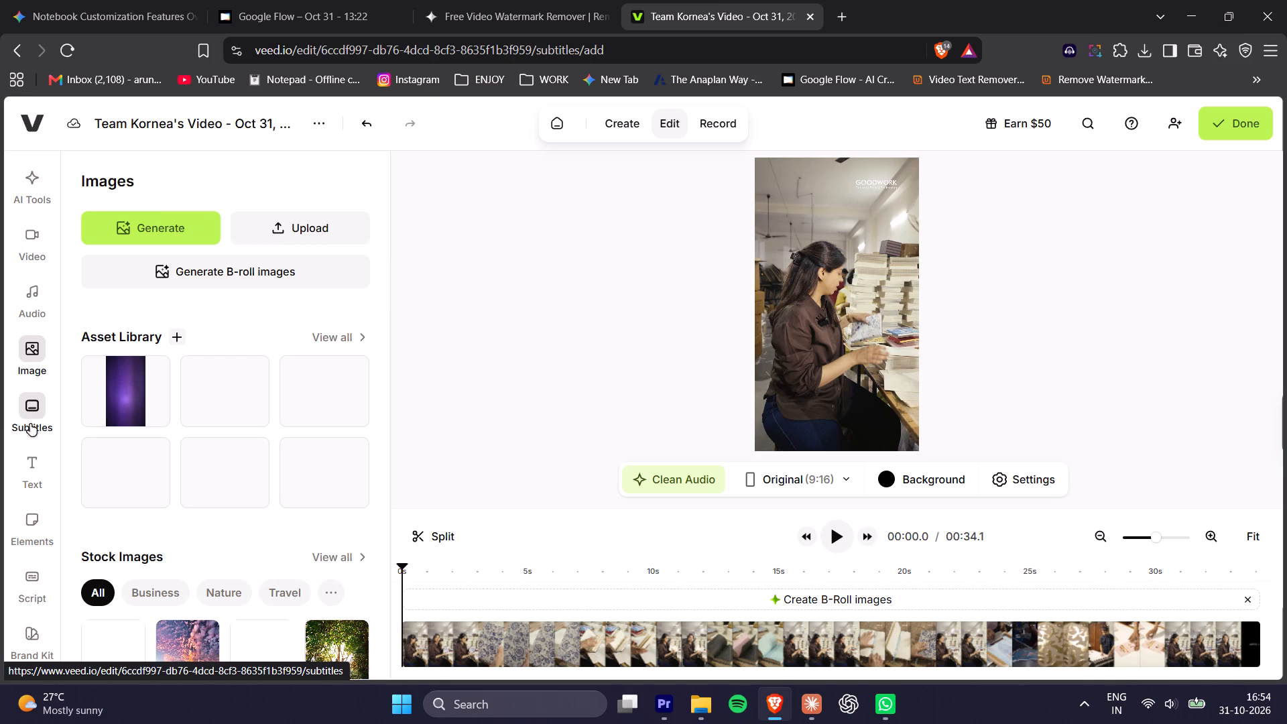
{"action": "left_click", "coordinate": [167, 396]}
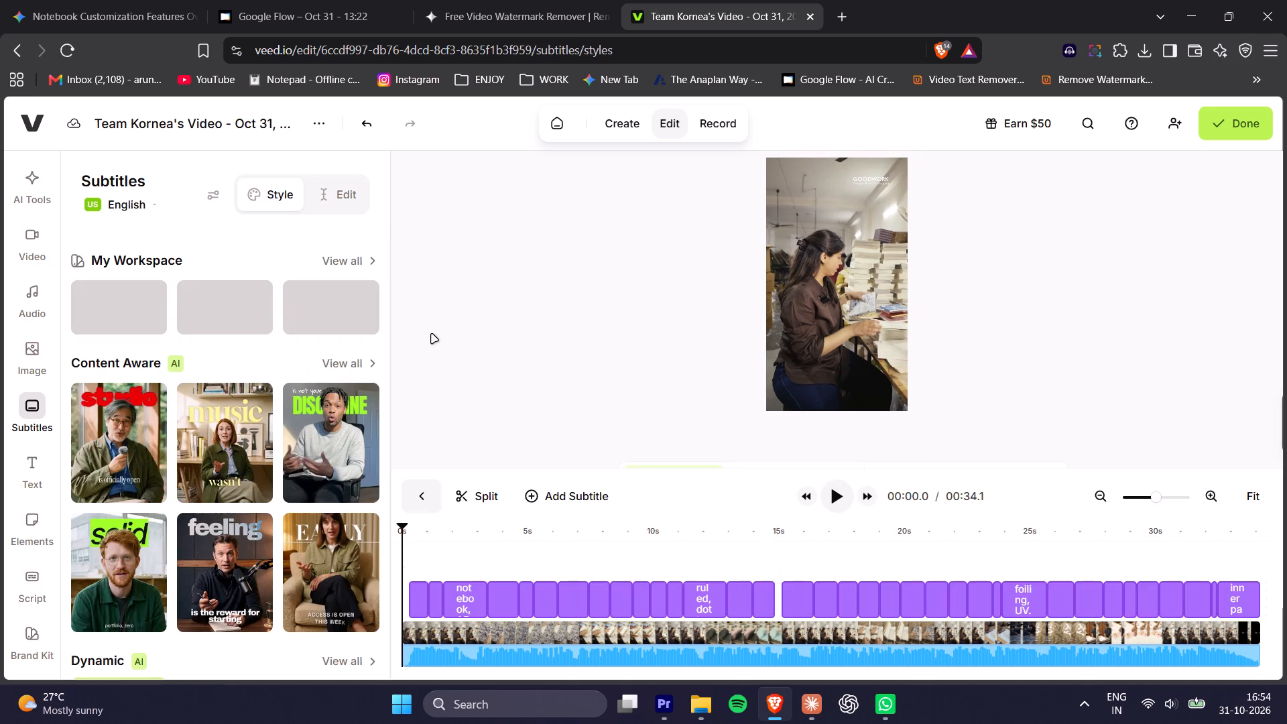
{"action": "key", "text": "space"}
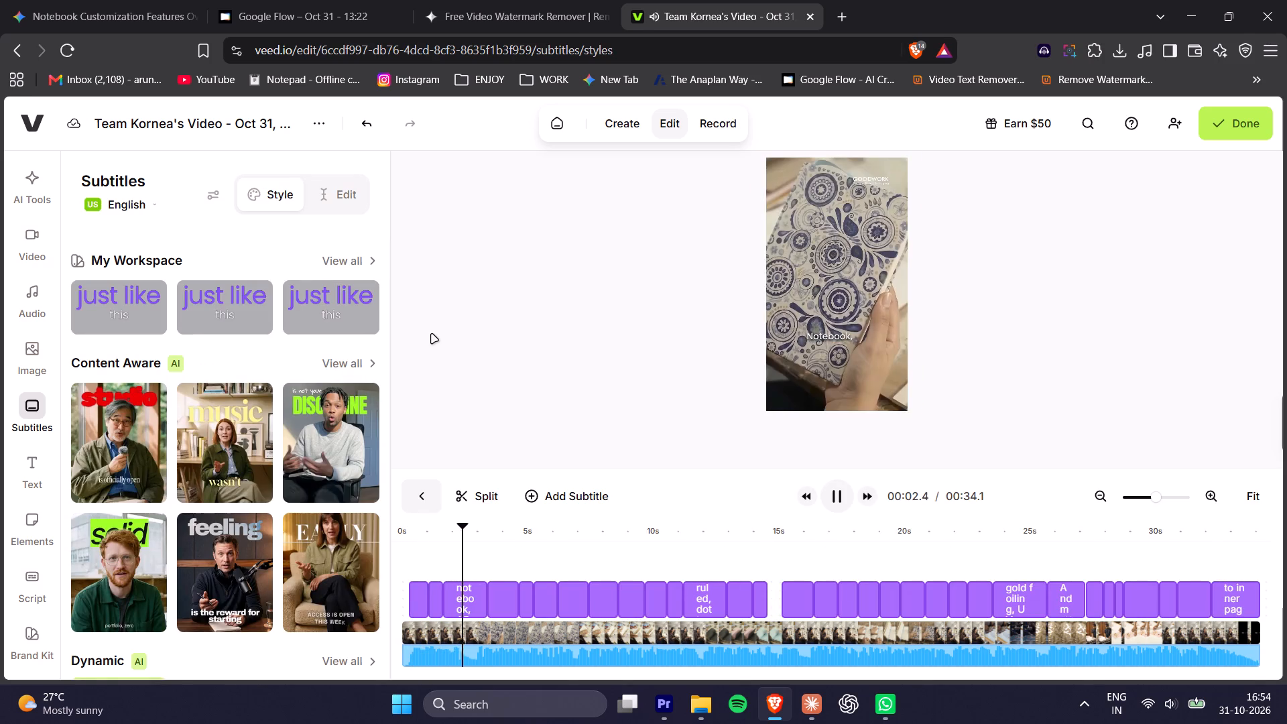
{"action": "key", "text": "space"}
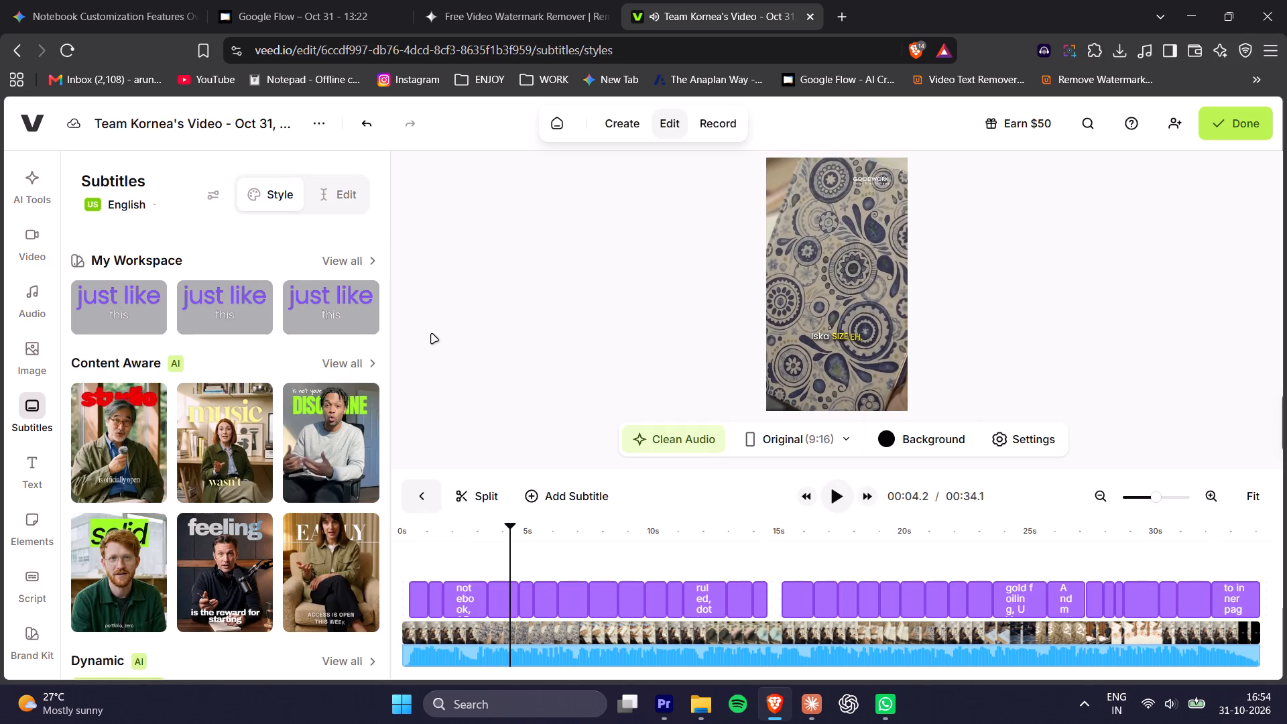
Select the subtitle track and look through the opening subtitle lines, up to the "hardbound" line.
{"action": "left_click", "coordinate": [842, 335]}
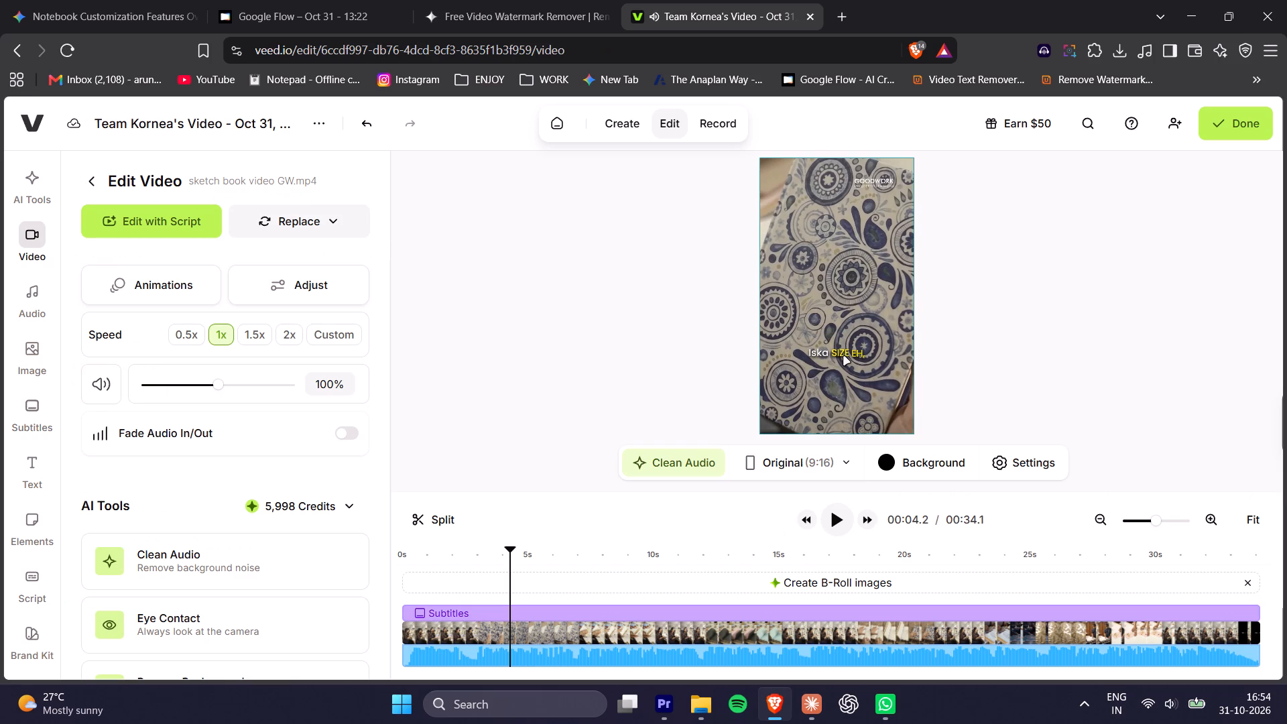
{"action": "left_click", "coordinate": [839, 352]}
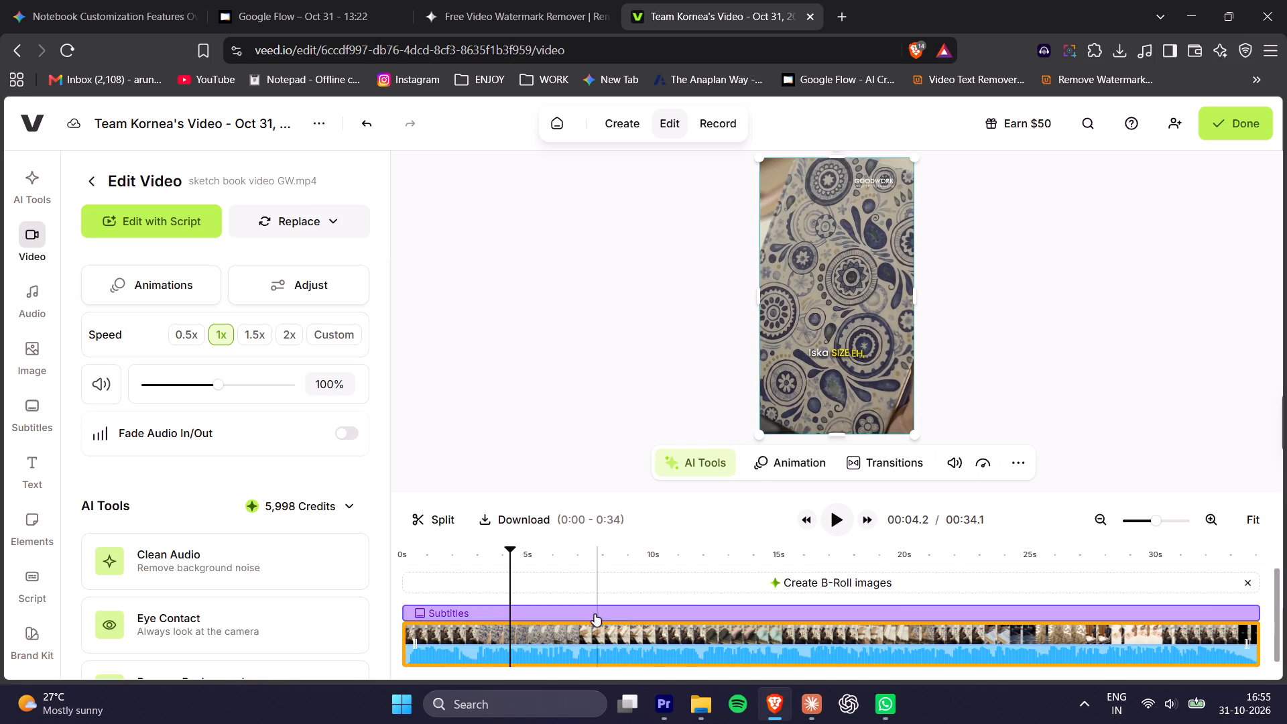
{"action": "left_click", "coordinate": [593, 609]}
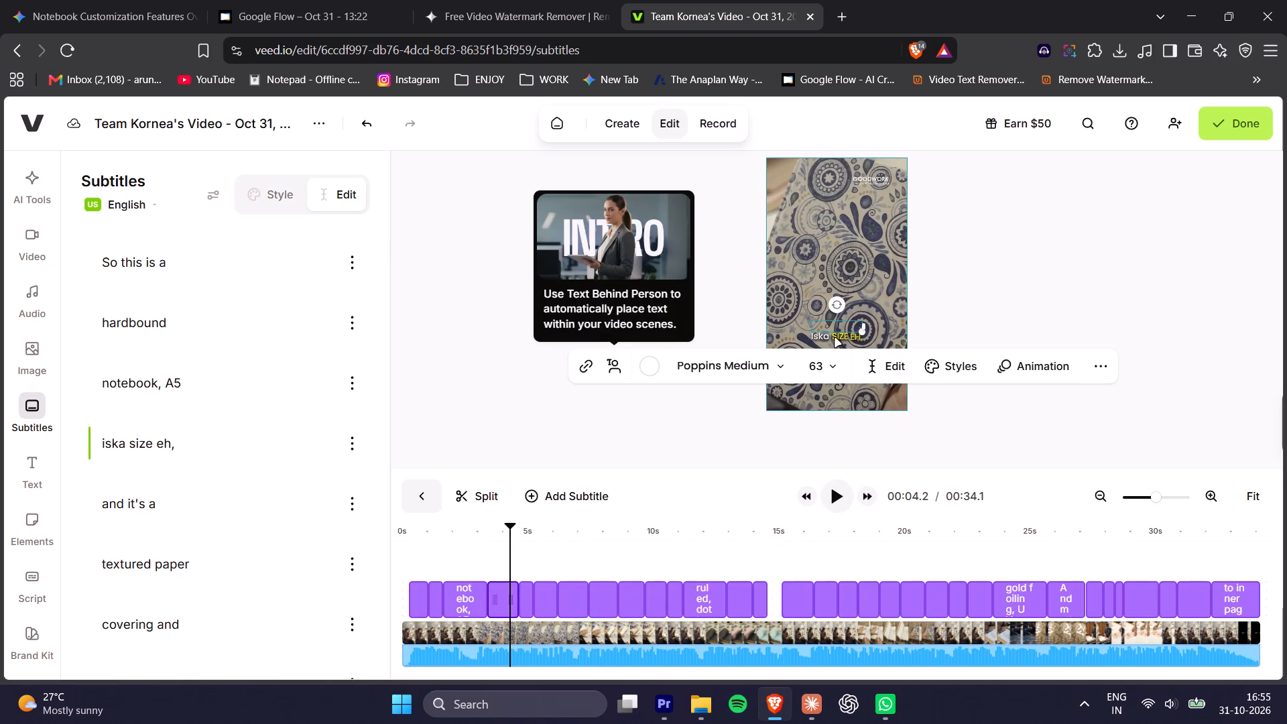
{"action": "left_click", "coordinate": [835, 339]}
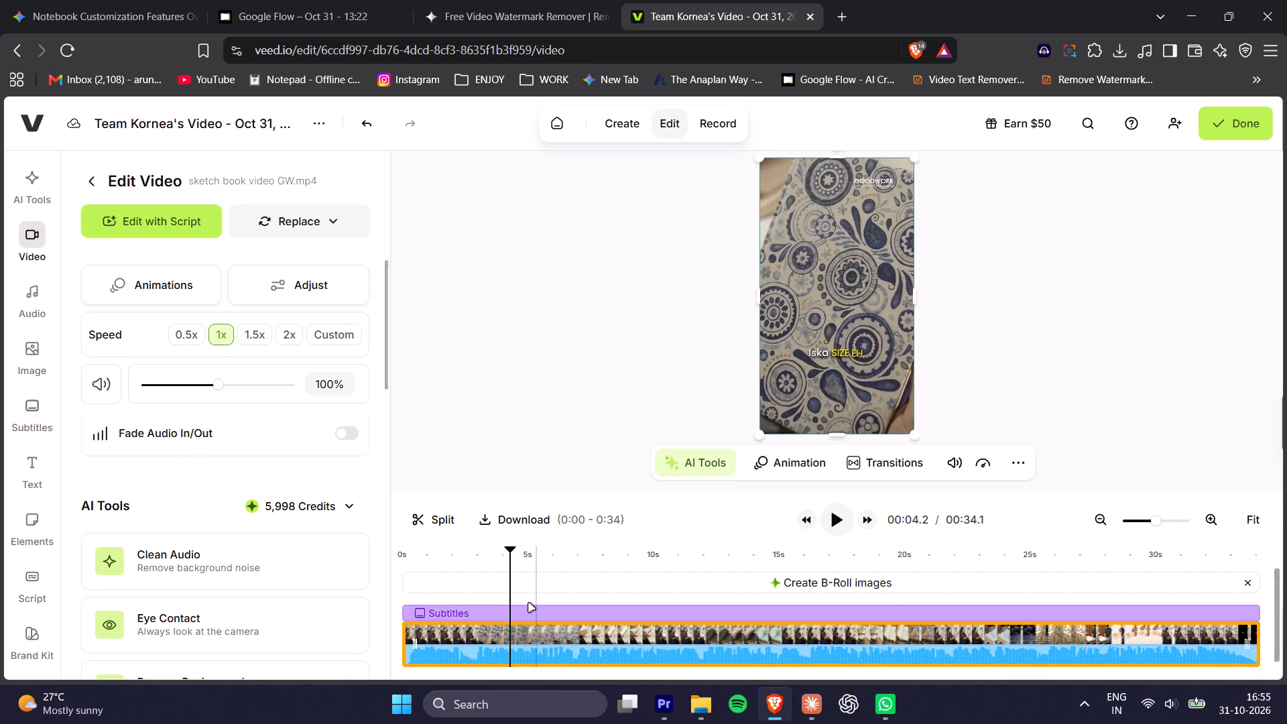
{"action": "left_click", "coordinate": [452, 608]}
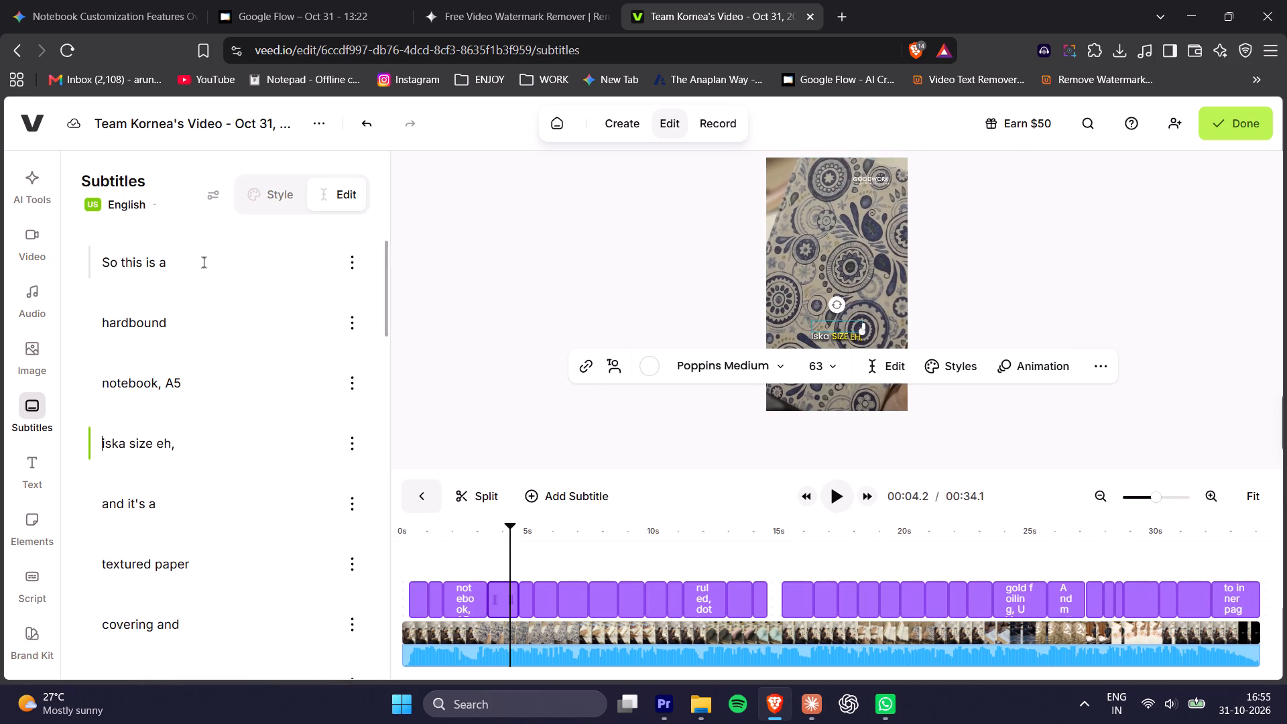
{"action": "left_click", "coordinate": [204, 262]}
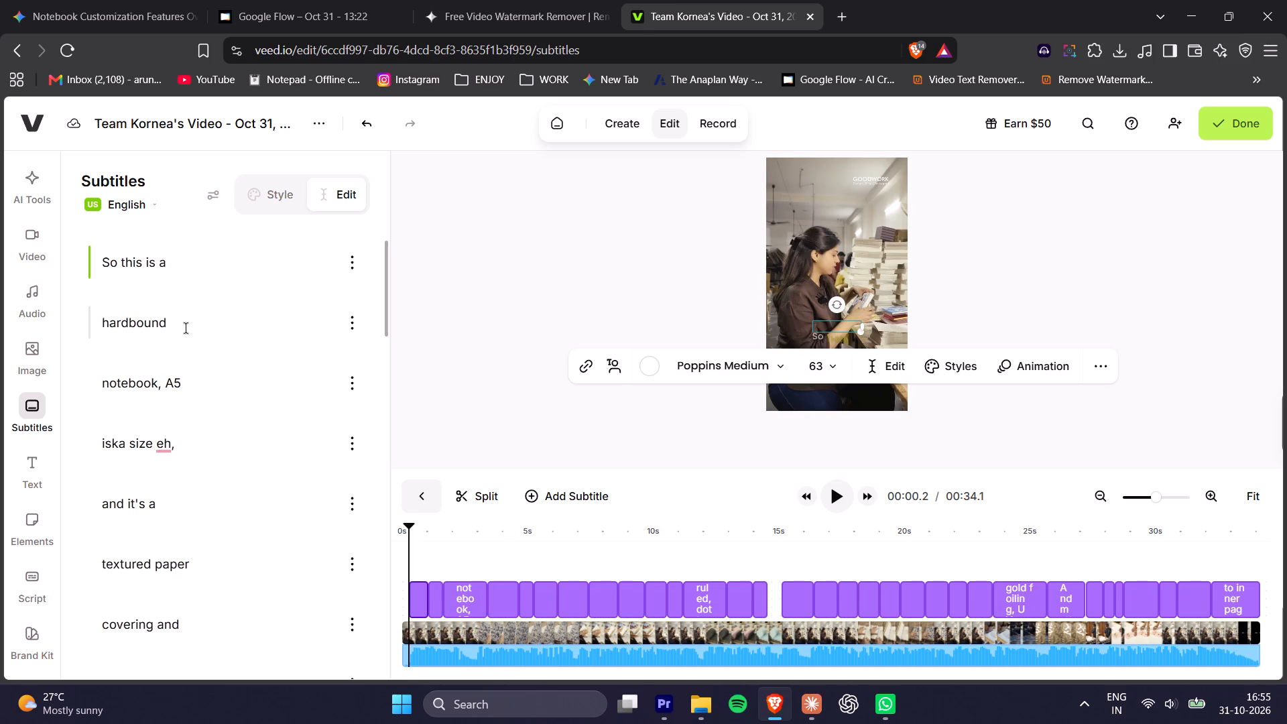
{"action": "left_click", "coordinate": [190, 319]}
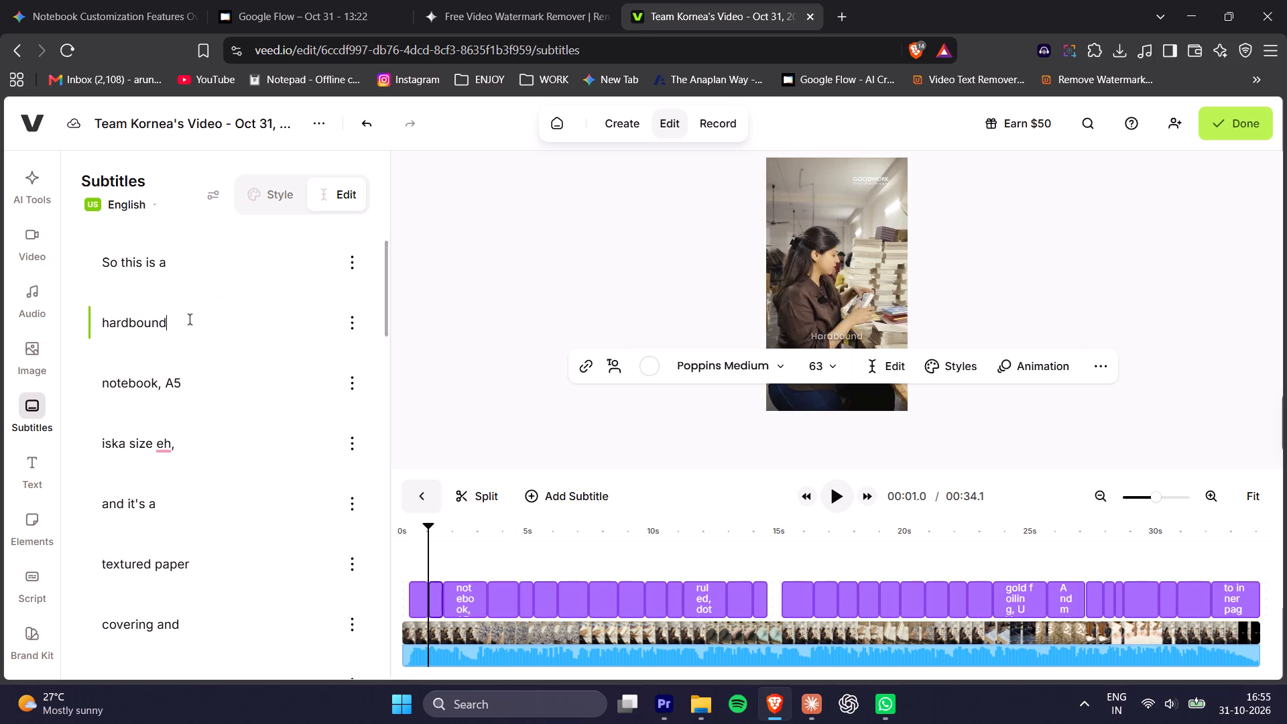
Open the subtitle style's preset settings, keep the number of lines at 1, and play the opening seconds.
{"action": "left_click", "coordinate": [264, 202]}
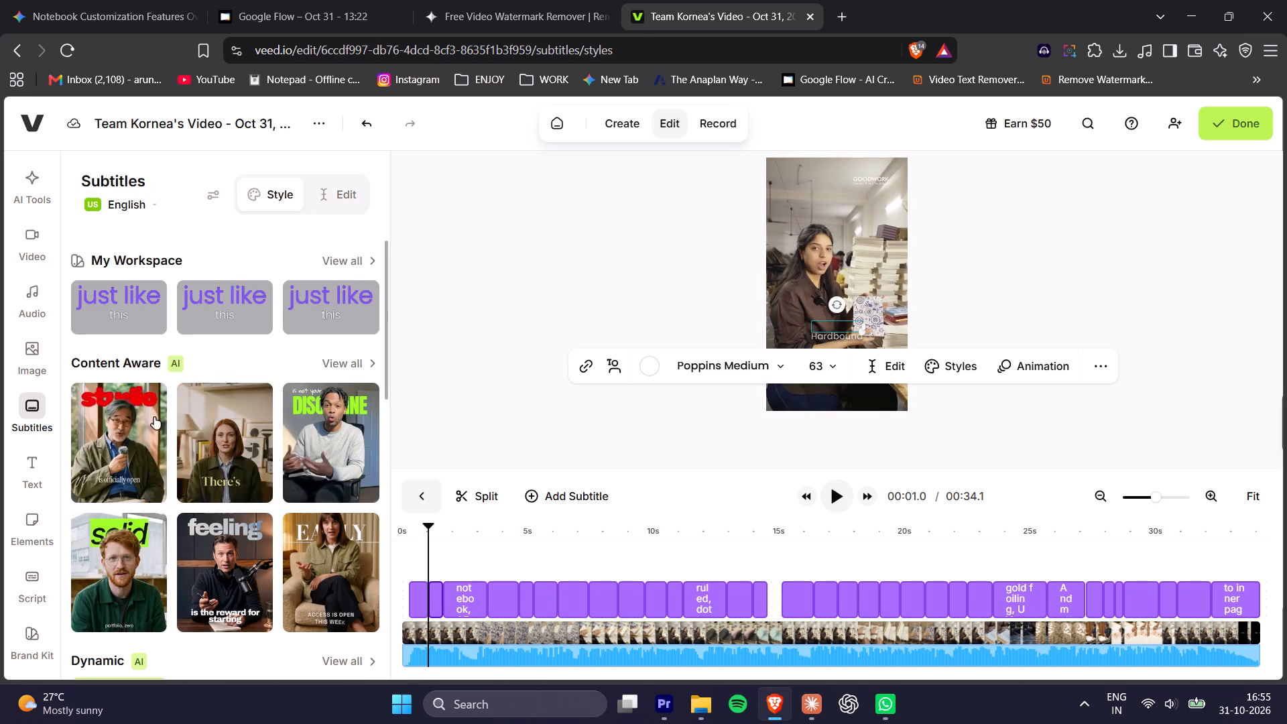
{"action": "scroll", "coordinate": [127, 501], "scroll_direction": "down", "scroll_amount": 3}
{"action": "left_click", "coordinate": [142, 532]}
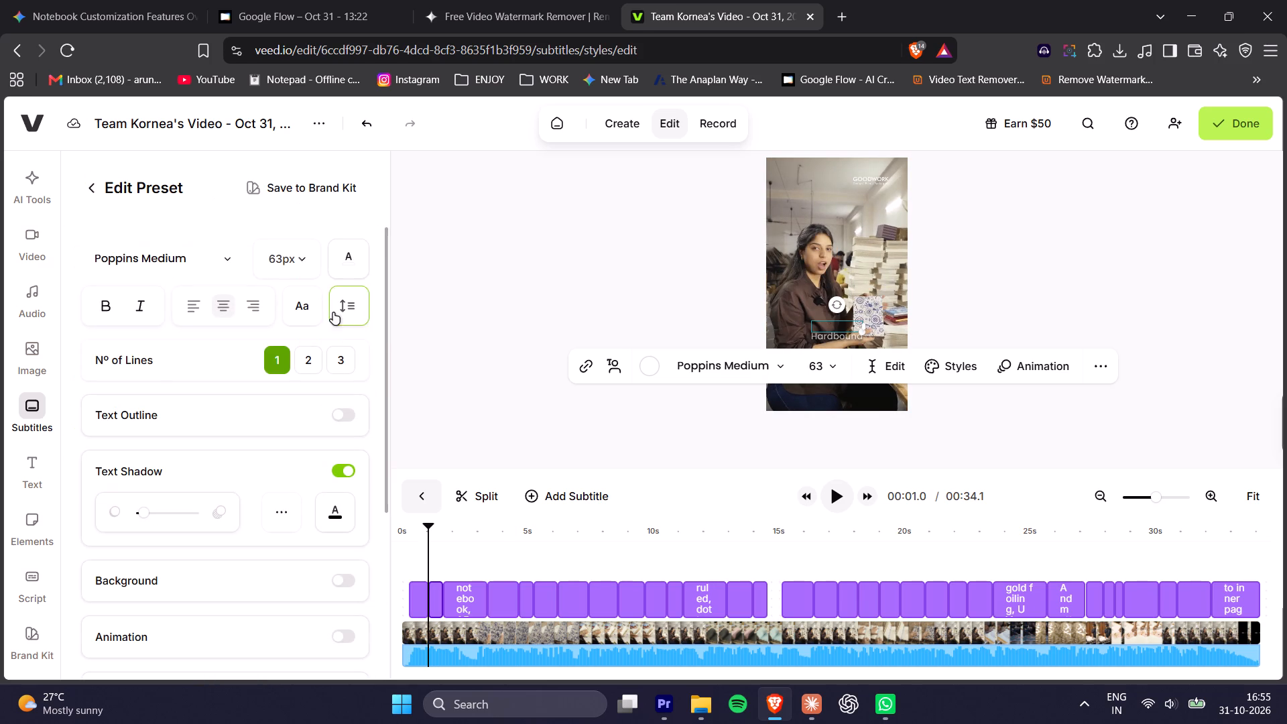
{"action": "left_click", "coordinate": [273, 364]}
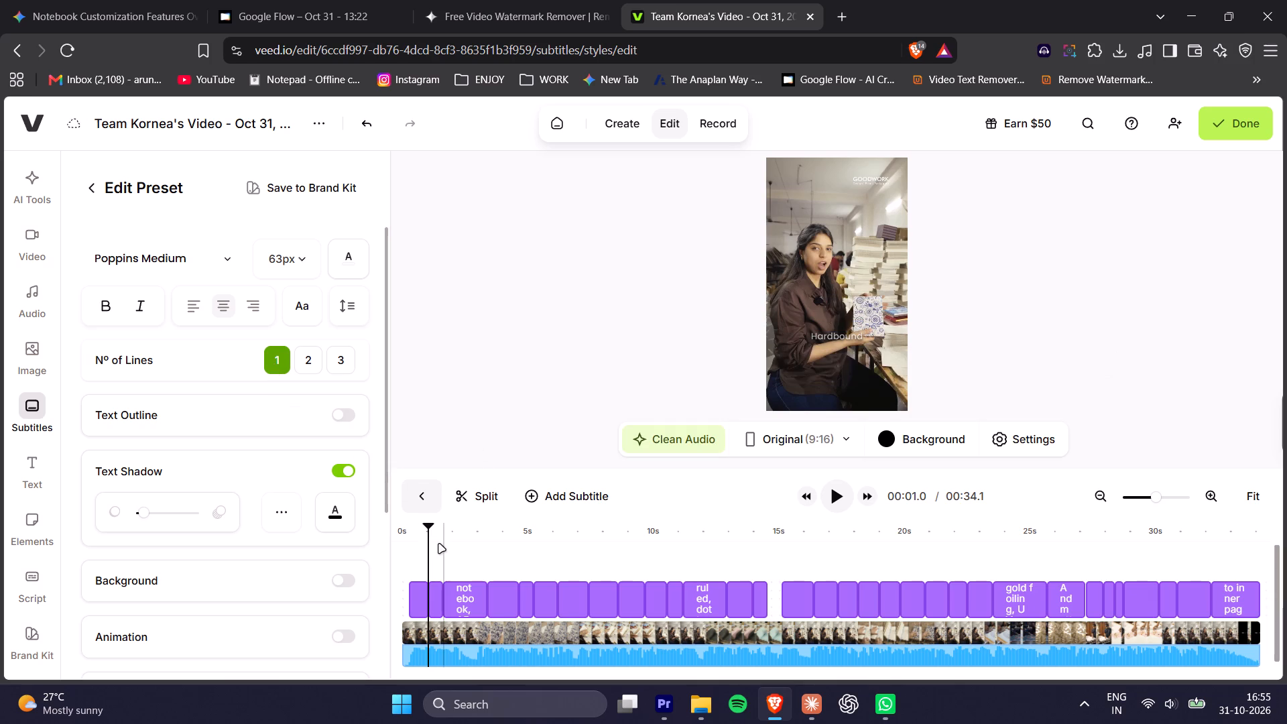
{"action": "left_click_drag", "start_coordinate": [422, 534], "coordinate": [400, 536]}
{"action": "key", "text": "space"}
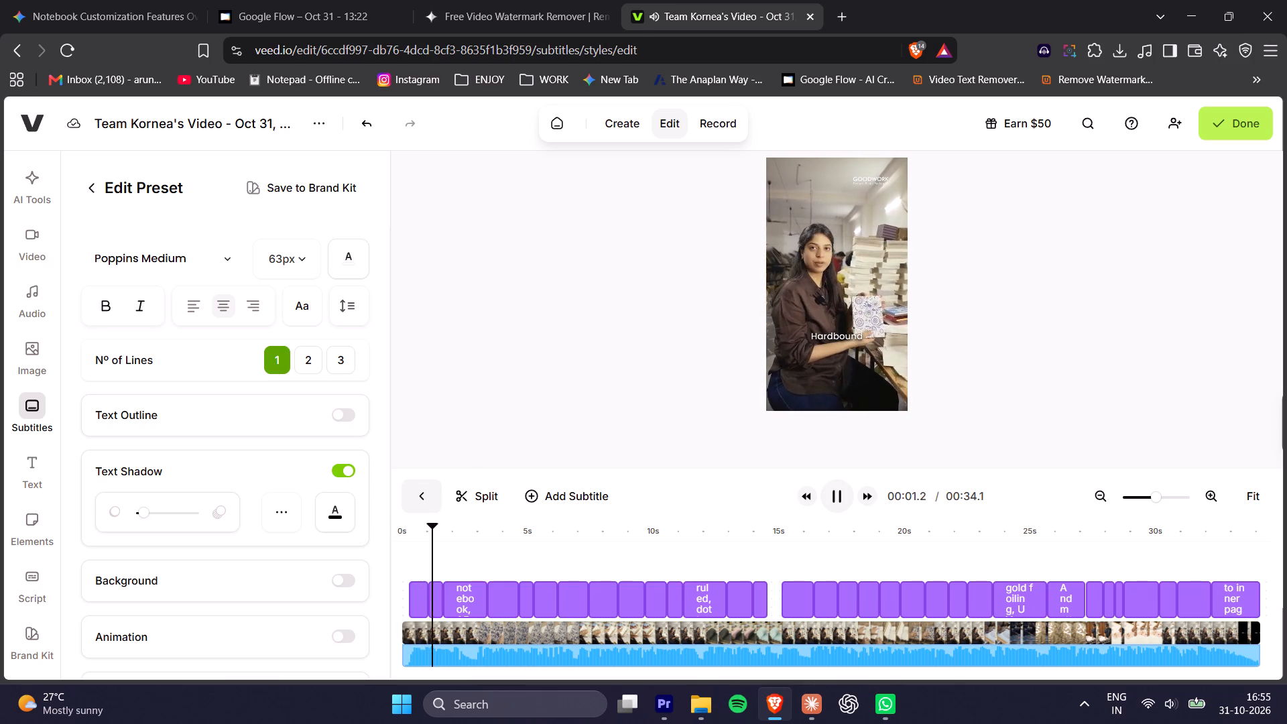
{"action": "key", "text": "space"}
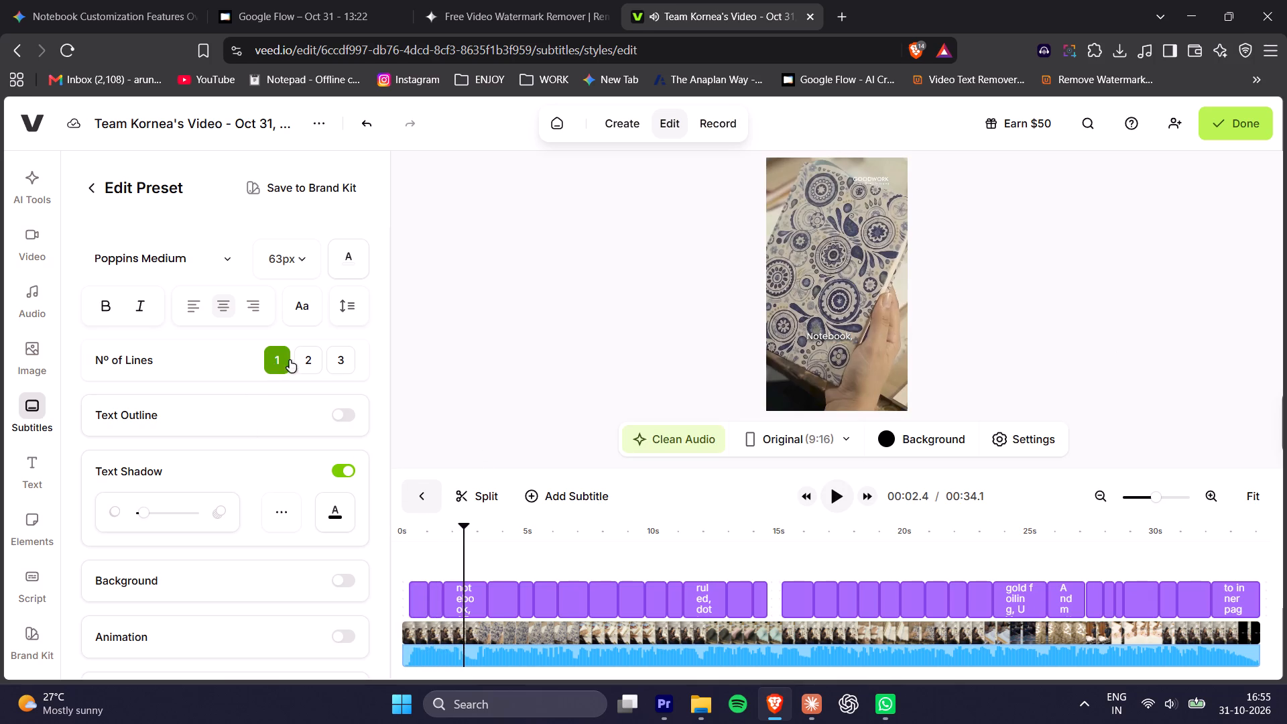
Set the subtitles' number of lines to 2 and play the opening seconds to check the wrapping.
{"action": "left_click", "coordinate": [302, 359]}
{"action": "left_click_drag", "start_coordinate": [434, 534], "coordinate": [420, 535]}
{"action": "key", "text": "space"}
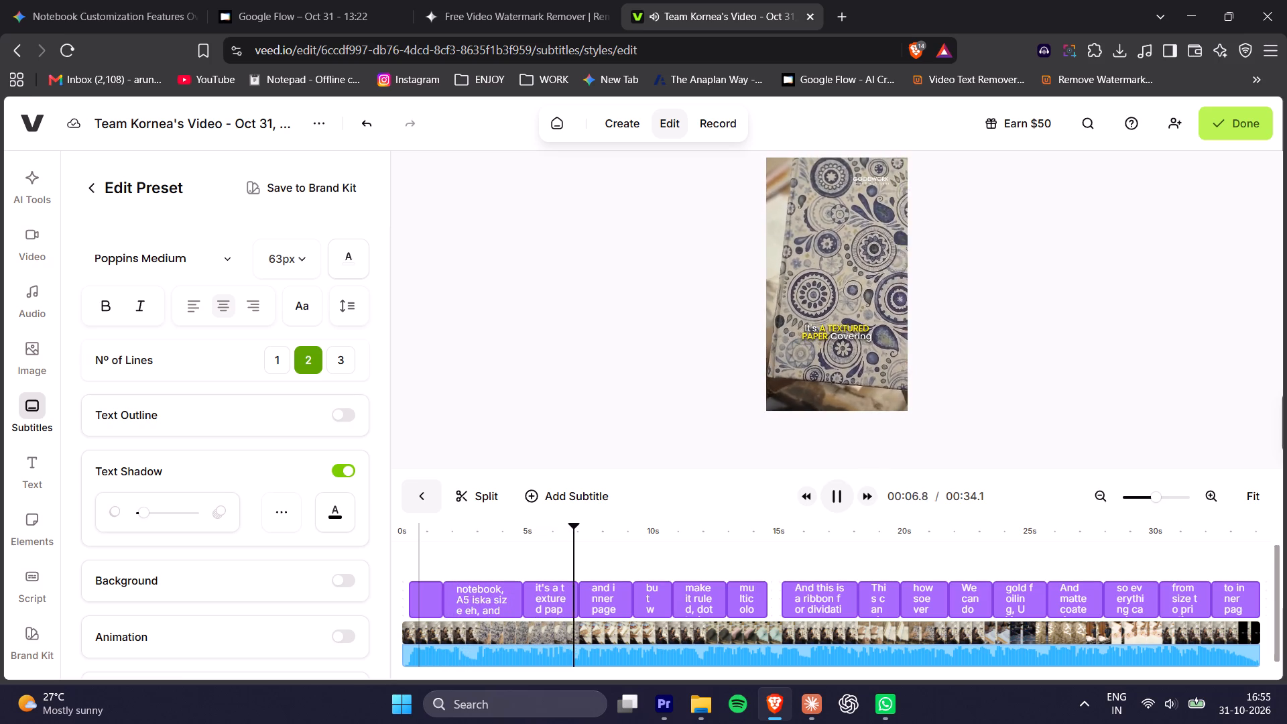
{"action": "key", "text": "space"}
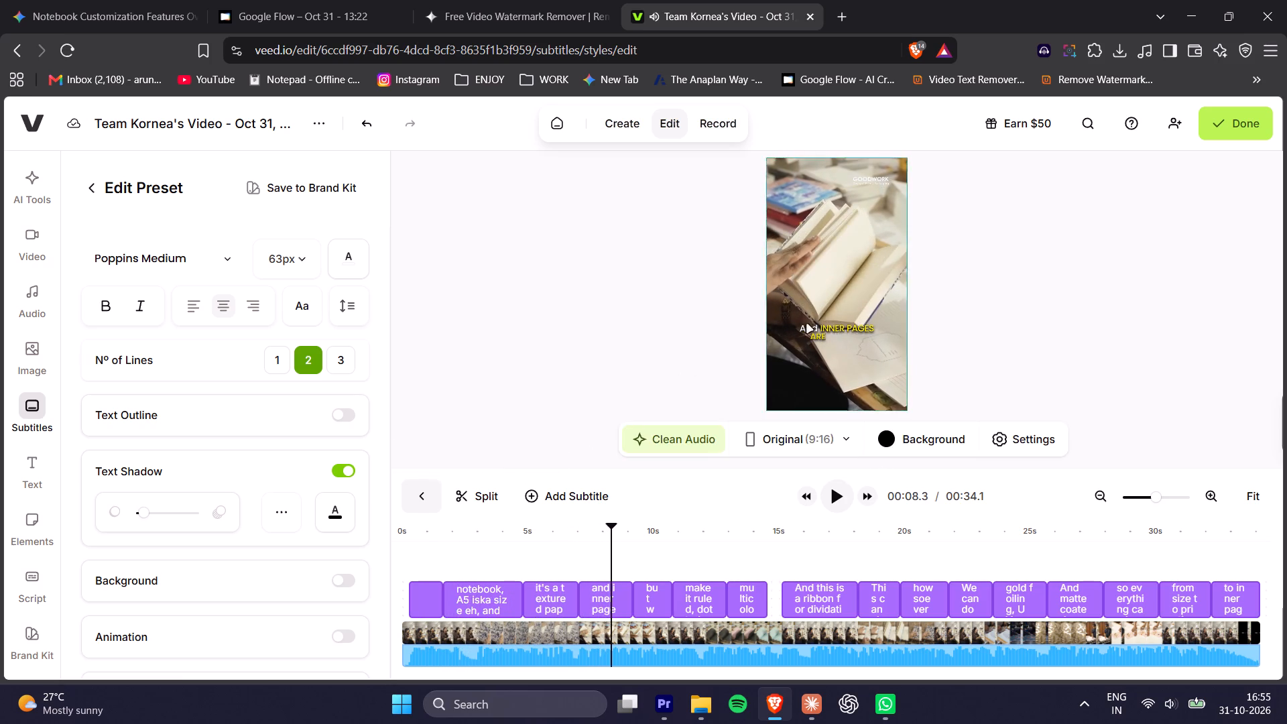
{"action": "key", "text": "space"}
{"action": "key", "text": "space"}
Move the subtitle text slightly lower in the frame and widen its text box.
{"action": "left_click_drag", "start_coordinate": [835, 329], "coordinate": [833, 344]}
{"action": "left_click", "coordinate": [833, 344]}
{"action": "left_click", "coordinate": [837, 340]}
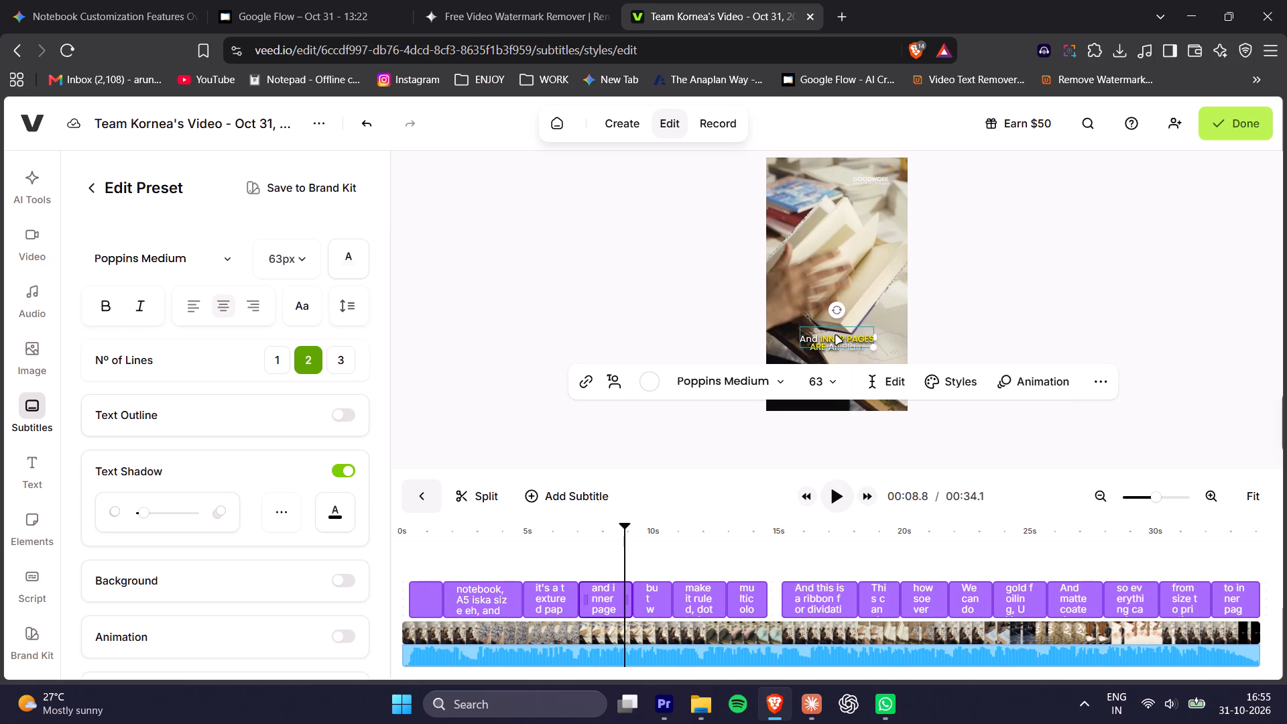
{"action": "left_click_drag", "start_coordinate": [875, 338], "coordinate": [888, 337], "text": "alt"}
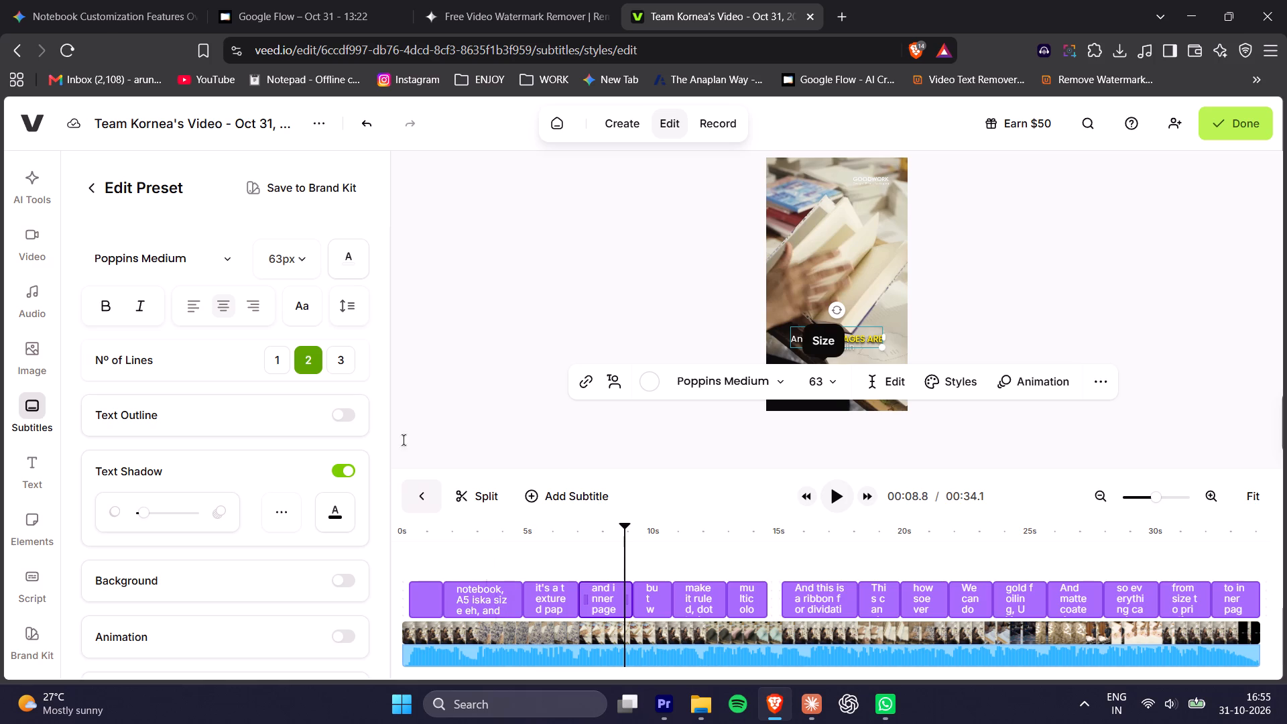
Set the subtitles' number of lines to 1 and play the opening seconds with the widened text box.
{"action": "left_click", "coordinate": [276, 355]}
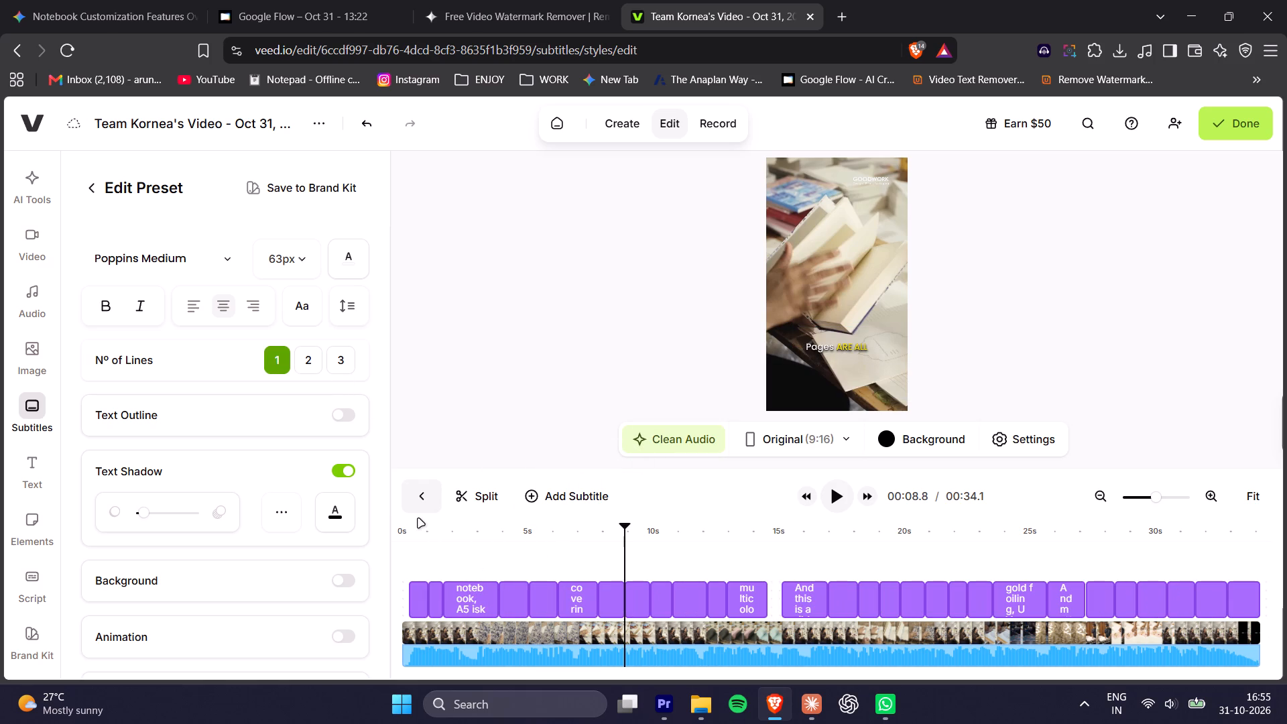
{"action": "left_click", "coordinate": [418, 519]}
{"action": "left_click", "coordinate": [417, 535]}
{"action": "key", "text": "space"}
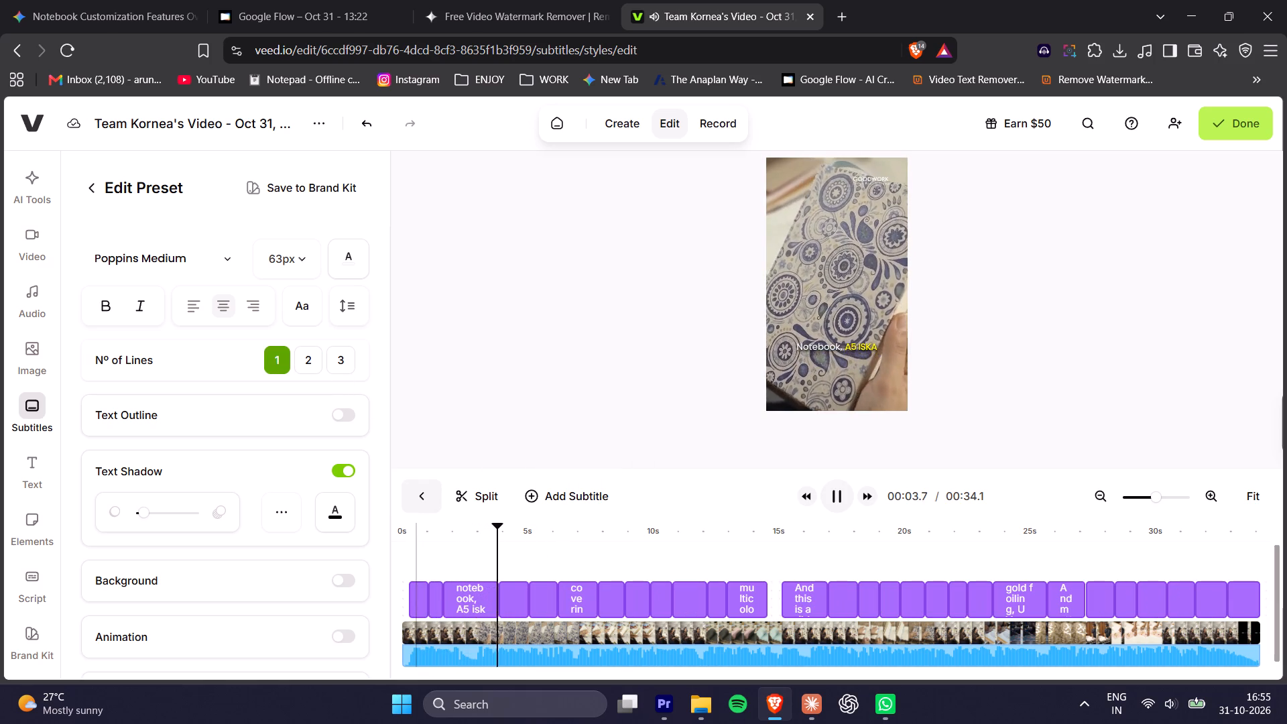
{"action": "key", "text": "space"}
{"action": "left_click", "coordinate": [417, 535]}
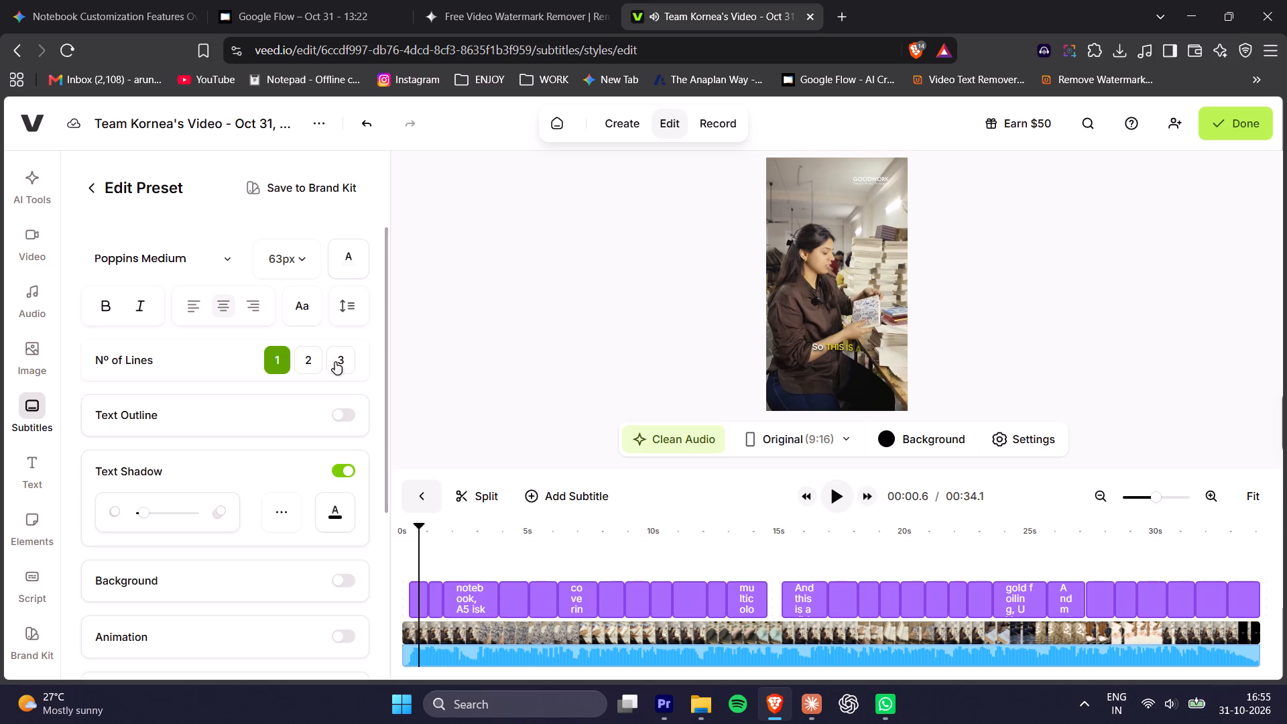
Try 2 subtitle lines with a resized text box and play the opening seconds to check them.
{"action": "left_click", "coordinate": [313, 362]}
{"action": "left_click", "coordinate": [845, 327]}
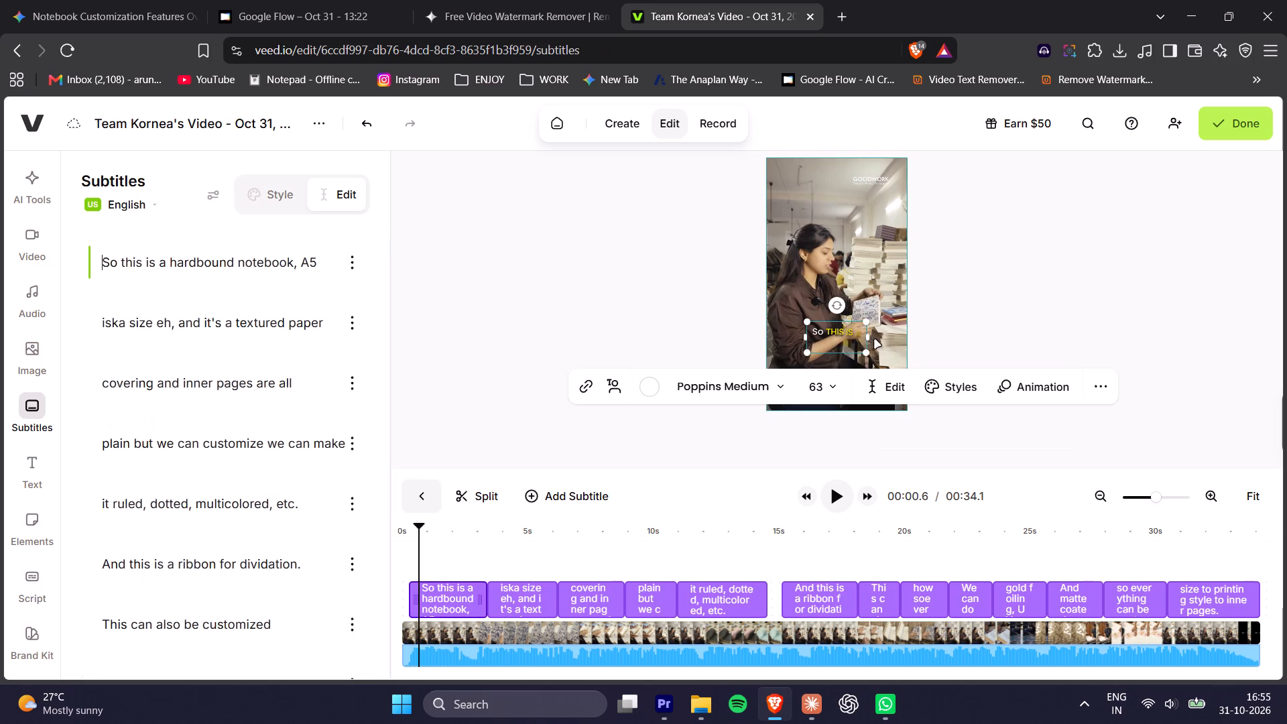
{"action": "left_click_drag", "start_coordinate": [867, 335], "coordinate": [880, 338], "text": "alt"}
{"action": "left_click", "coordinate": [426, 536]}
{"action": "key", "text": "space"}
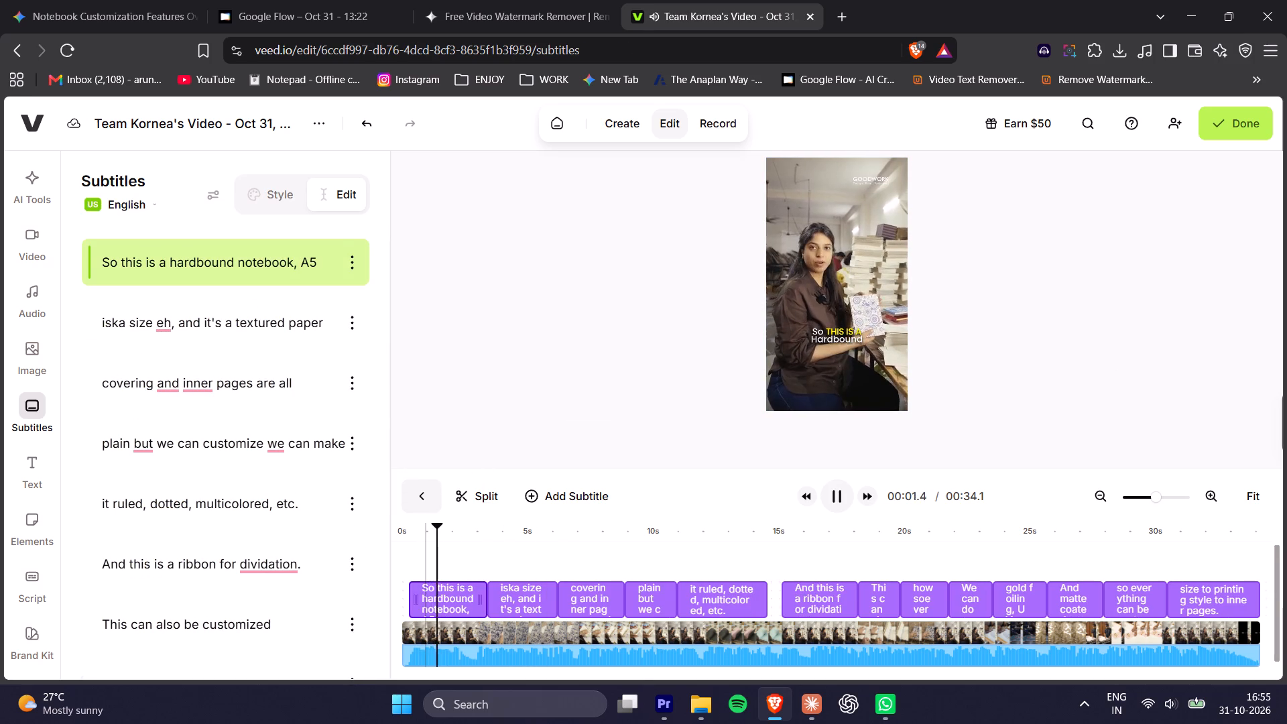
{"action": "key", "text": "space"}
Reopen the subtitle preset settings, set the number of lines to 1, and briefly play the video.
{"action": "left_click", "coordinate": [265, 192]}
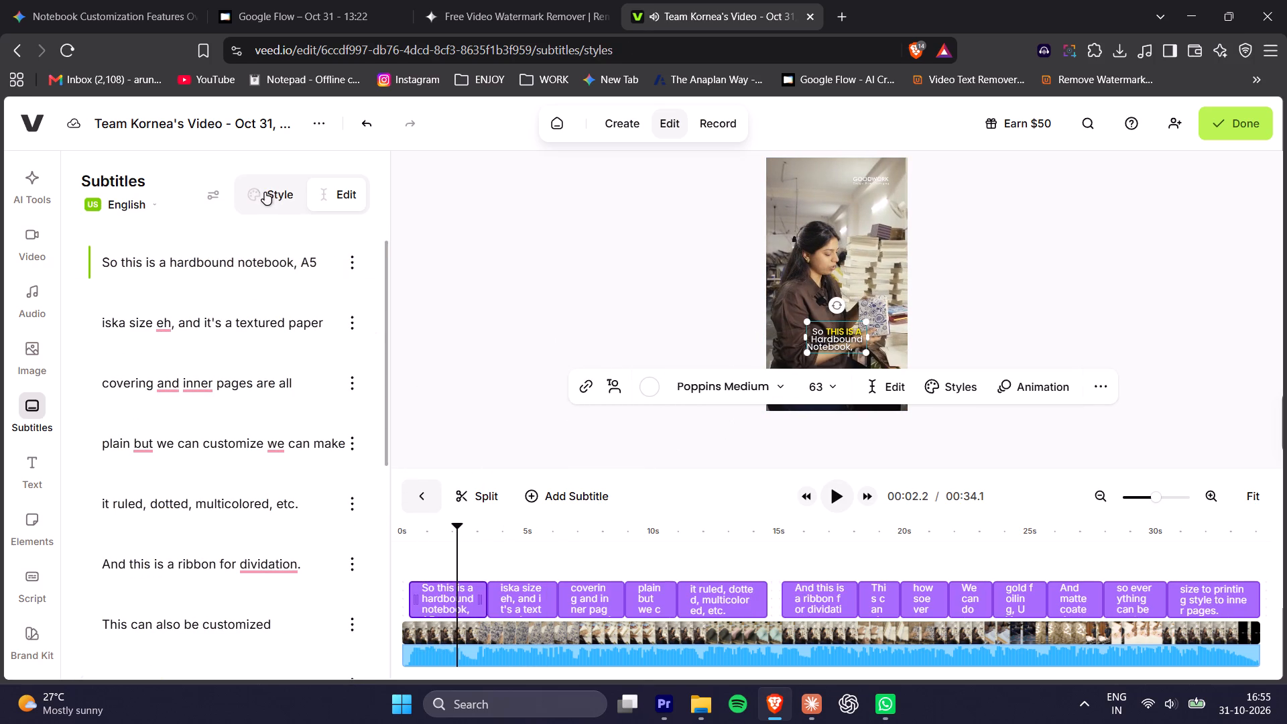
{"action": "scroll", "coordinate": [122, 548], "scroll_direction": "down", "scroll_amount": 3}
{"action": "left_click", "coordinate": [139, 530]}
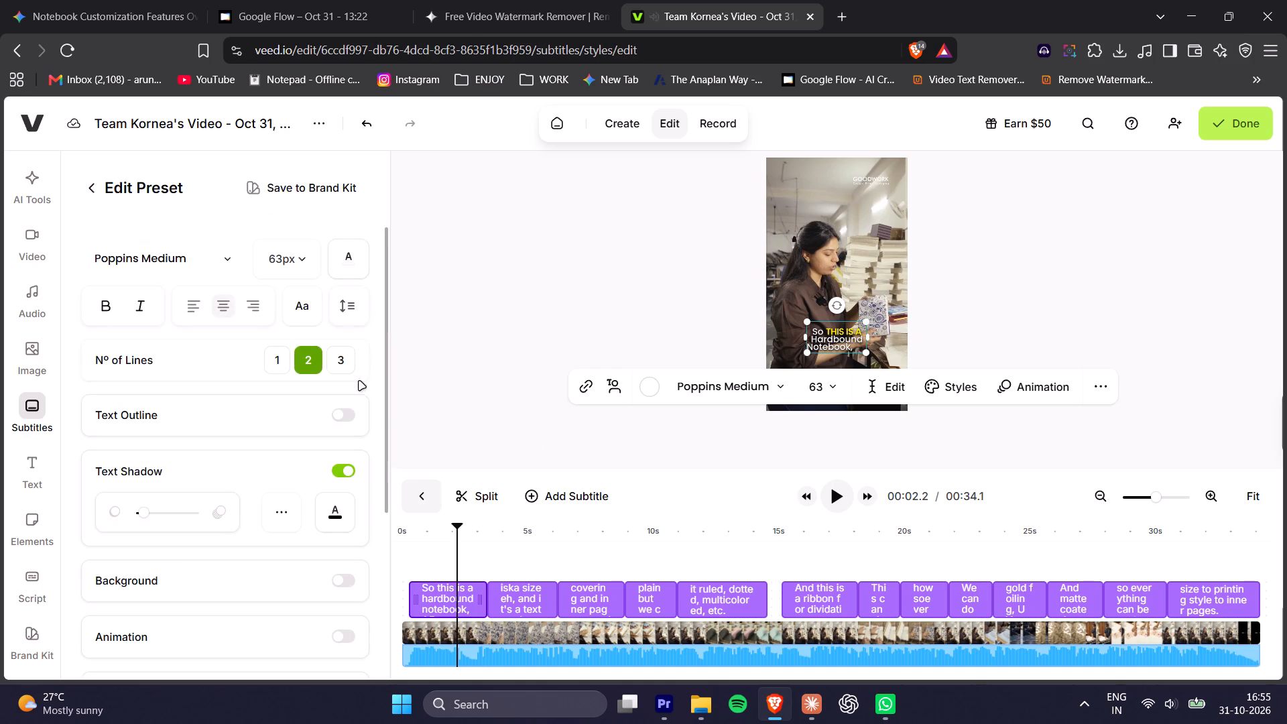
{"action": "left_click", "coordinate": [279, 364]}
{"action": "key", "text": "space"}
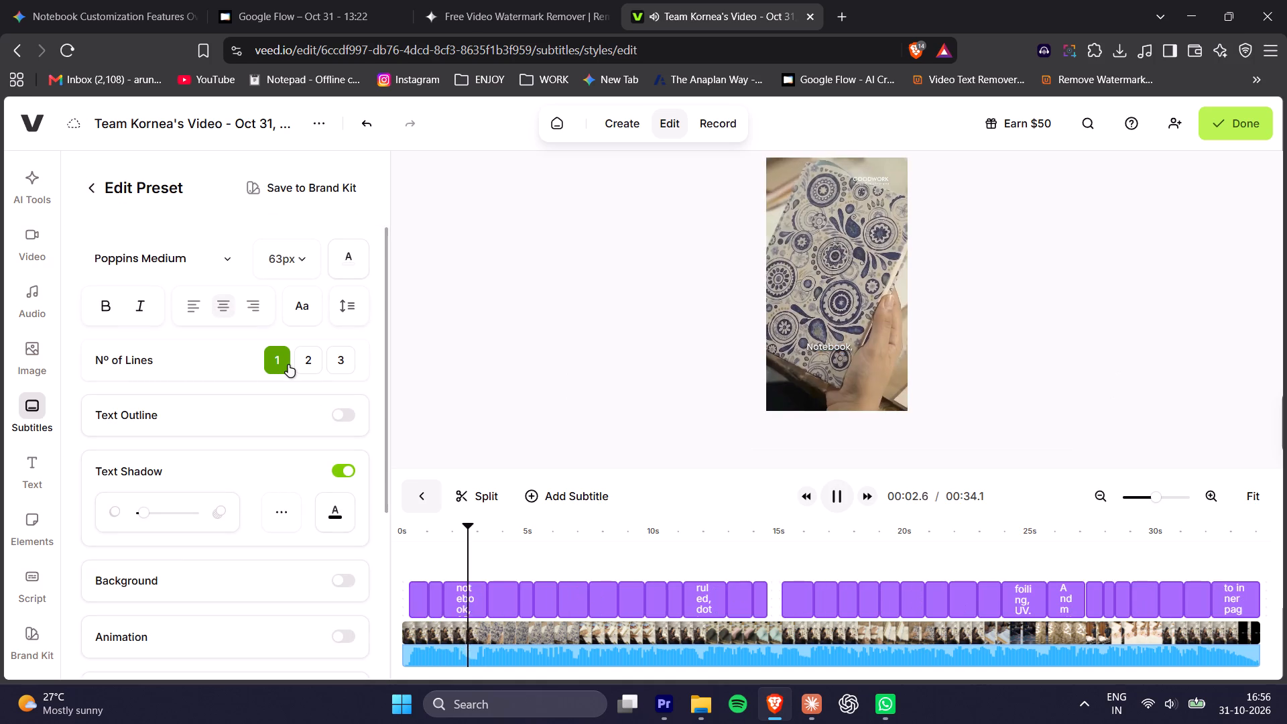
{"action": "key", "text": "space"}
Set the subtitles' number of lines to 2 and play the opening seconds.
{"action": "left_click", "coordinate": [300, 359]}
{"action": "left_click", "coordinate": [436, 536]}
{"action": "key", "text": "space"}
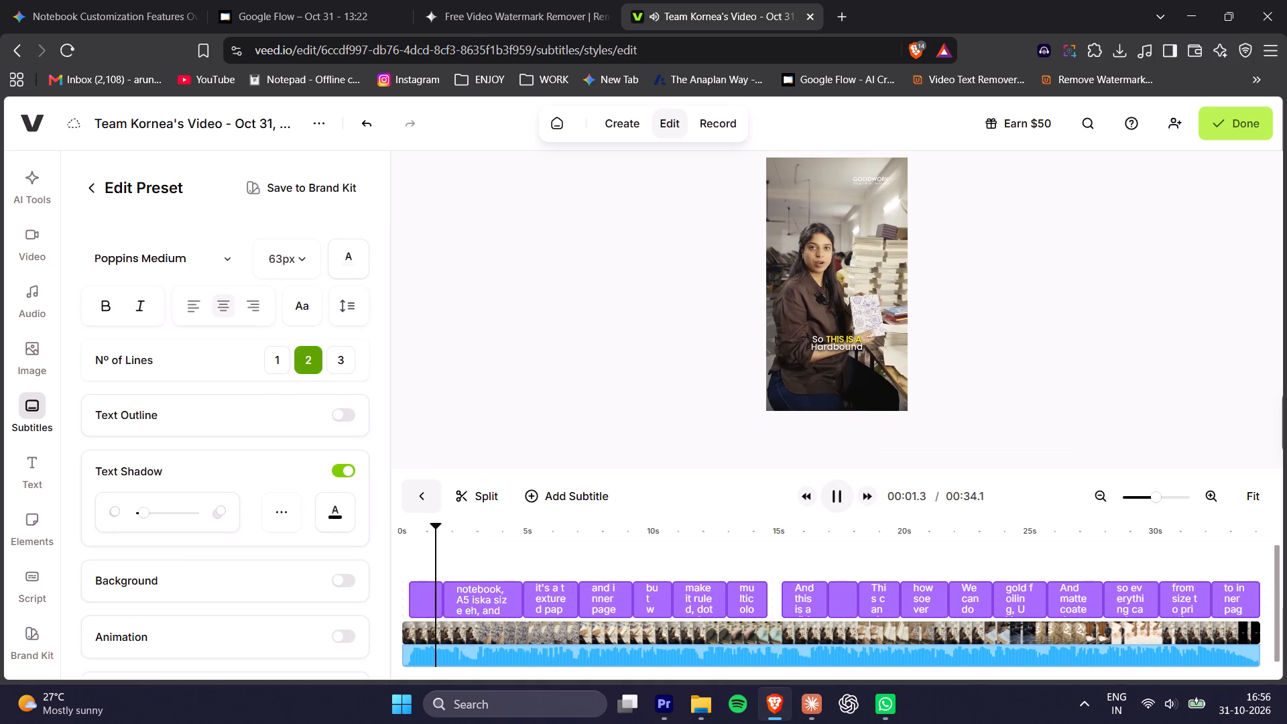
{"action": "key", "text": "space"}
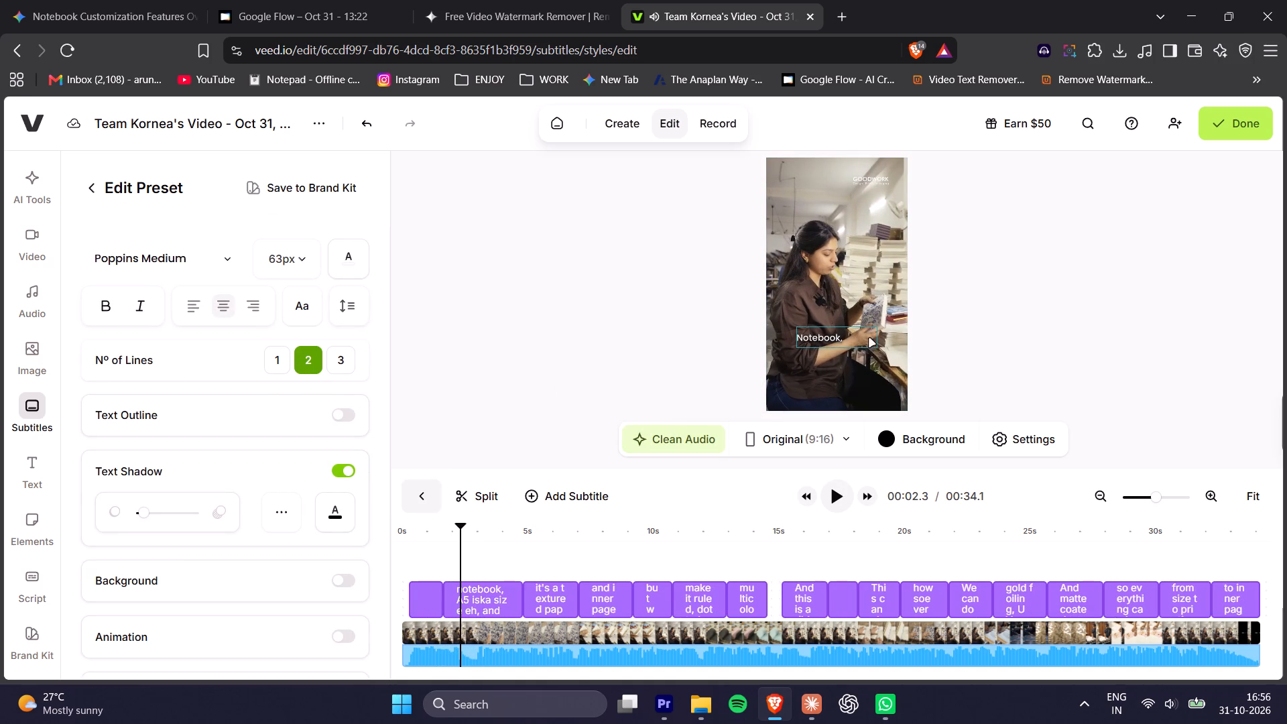
Narrow the subtitle text box and play the opening seconds with the preset settings open to check the wrapping.
{"action": "left_click", "coordinate": [868, 340]}
{"action": "left_click_drag", "start_coordinate": [877, 337], "coordinate": [869, 339], "text": "alt"}
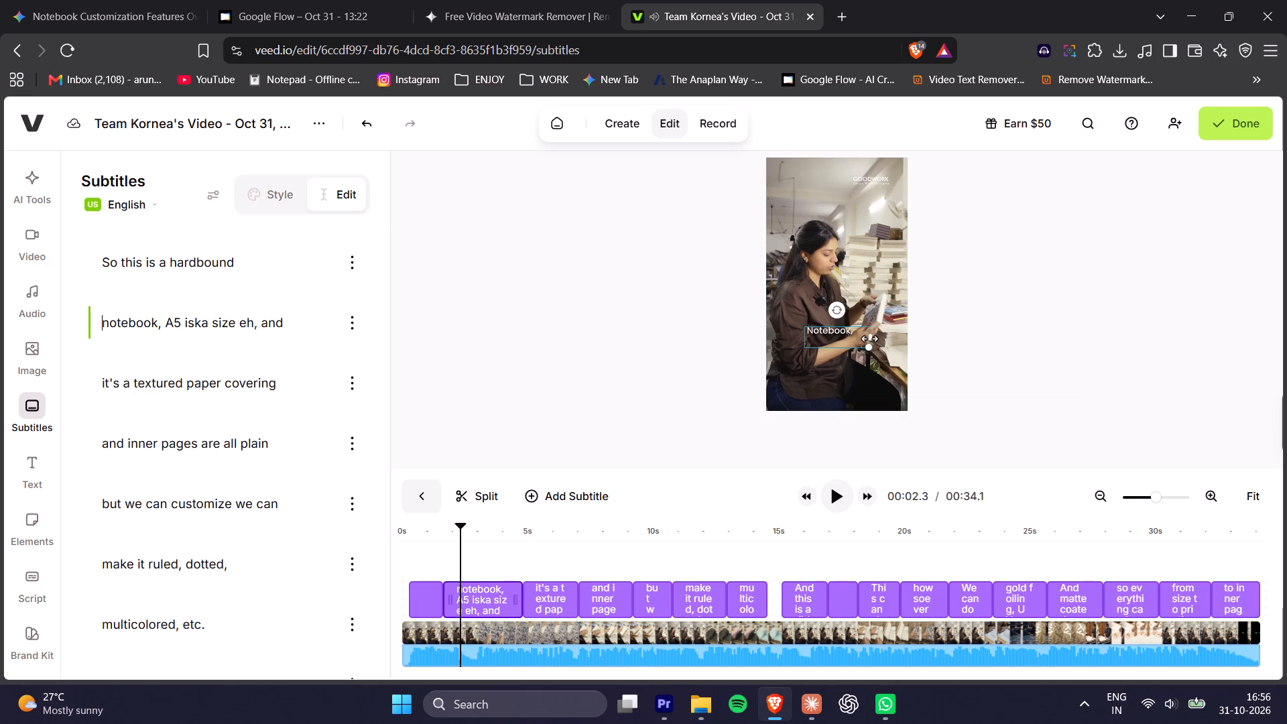
{"action": "left_click_drag", "start_coordinate": [869, 339], "coordinate": [867, 340], "text": "alt"}
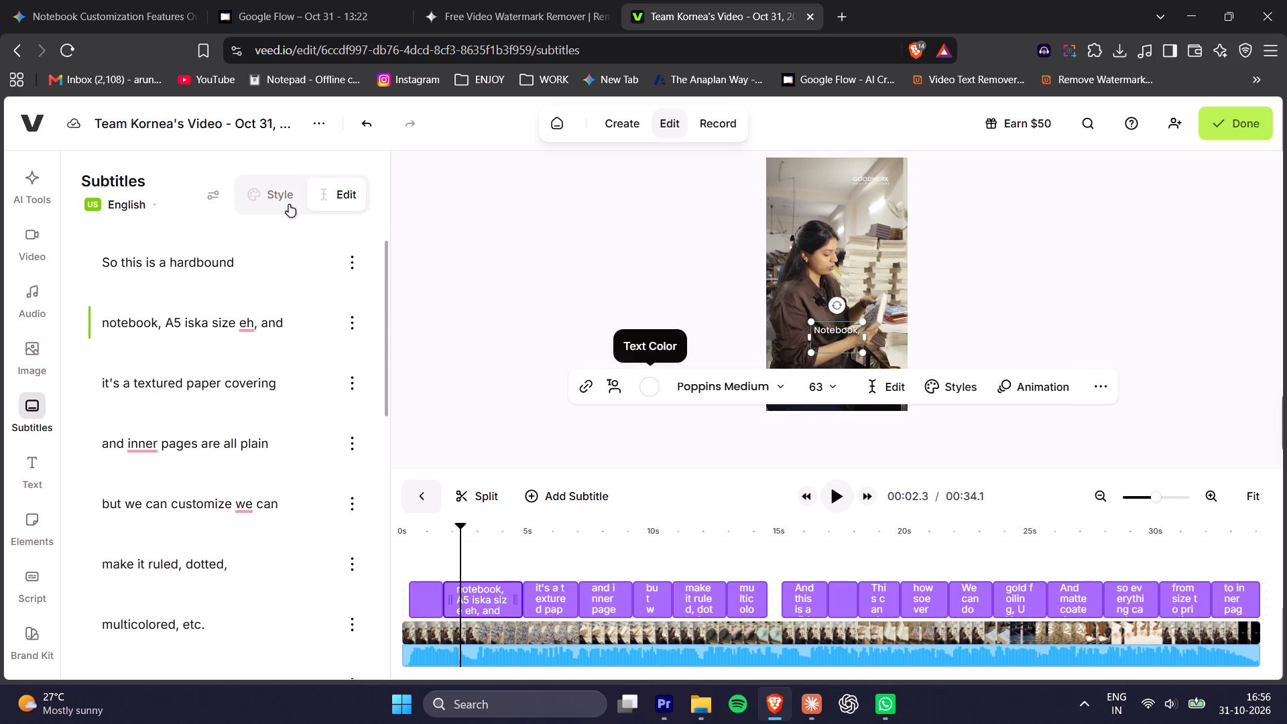
{"action": "left_click", "coordinate": [280, 188]}
{"action": "scroll", "coordinate": [145, 481], "scroll_direction": "down", "scroll_amount": 3}
{"action": "left_click", "coordinate": [140, 529]}
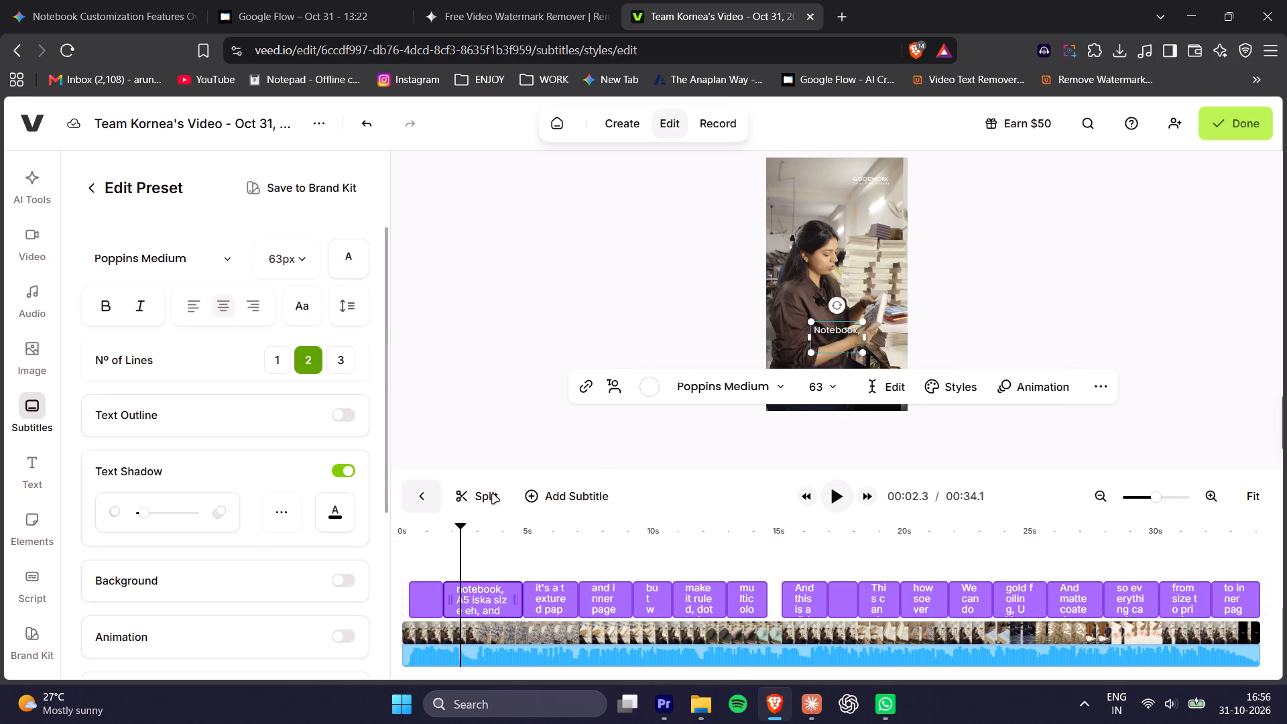
{"action": "left_click_drag", "start_coordinate": [430, 534], "coordinate": [412, 534]}
{"action": "key", "text": "space"}
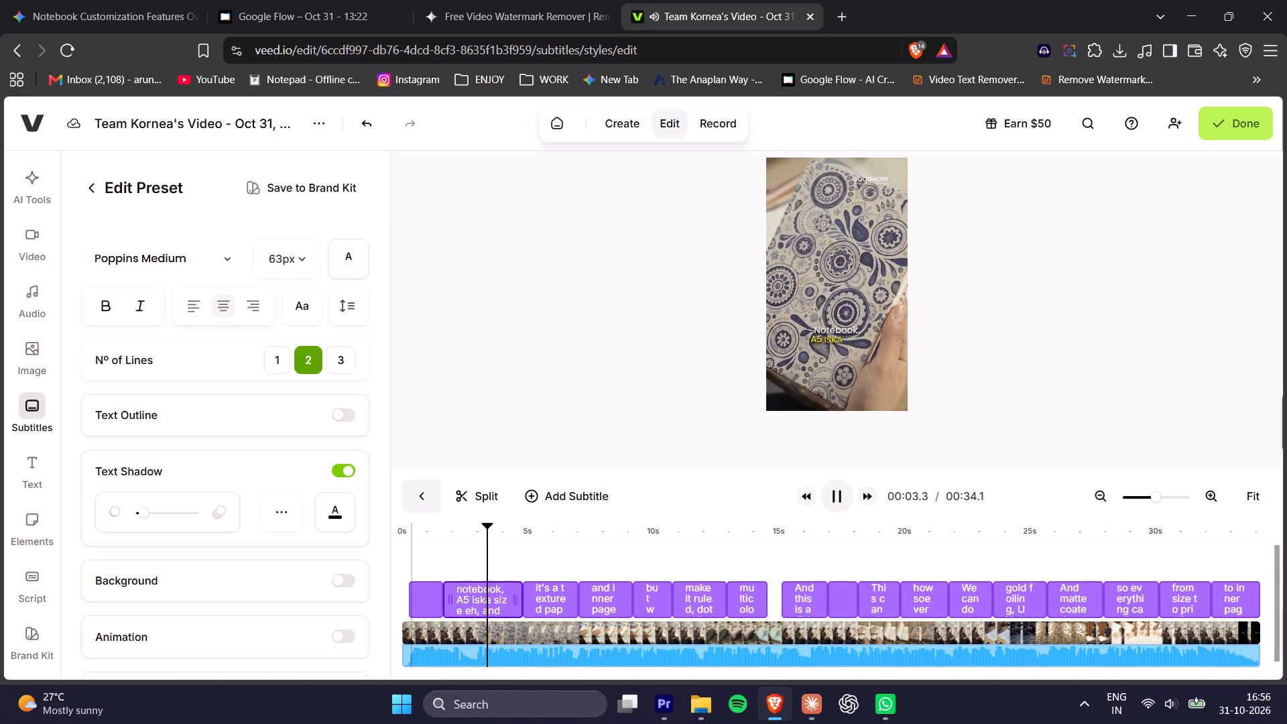
{"action": "key", "text": "space"}
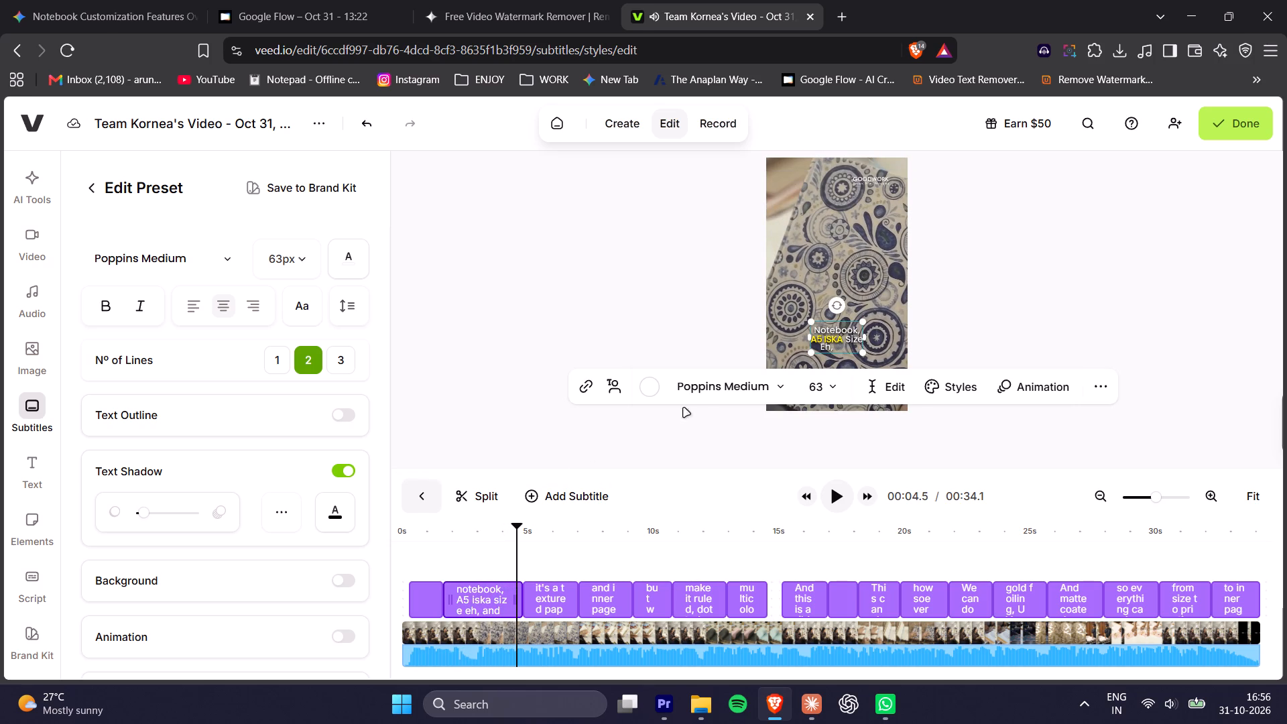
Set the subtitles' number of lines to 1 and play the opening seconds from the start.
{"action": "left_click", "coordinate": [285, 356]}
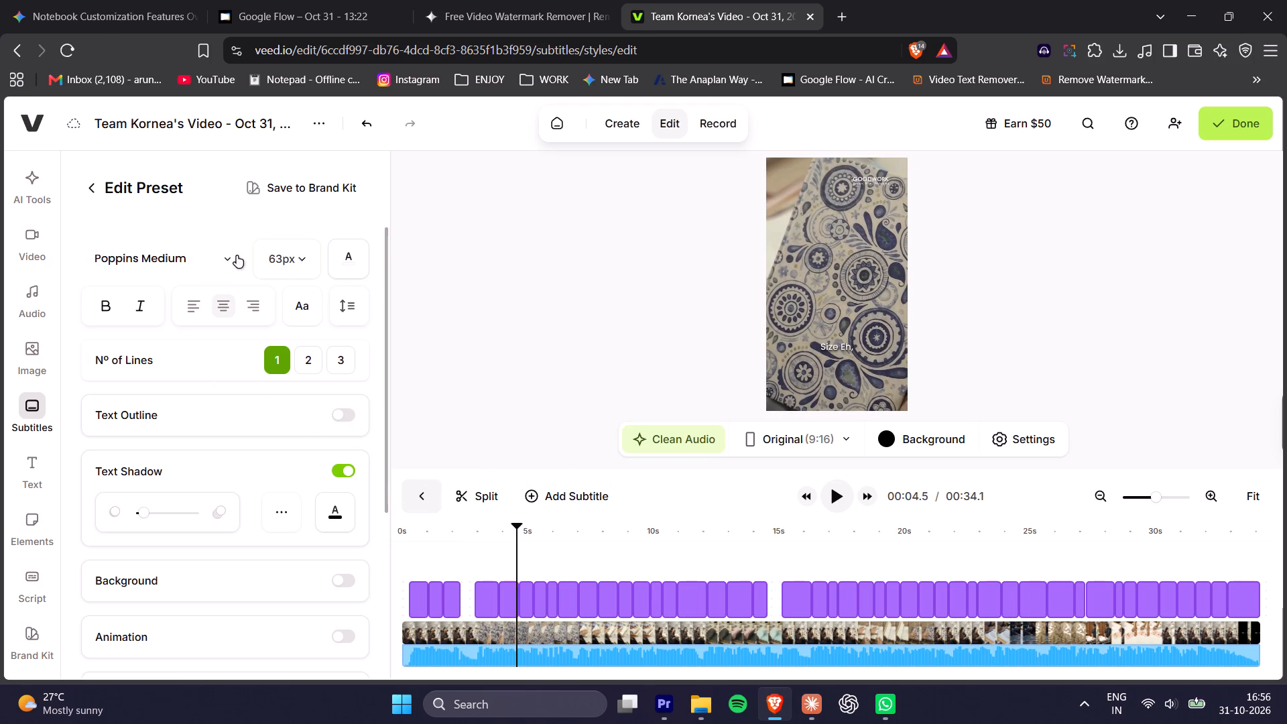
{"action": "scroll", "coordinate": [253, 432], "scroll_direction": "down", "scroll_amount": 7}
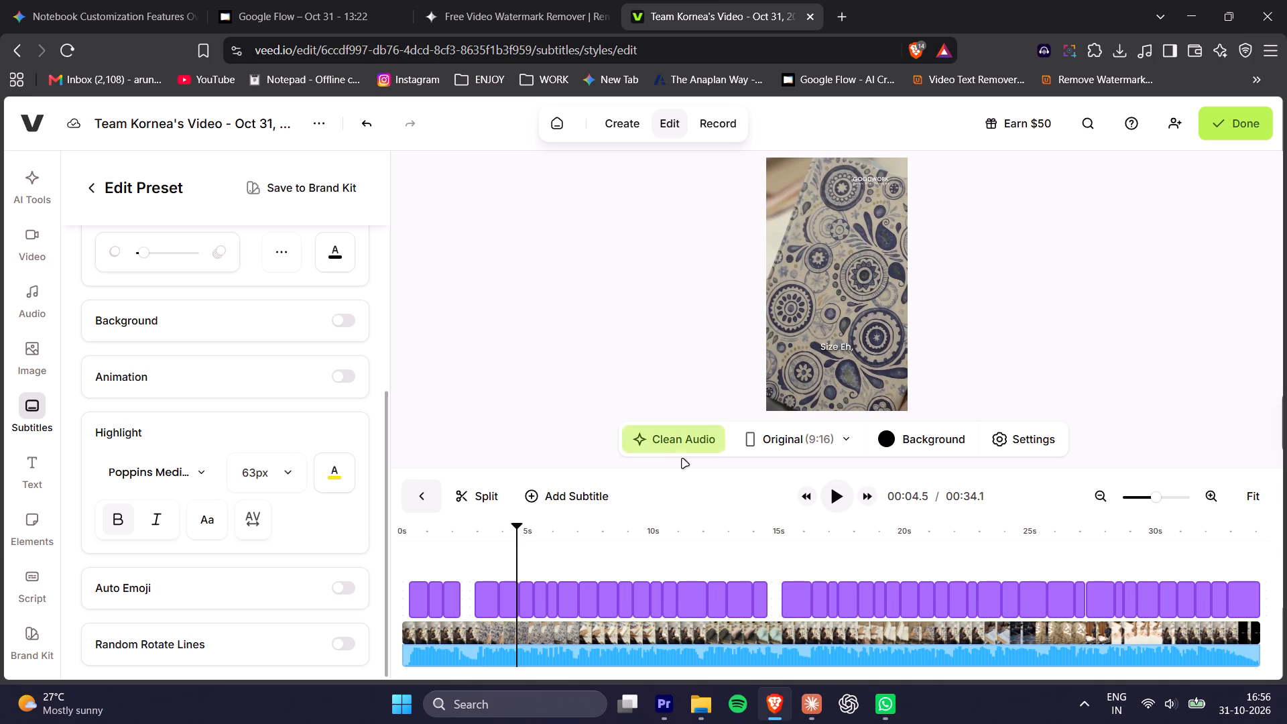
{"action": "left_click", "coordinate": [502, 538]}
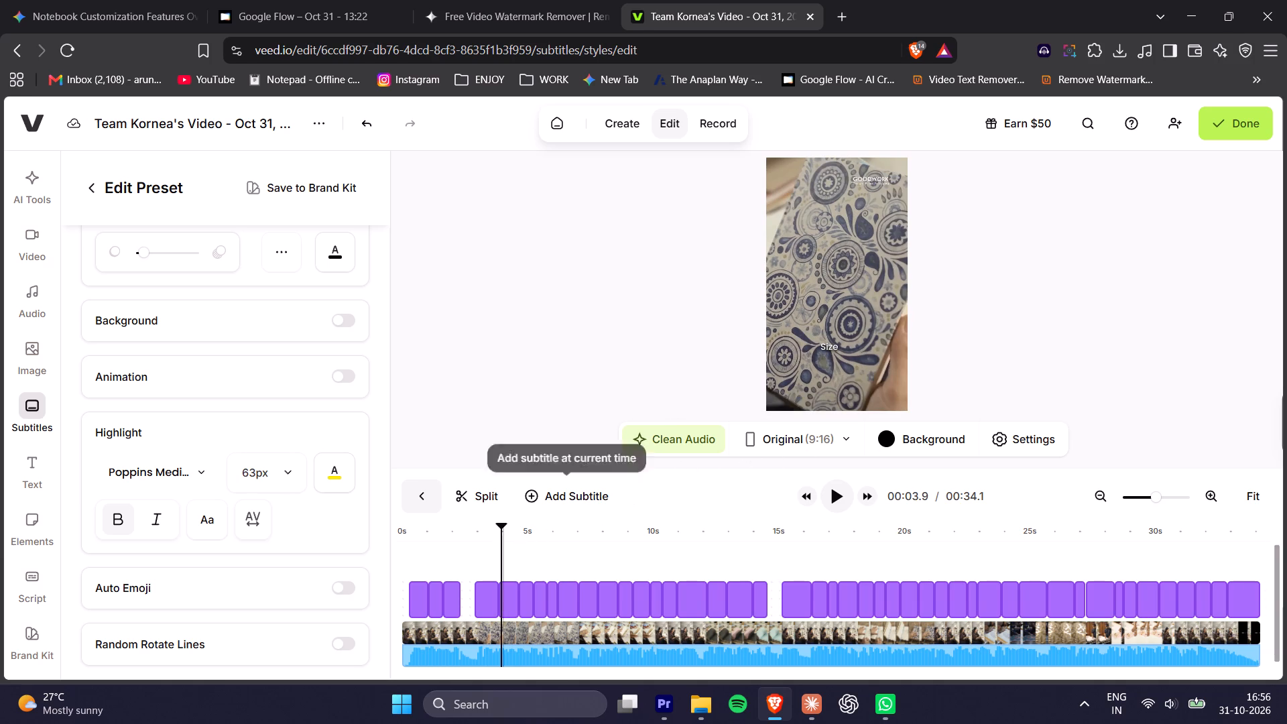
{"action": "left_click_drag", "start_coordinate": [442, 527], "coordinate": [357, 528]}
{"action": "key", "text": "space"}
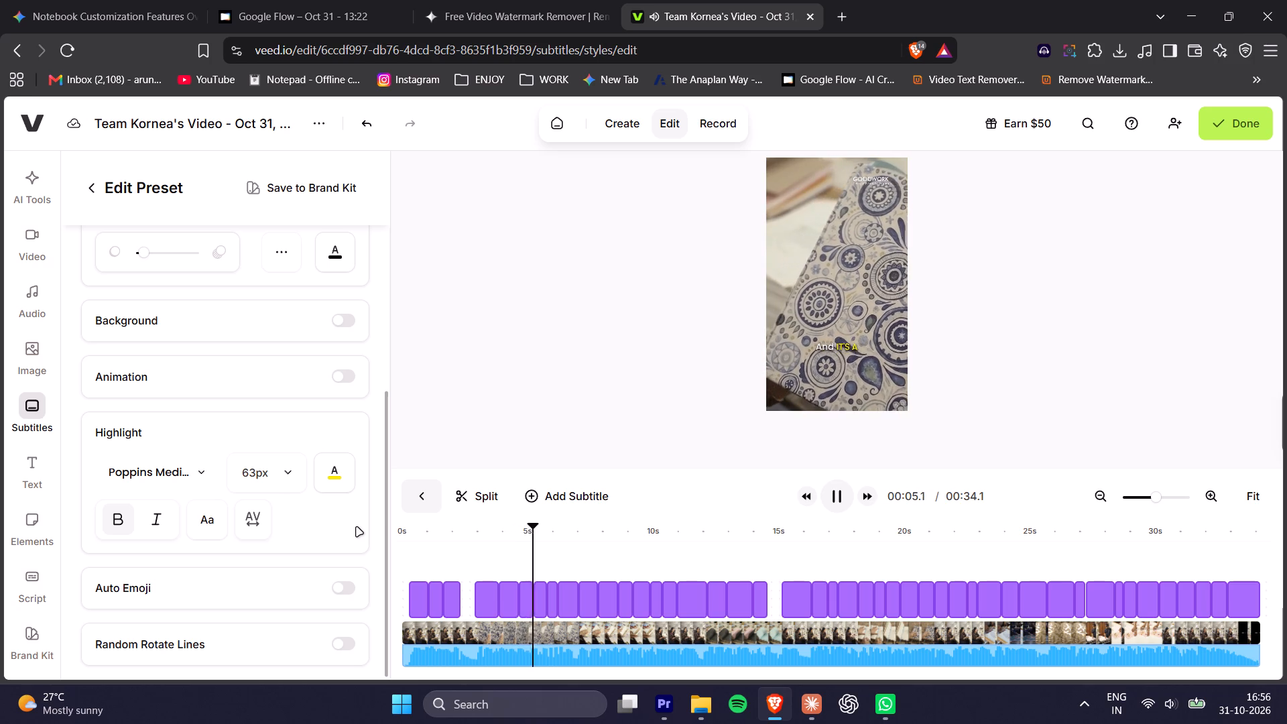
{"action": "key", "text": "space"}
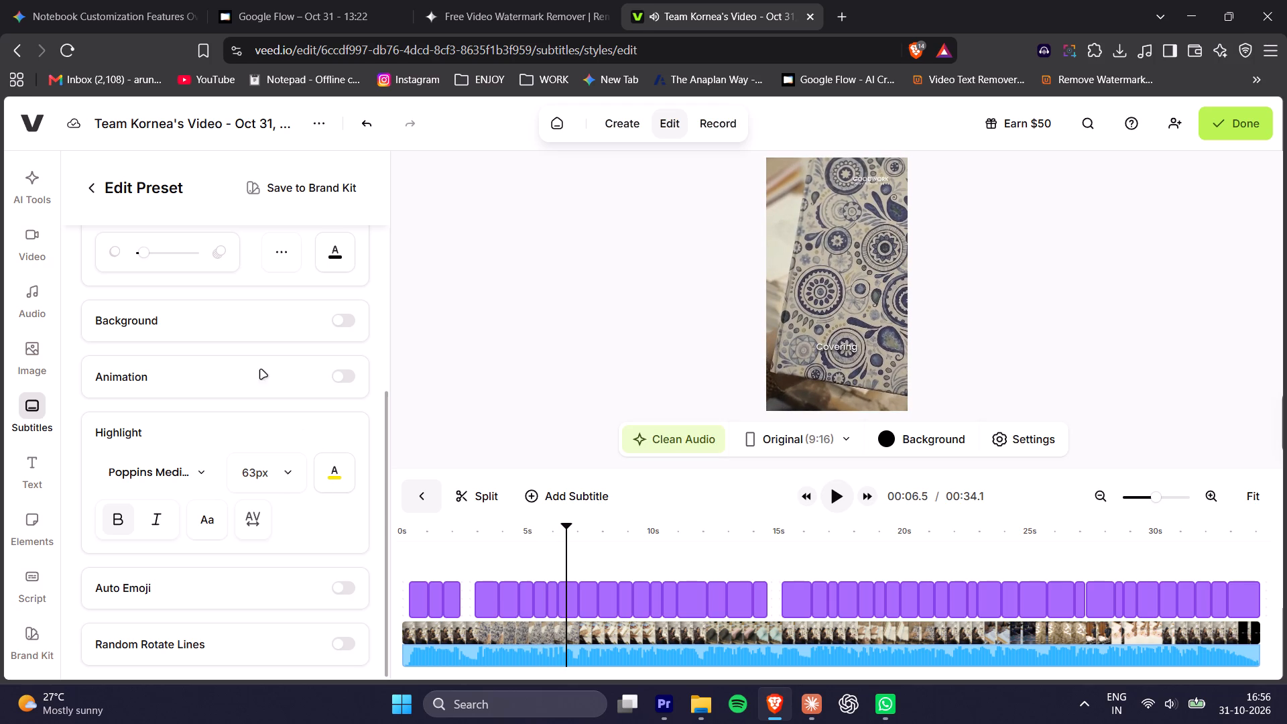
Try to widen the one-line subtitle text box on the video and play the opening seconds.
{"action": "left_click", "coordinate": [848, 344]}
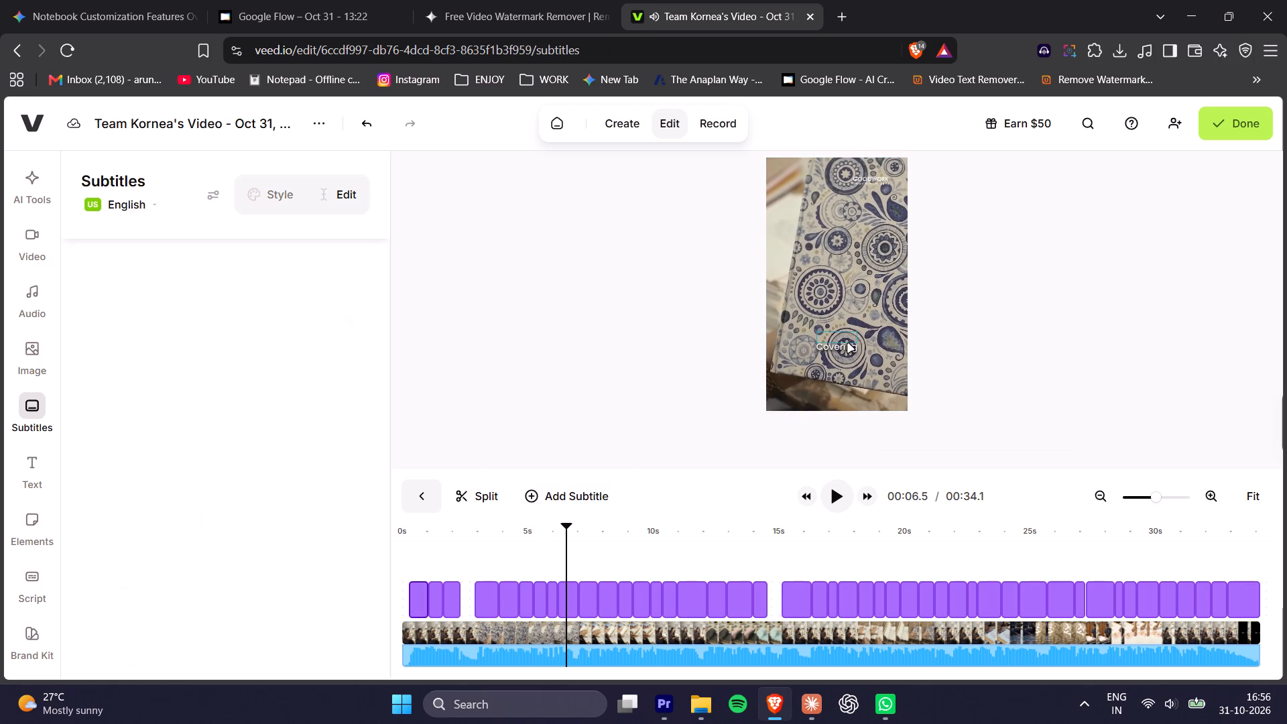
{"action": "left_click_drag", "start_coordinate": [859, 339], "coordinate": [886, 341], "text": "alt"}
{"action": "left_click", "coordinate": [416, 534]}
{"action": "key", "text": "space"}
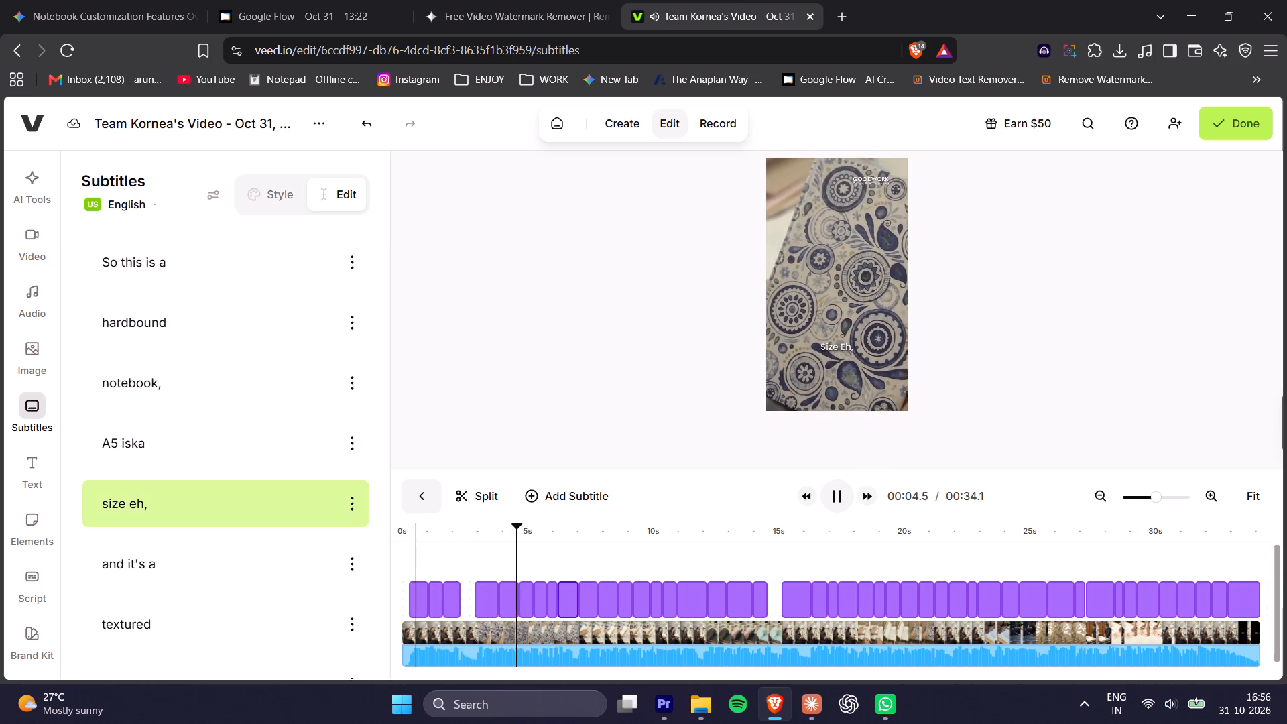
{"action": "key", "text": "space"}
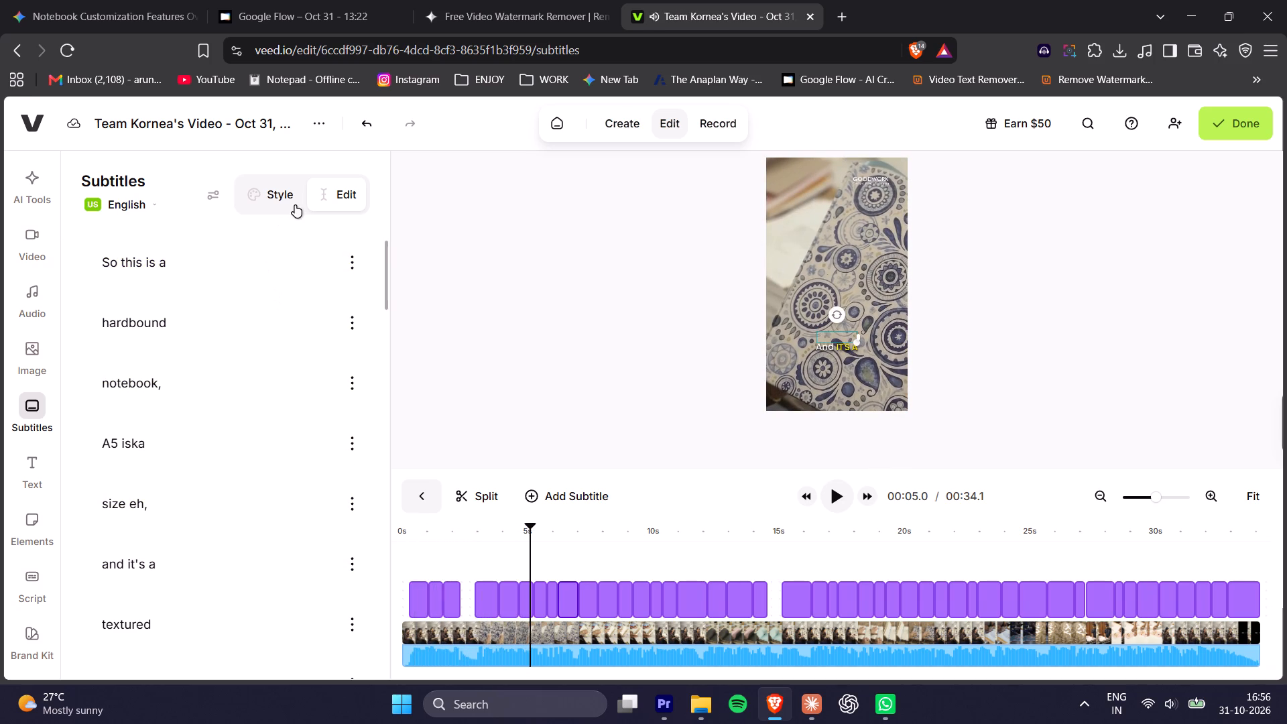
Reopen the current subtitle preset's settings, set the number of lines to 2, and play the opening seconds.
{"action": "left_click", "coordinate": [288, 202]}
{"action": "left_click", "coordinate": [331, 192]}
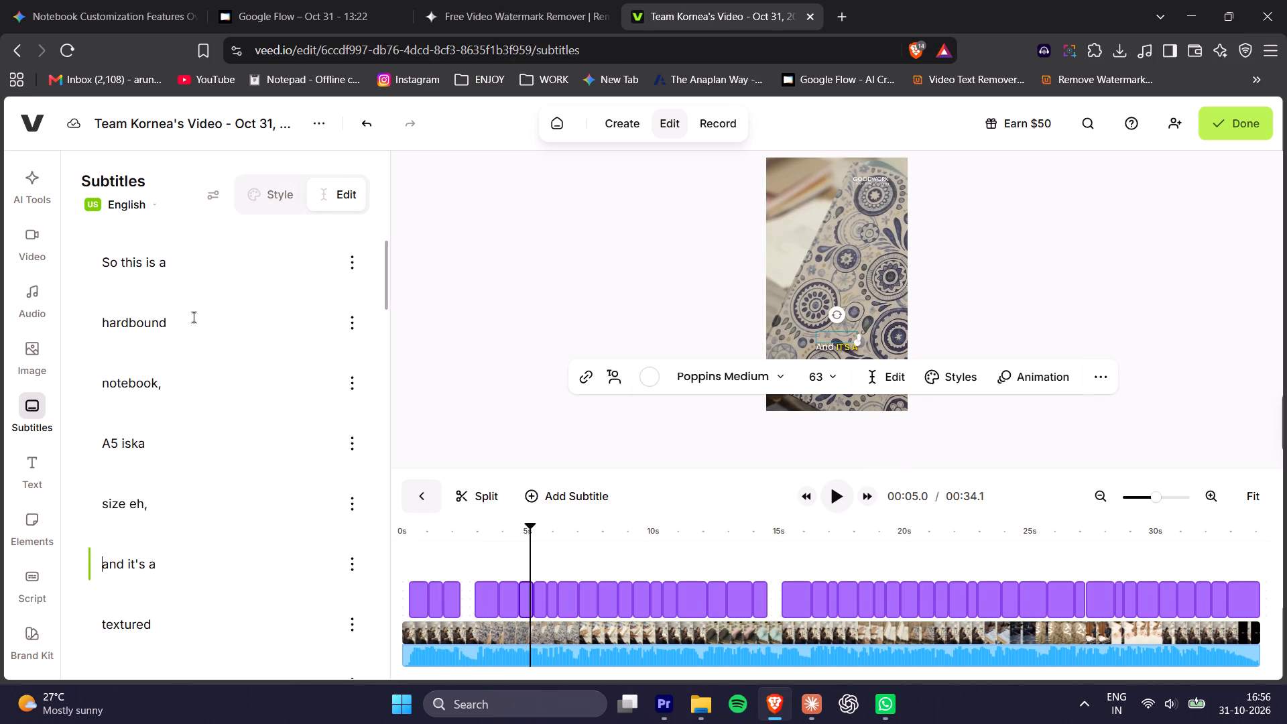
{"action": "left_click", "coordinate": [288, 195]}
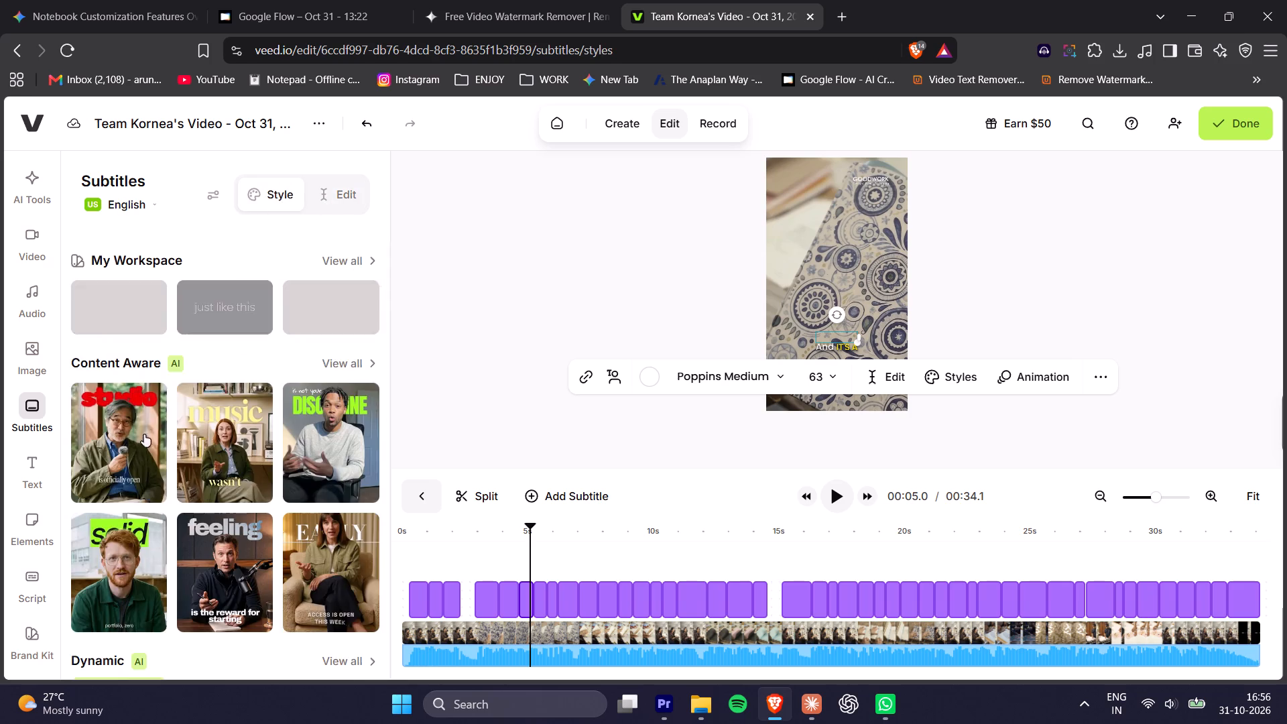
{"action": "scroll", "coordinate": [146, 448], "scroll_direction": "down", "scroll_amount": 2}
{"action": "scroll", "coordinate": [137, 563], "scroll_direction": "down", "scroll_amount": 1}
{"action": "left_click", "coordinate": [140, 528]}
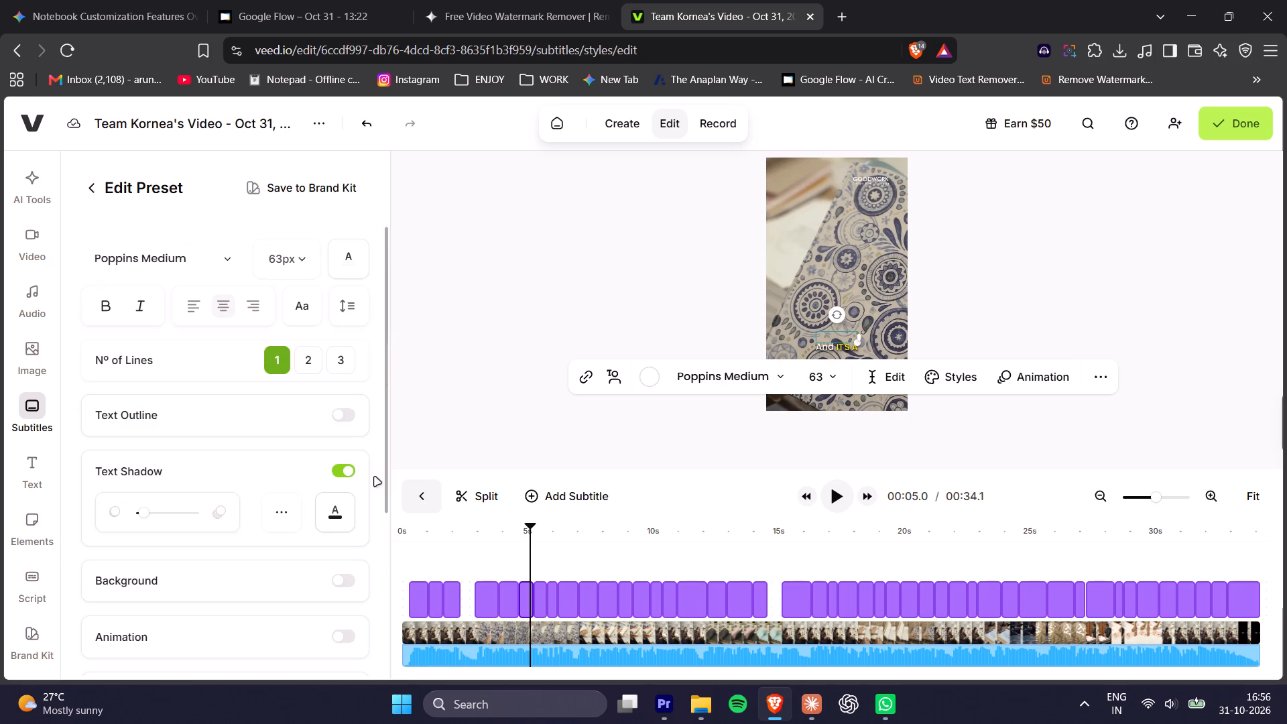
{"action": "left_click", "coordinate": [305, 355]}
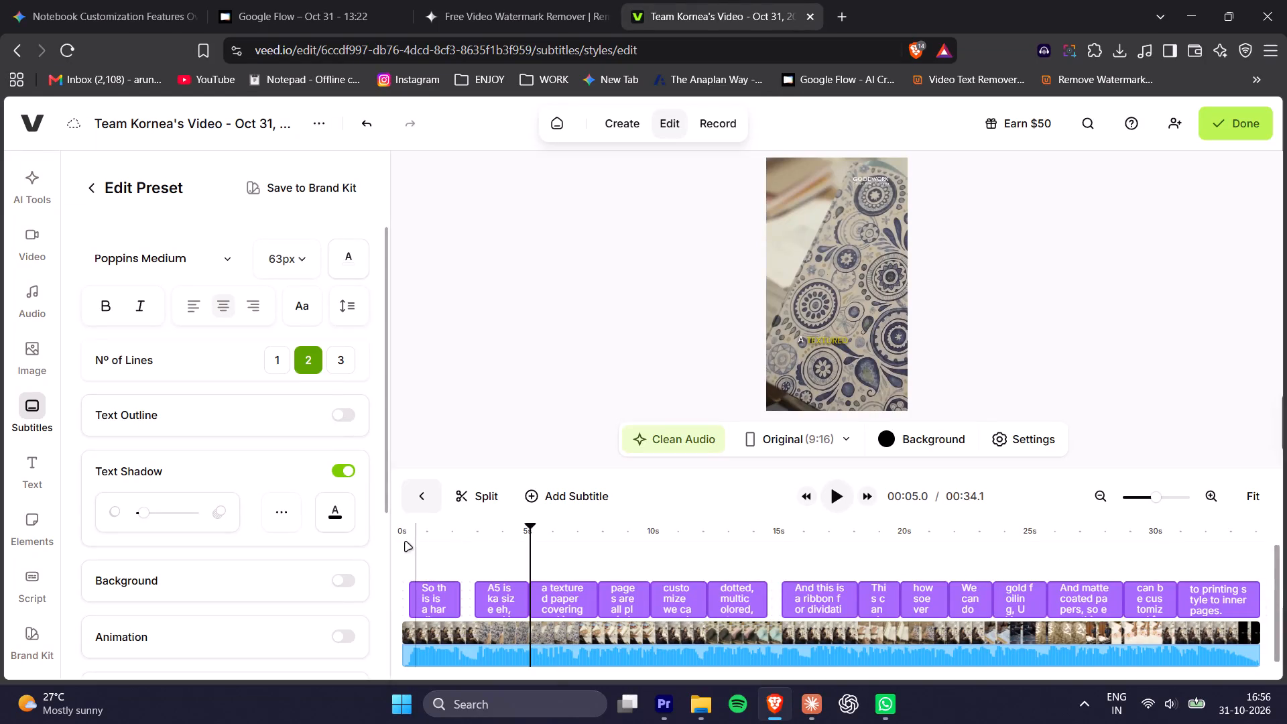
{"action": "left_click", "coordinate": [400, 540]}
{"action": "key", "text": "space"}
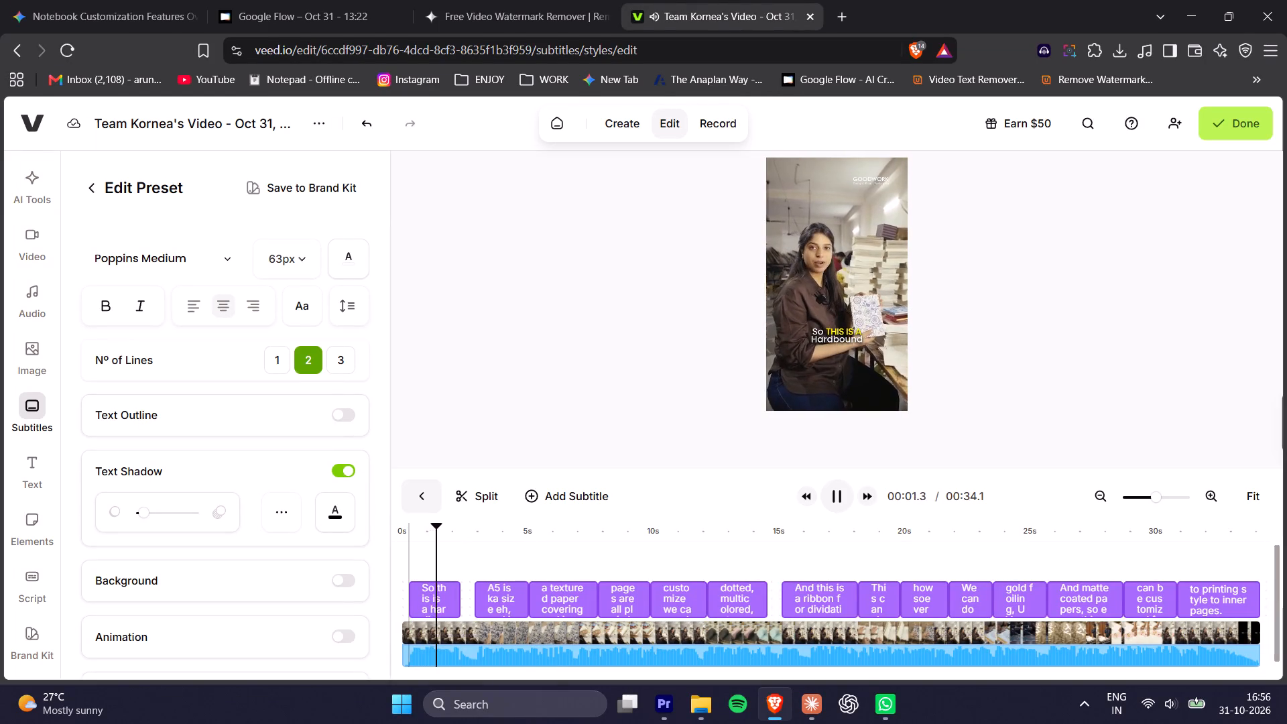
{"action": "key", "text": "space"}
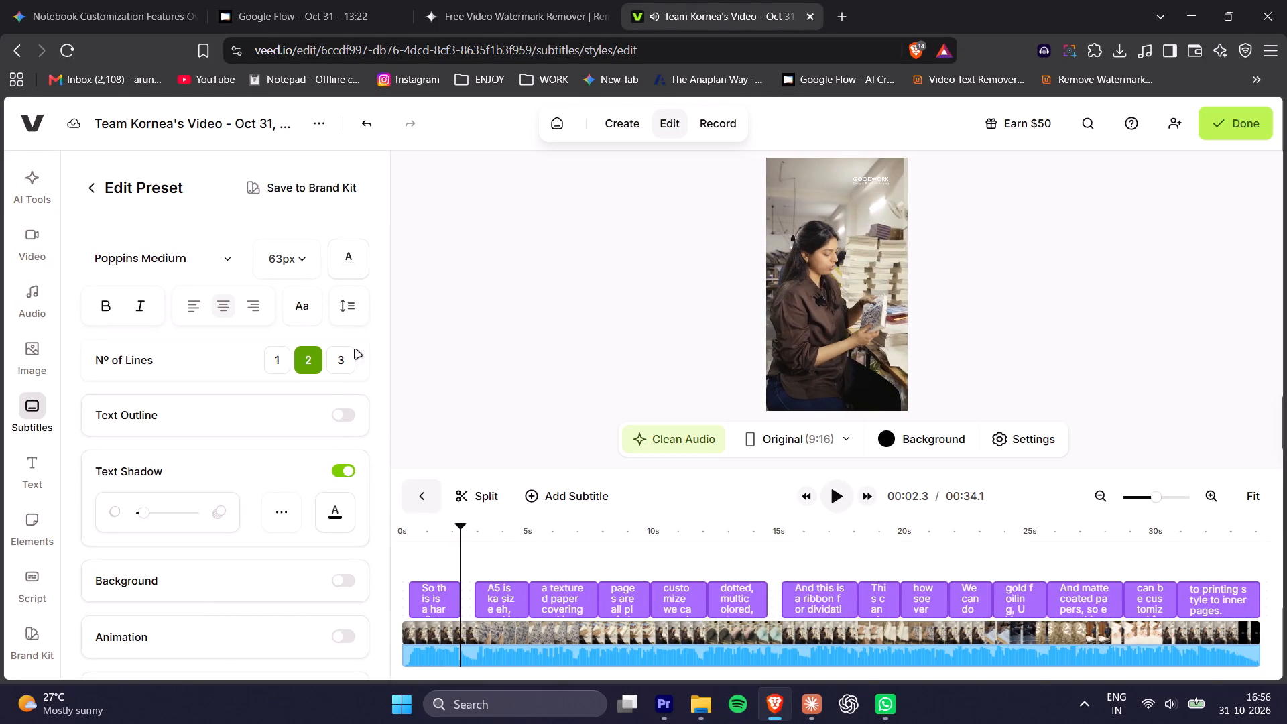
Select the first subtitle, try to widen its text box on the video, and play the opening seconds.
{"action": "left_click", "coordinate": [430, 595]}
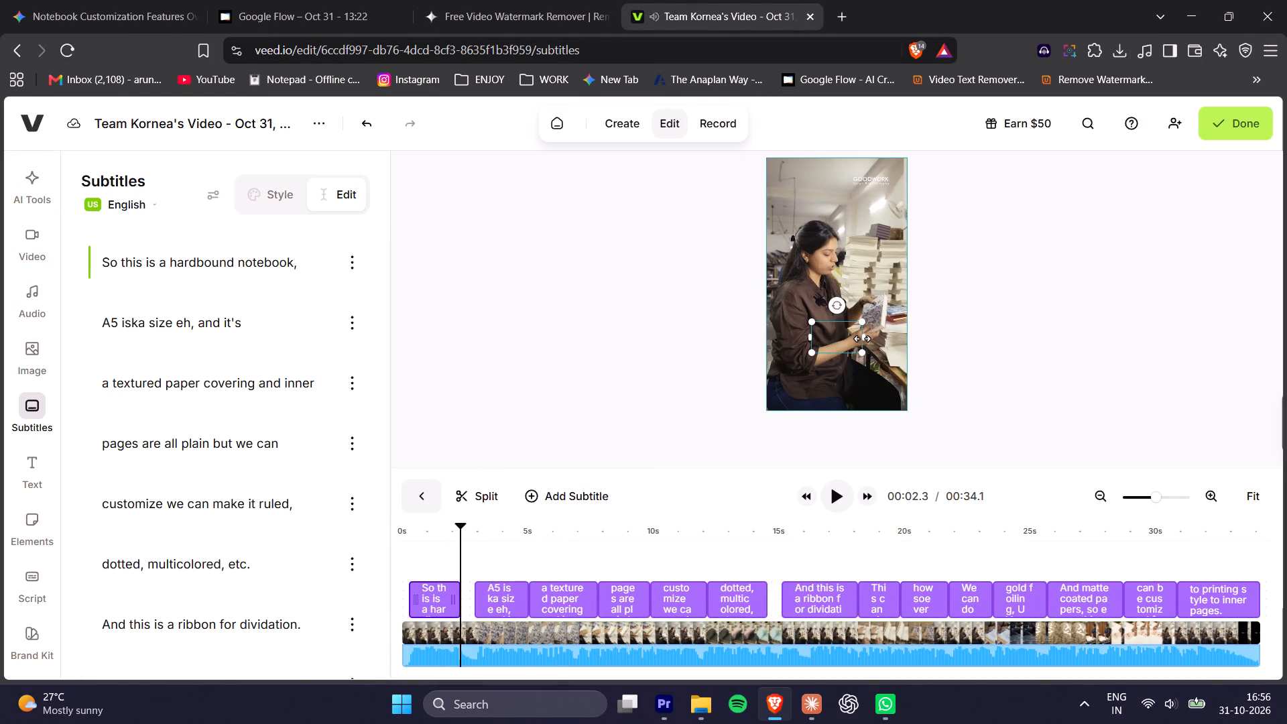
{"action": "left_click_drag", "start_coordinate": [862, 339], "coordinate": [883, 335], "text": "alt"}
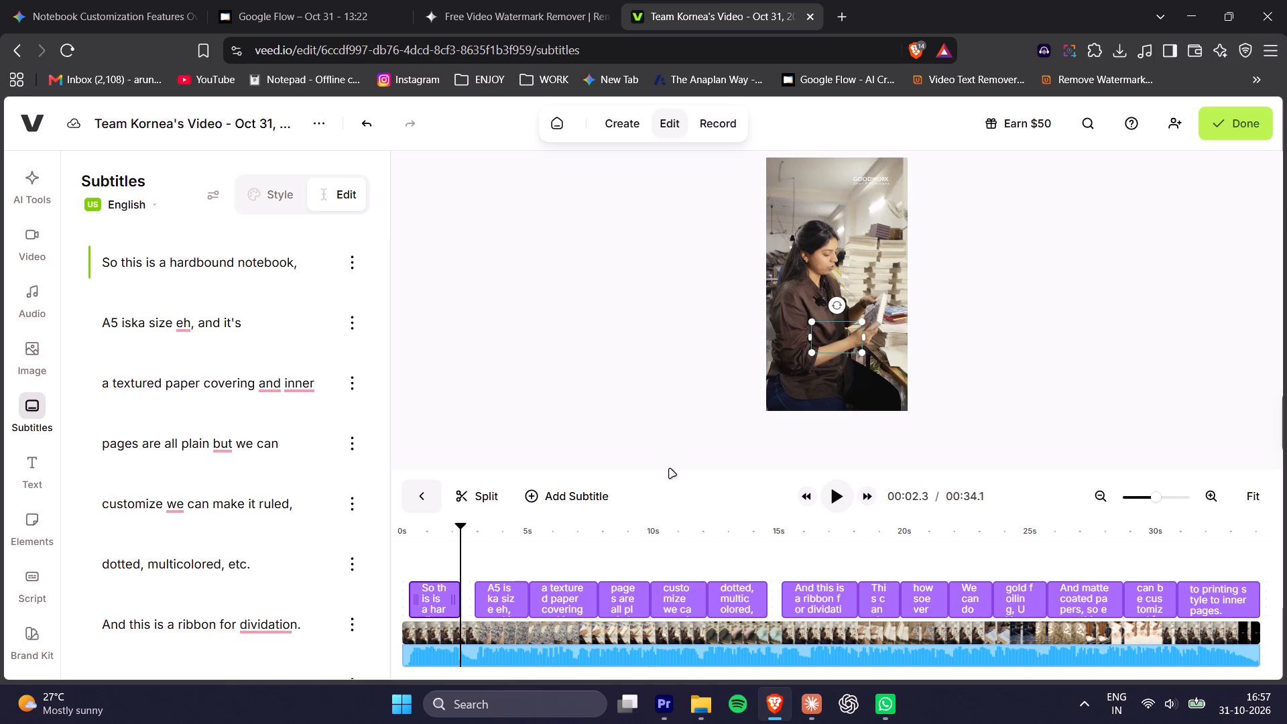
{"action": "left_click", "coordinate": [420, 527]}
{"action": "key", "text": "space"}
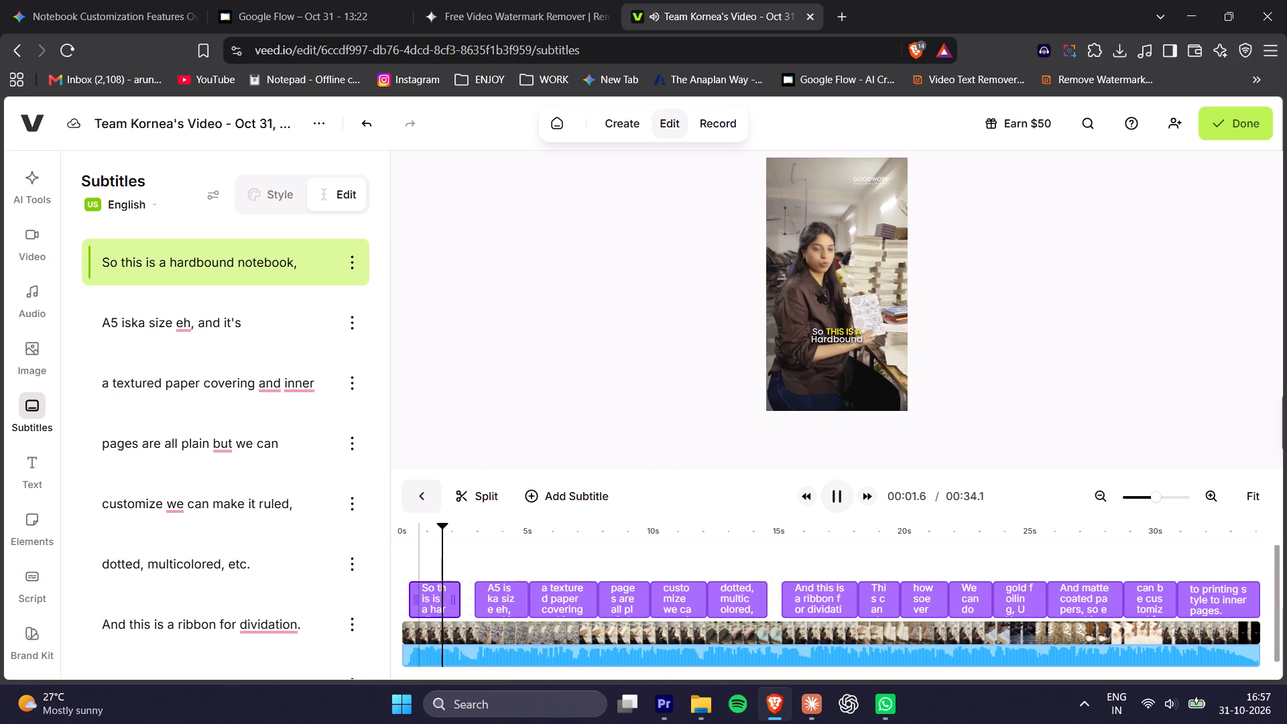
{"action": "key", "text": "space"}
Apply the "Anyone can" subtitle style of the woman holding a camera from the Dynamic group and open its preset settings.
{"action": "left_click", "coordinate": [263, 191]}
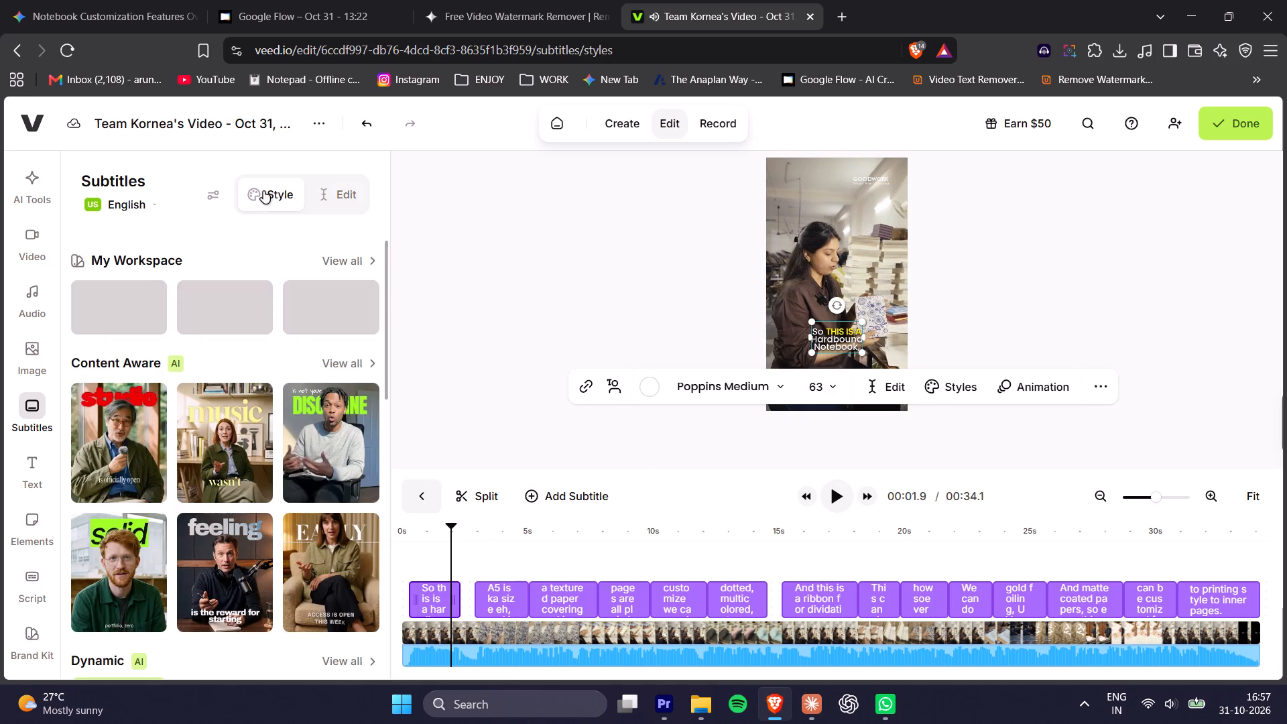
{"action": "scroll", "coordinate": [158, 452], "scroll_direction": "down", "scroll_amount": 4}
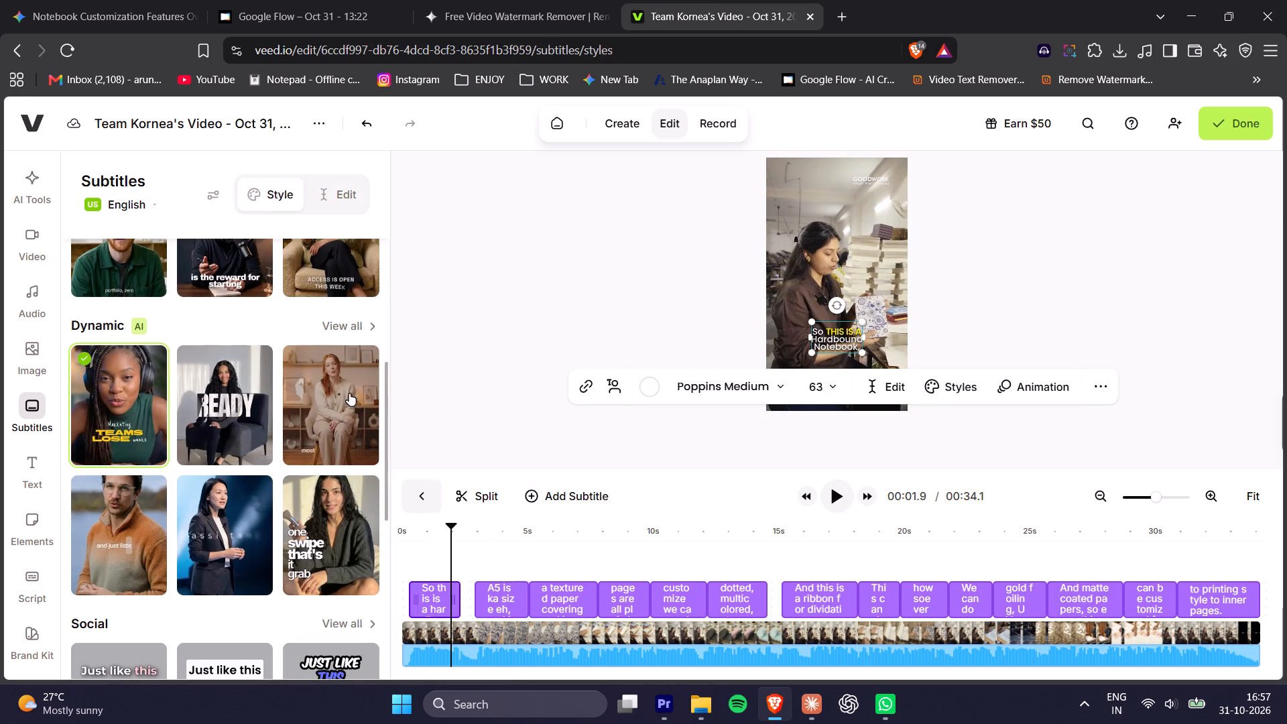
{"action": "left_click", "coordinate": [339, 331]}
{"action": "scroll", "coordinate": [321, 375], "scroll_direction": "down", "scroll_amount": 1}
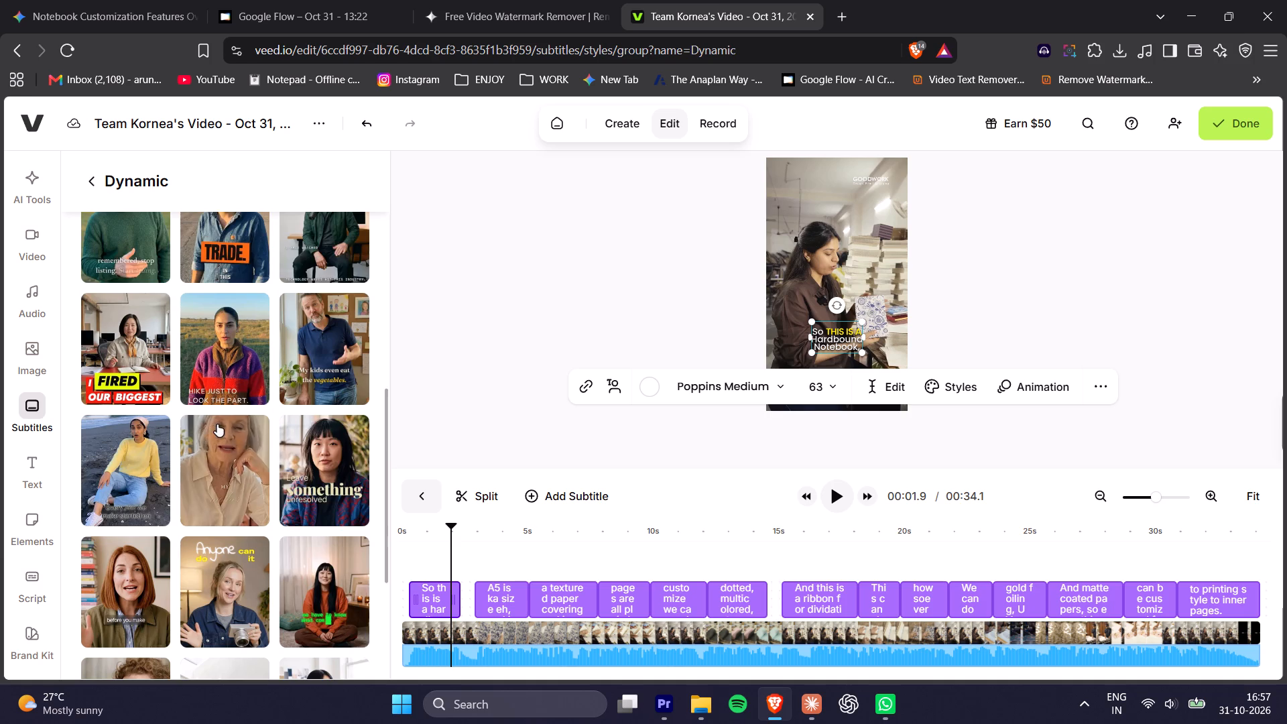
{"action": "scroll", "coordinate": [290, 469], "scroll_direction": "down", "scroll_amount": 1}
{"action": "left_click", "coordinate": [232, 516]}
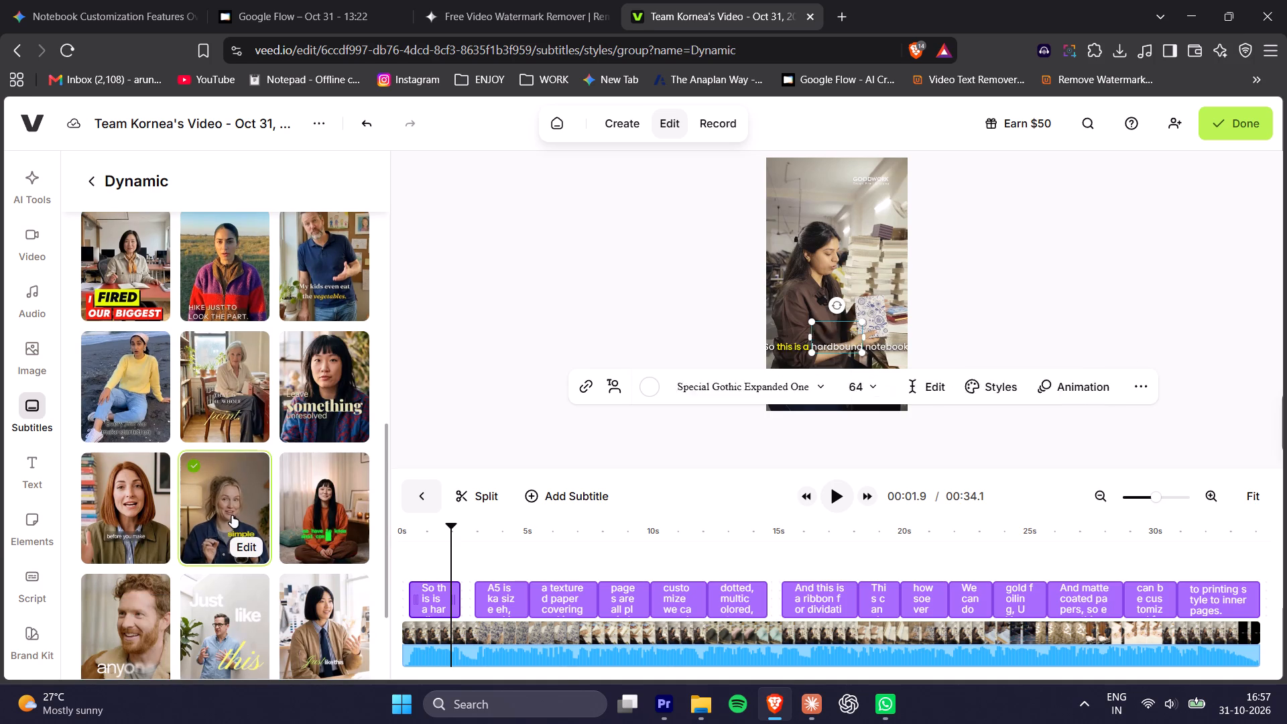
{"action": "left_click", "coordinate": [243, 546]}
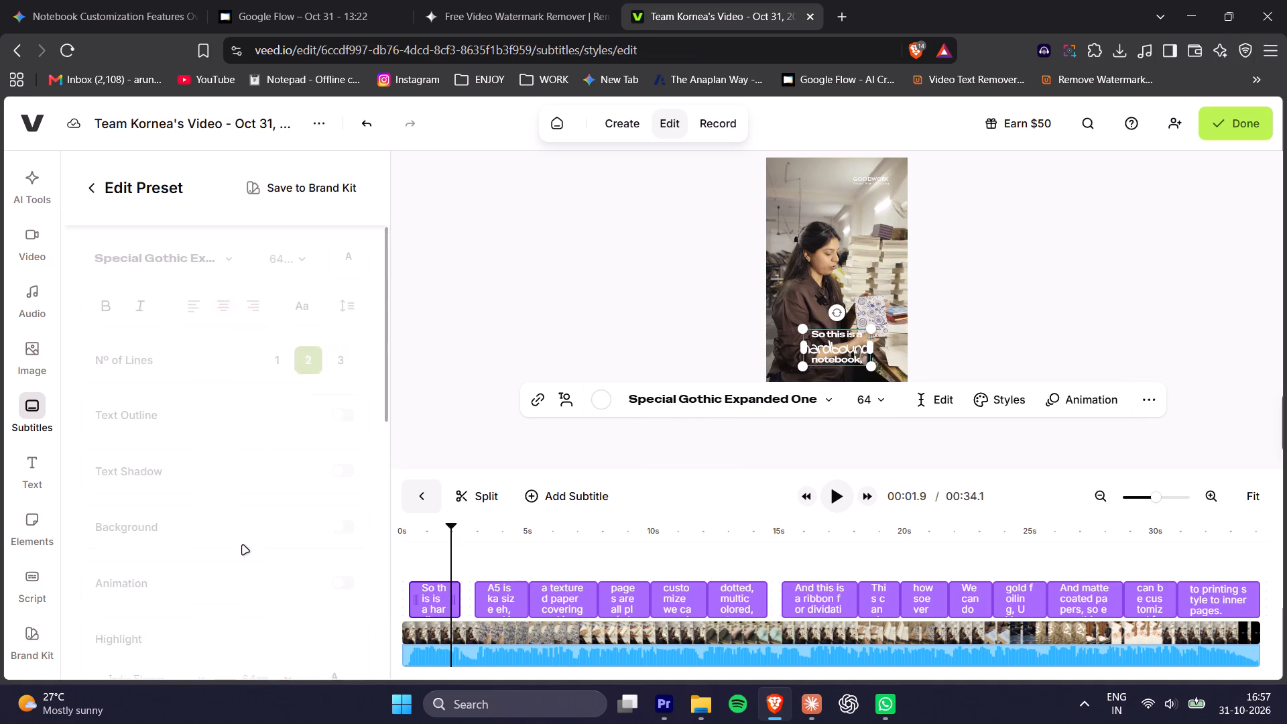
Set the new preset's number of lines to 1 and play the opening seconds.
{"action": "left_click", "coordinate": [285, 356]}
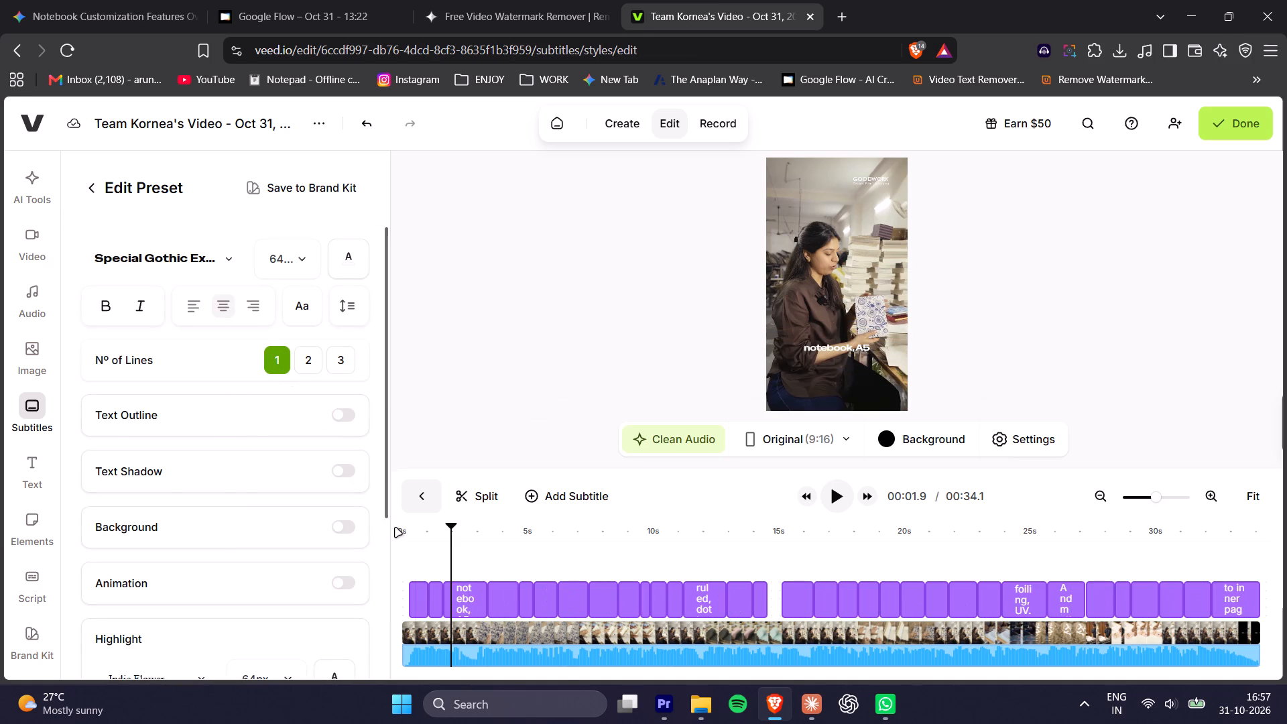
{"action": "left_click", "coordinate": [419, 540]}
{"action": "key", "text": "space"}
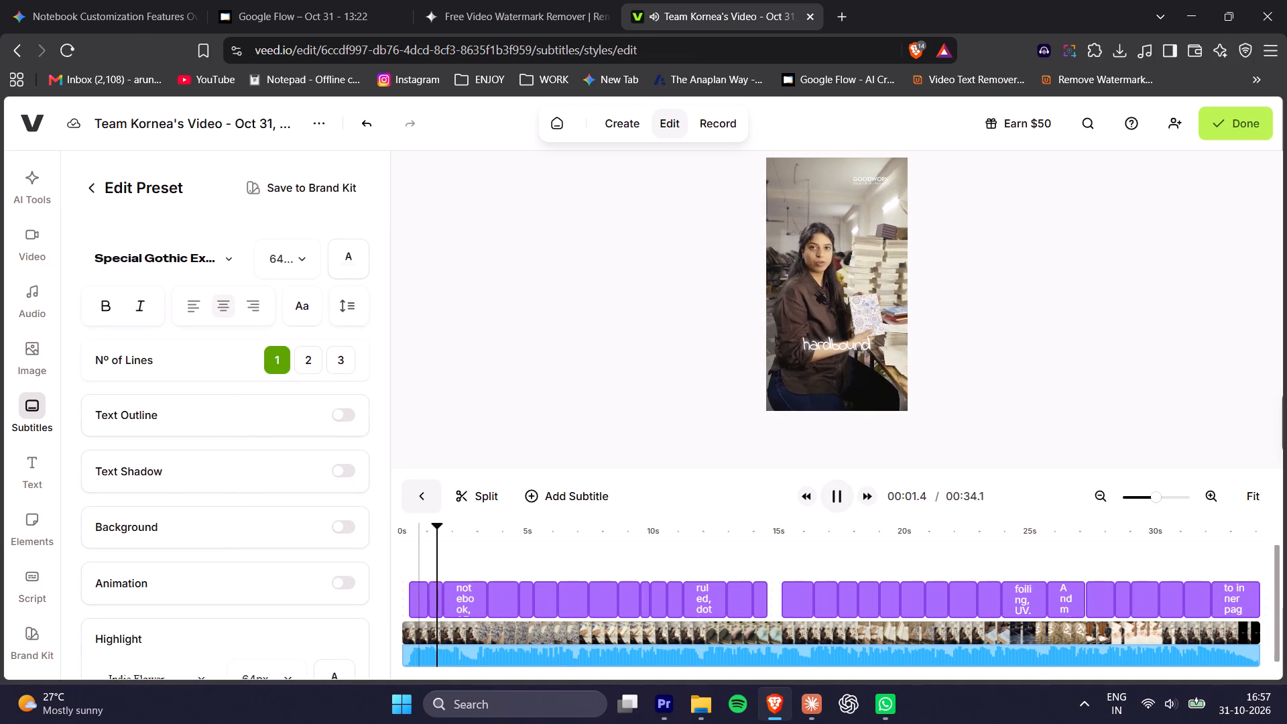
{"action": "key", "text": "space"}
{"action": "key", "text": "space"}
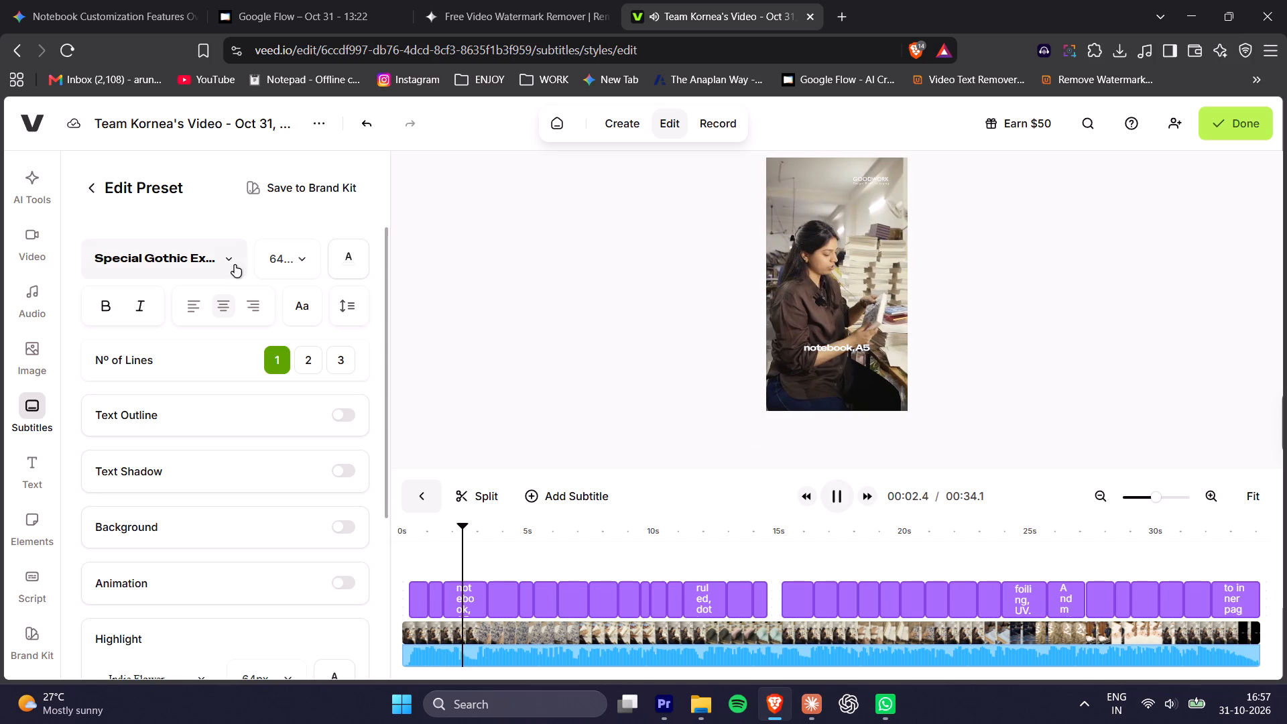
{"action": "key", "text": "space"}
Set both the subtitle font and the highlight font to Poppins Medium and play the opening seconds.
{"action": "left_click", "coordinate": [224, 261]}
{"action": "left_click", "coordinate": [139, 371]}
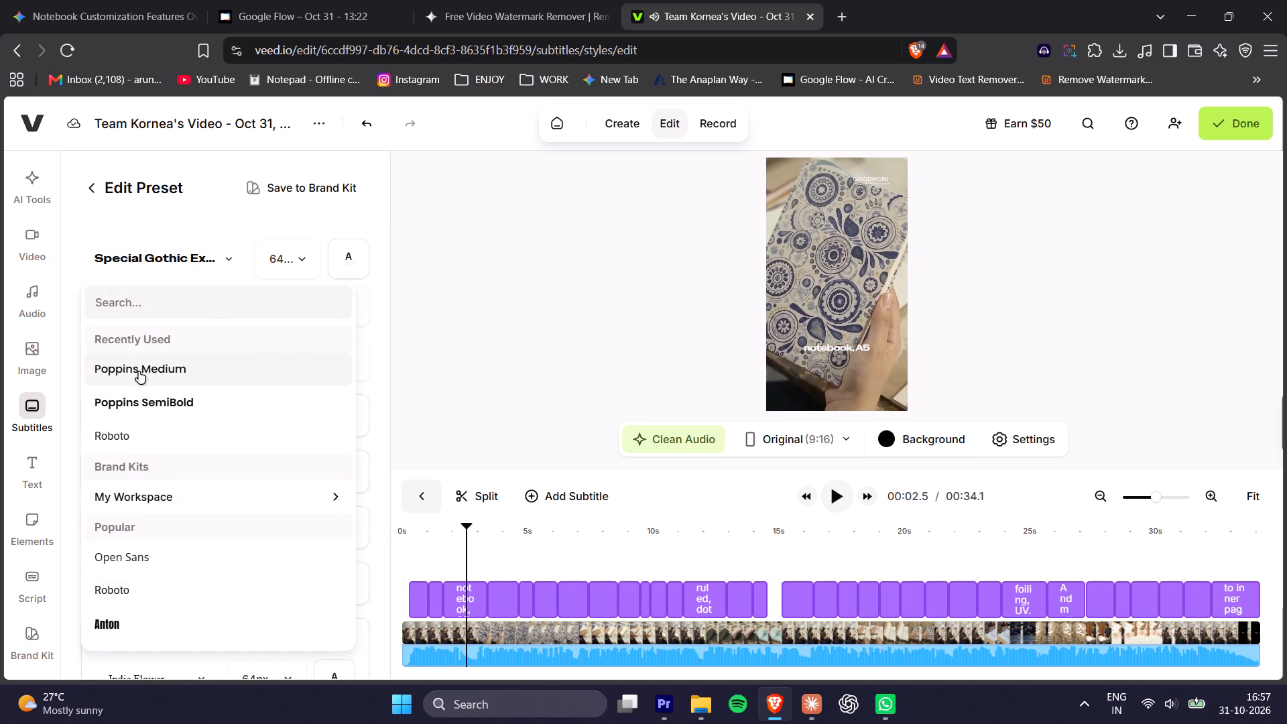
{"action": "scroll", "coordinate": [290, 249], "scroll_direction": "down", "scroll_amount": 4}
{"action": "left_click", "coordinate": [164, 439]}
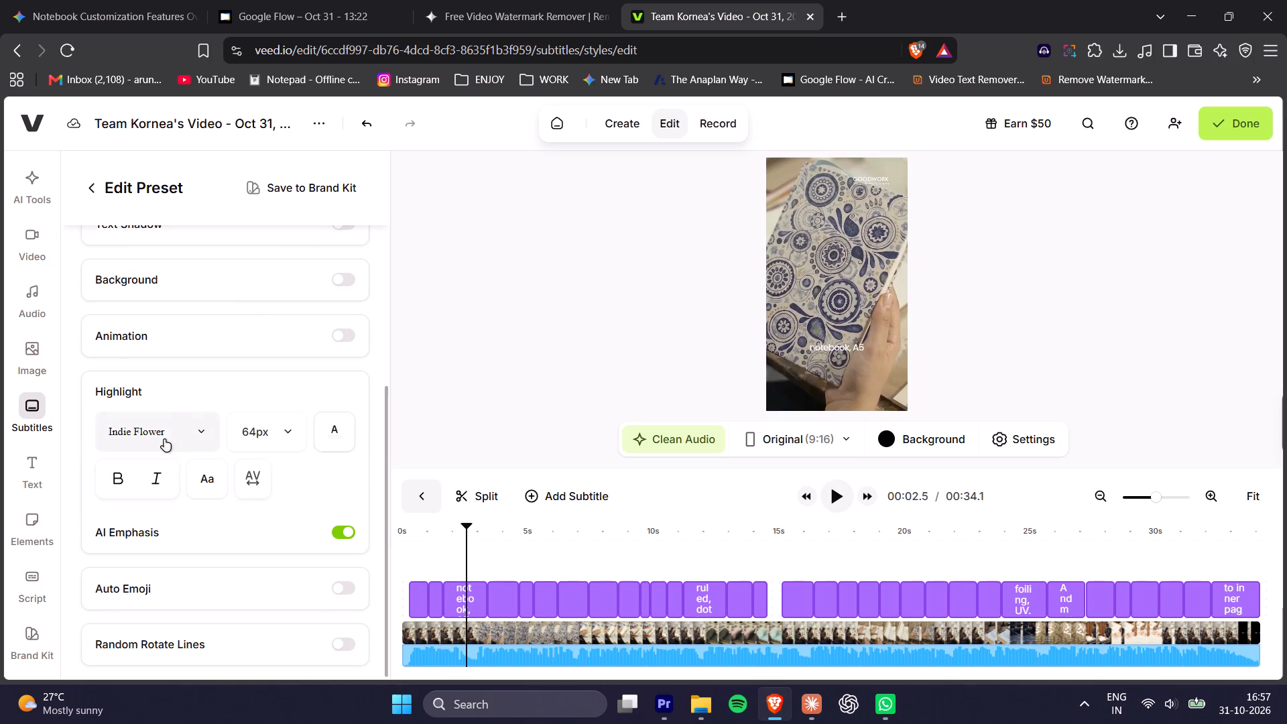
{"action": "left_click", "coordinate": [154, 182]}
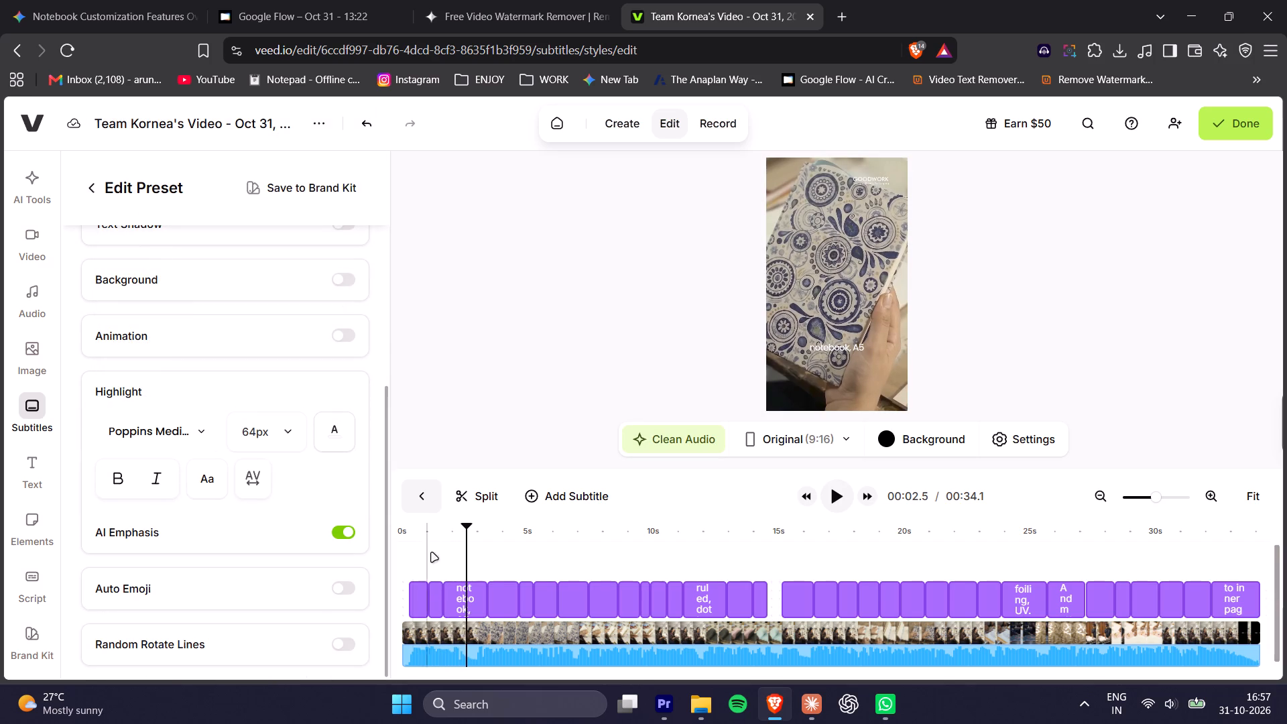
{"action": "left_click", "coordinate": [416, 540]}
{"action": "left_click", "coordinate": [418, 541]}
{"action": "key", "text": "space"}
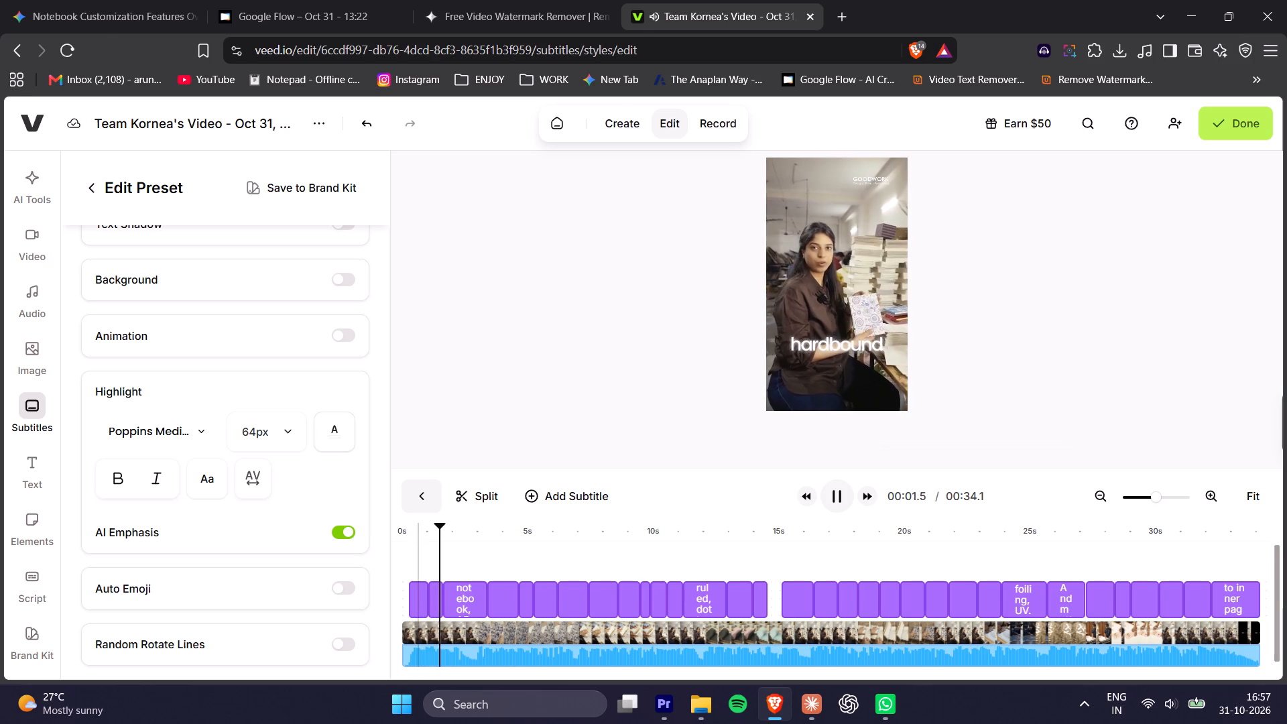
{"action": "key", "text": "space"}
Set the subtitle highlight colour to a saturated yellow, #ffcd06.
{"action": "scroll", "coordinate": [235, 397], "scroll_direction": "down", "scroll_amount": 1}
{"action": "scroll", "coordinate": [217, 447], "scroll_direction": "down", "scroll_amount": 1}
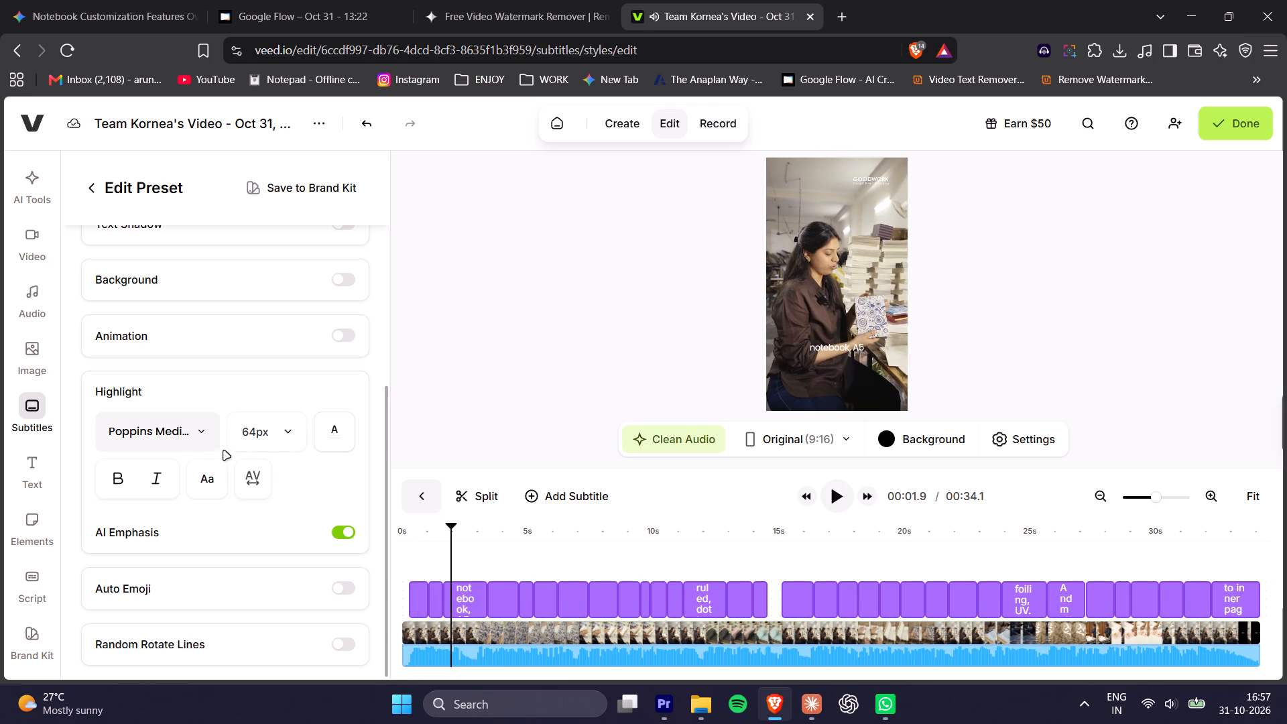
{"action": "left_click", "coordinate": [341, 430]}
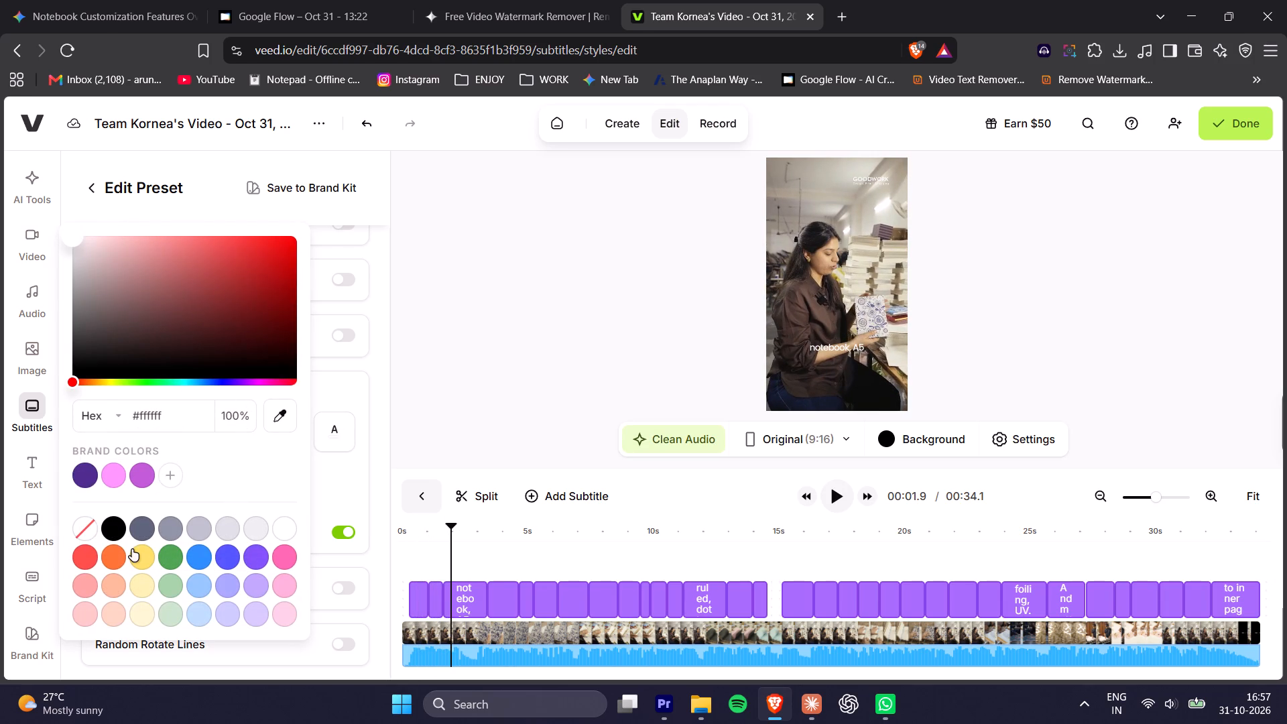
{"action": "left_click", "coordinate": [132, 549]}
{"action": "left_click", "coordinate": [140, 558]}
{"action": "left_click_drag", "start_coordinate": [260, 244], "coordinate": [292, 233]}
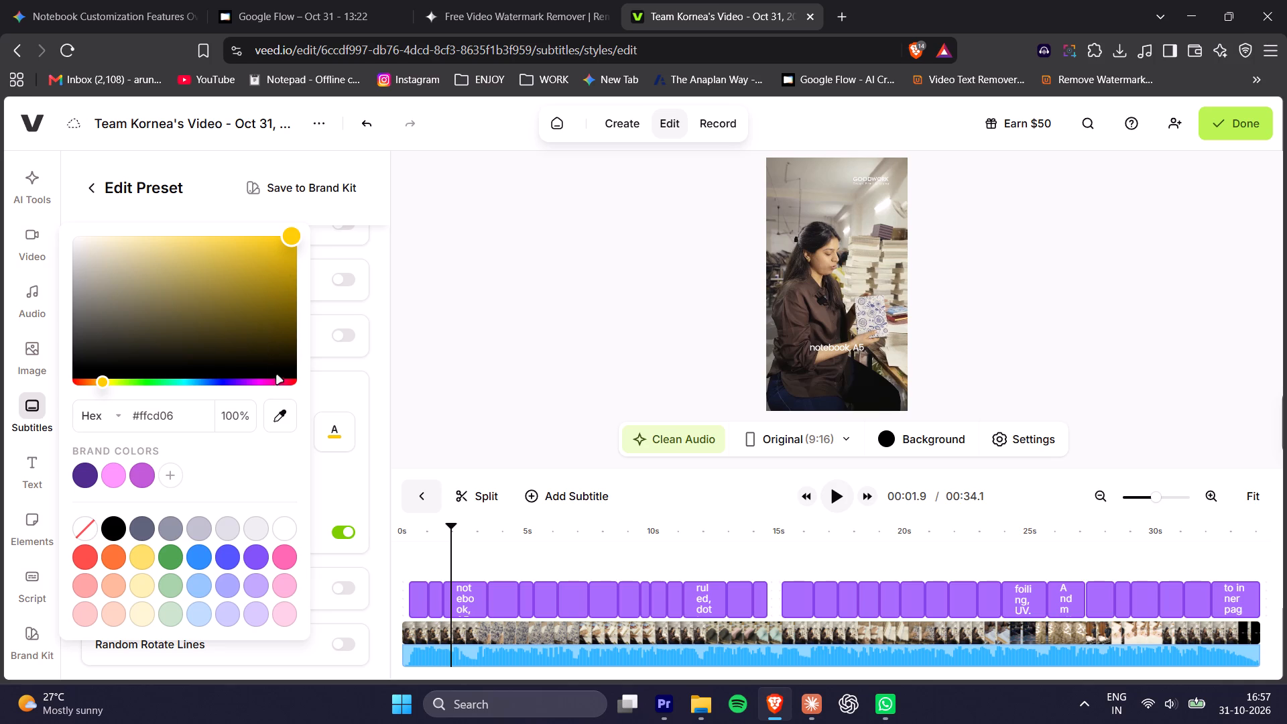
{"action": "left_click", "coordinate": [372, 365]}
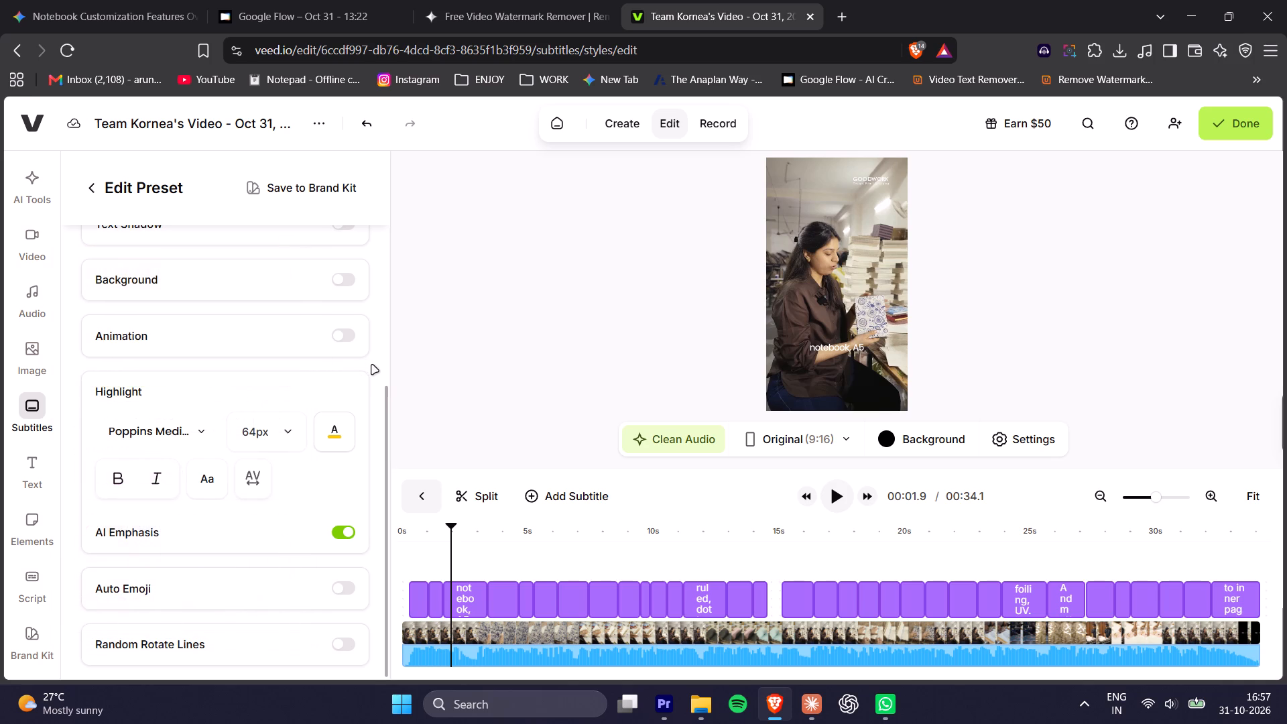
Turn on the subtitle text shadow with a low strength, a reduced distance and a 43° angle, and play the opening seconds briefly.
{"action": "scroll", "coordinate": [375, 377], "scroll_direction": "up", "scroll_amount": 1}
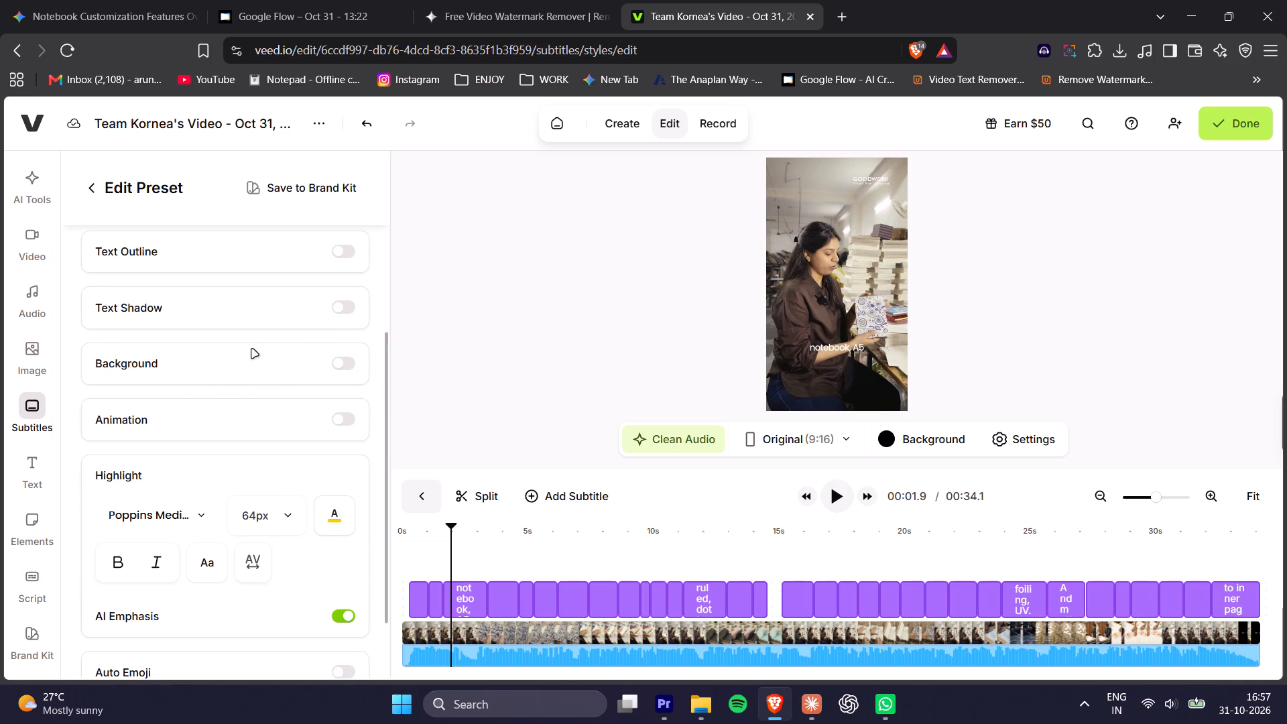
{"action": "left_click", "coordinate": [305, 307]}
{"action": "left_click", "coordinate": [347, 307]}
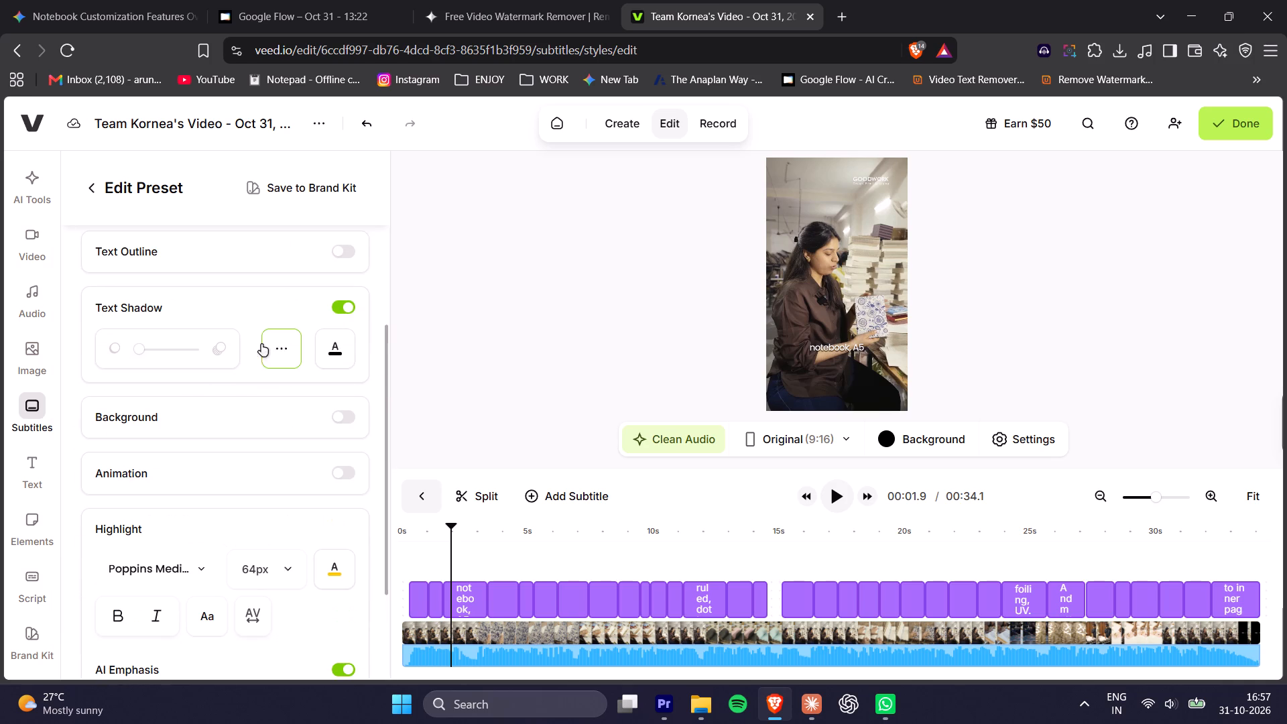
{"action": "left_click", "coordinate": [155, 352]}
{"action": "left_click", "coordinate": [155, 352]}
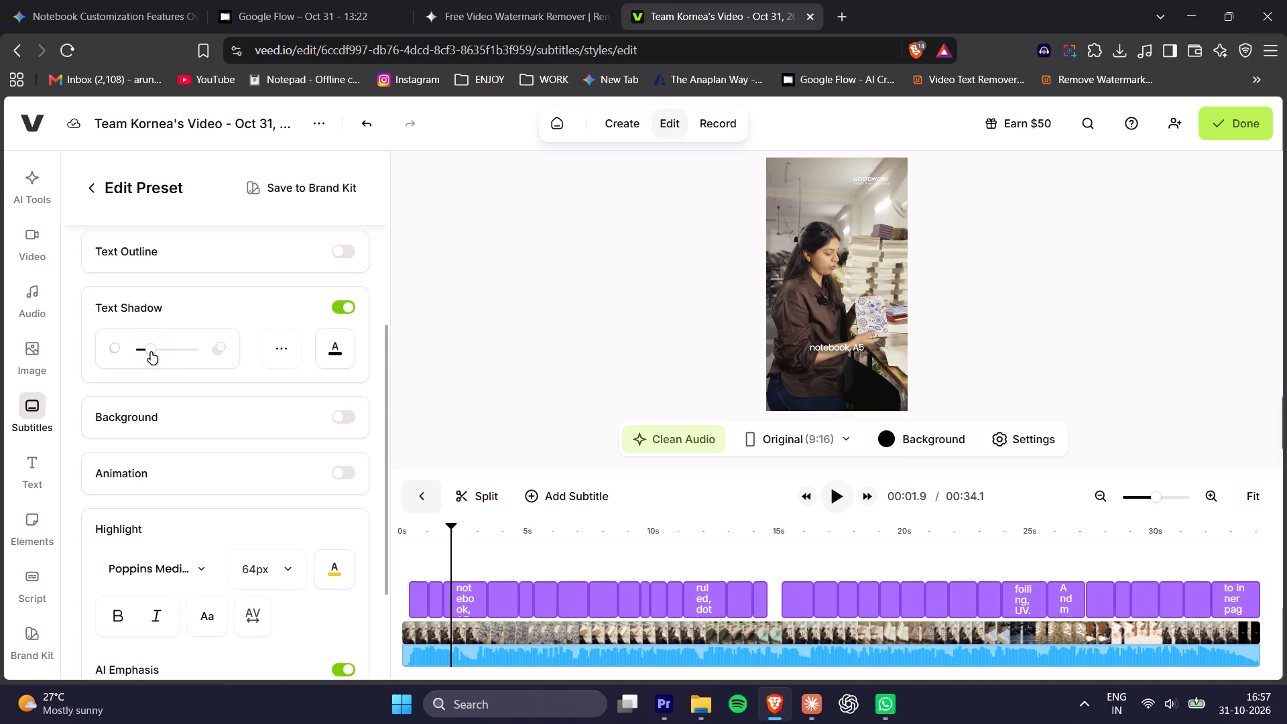
{"action": "left_click", "coordinate": [151, 352]}
{"action": "left_click", "coordinate": [271, 349]}
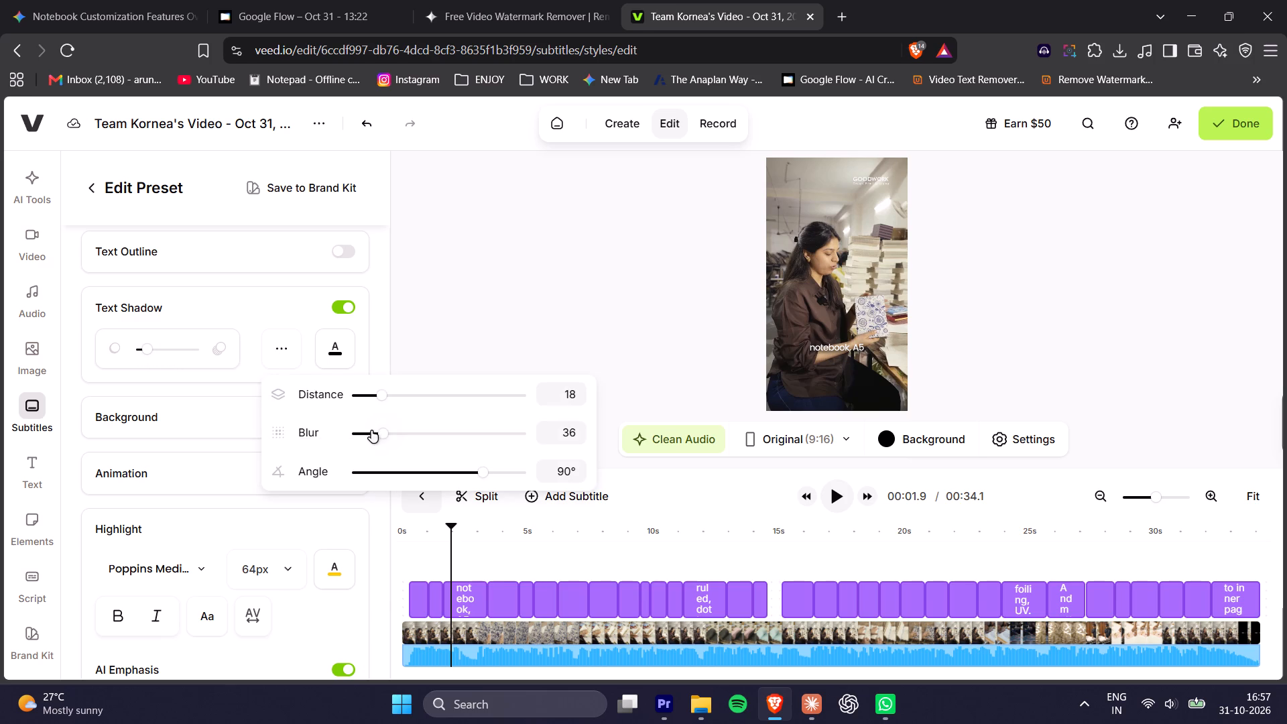
{"action": "left_click_drag", "start_coordinate": [461, 475], "coordinate": [465, 486]}
{"action": "left_click_drag", "start_coordinate": [375, 399], "coordinate": [366, 398]}
{"action": "left_click_drag", "start_coordinate": [366, 398], "coordinate": [361, 399]}
{"action": "left_click", "coordinate": [458, 325]}
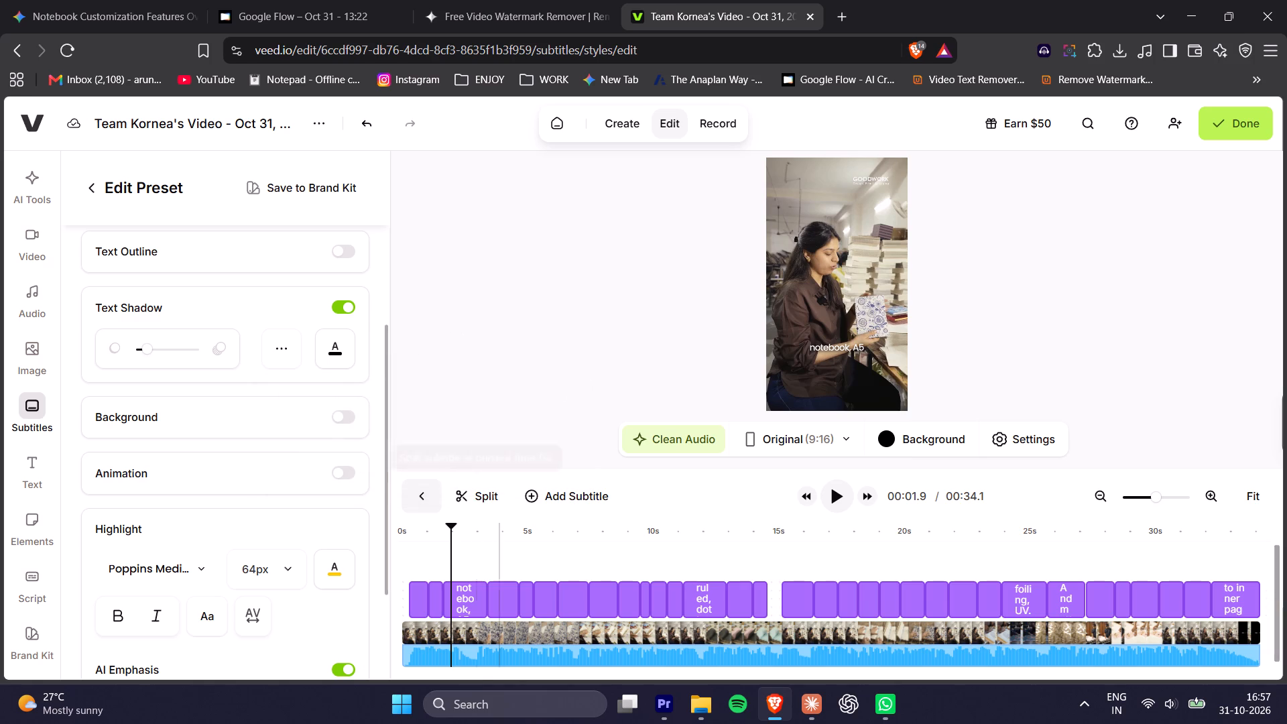
{"action": "left_click", "coordinate": [435, 522]}
{"action": "key", "text": "space"}
{"action": "key", "text": "space"}
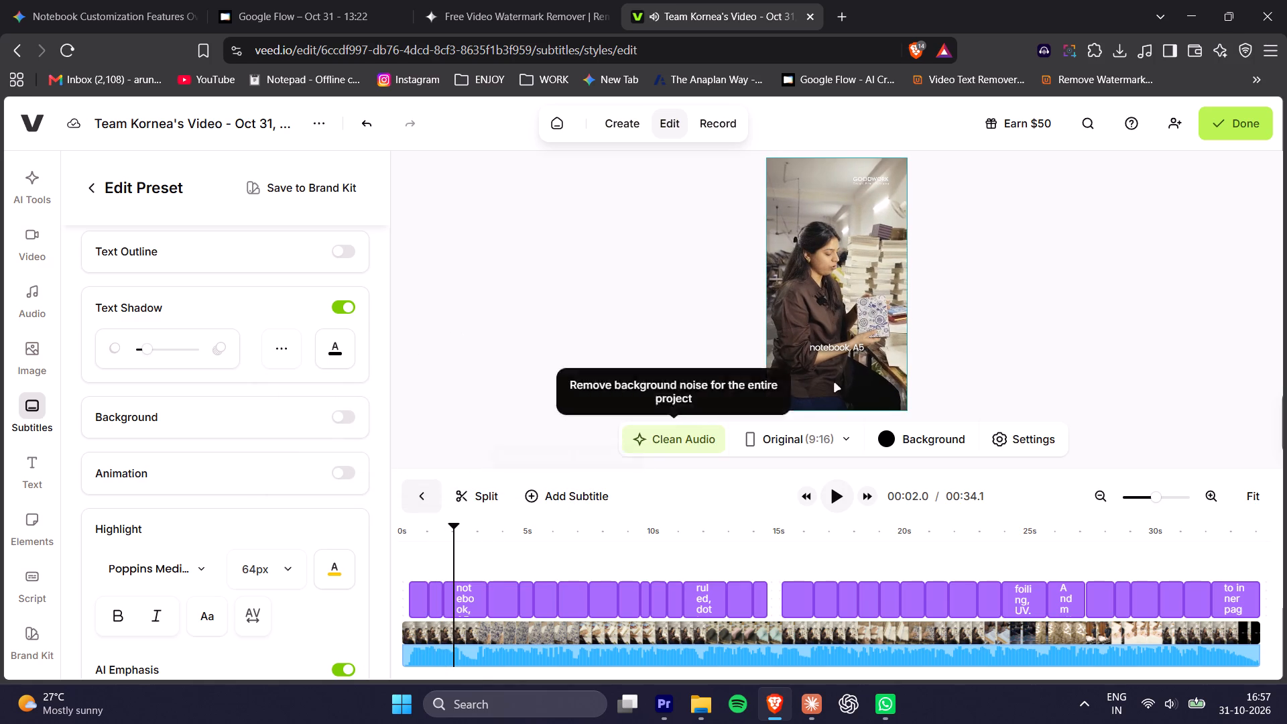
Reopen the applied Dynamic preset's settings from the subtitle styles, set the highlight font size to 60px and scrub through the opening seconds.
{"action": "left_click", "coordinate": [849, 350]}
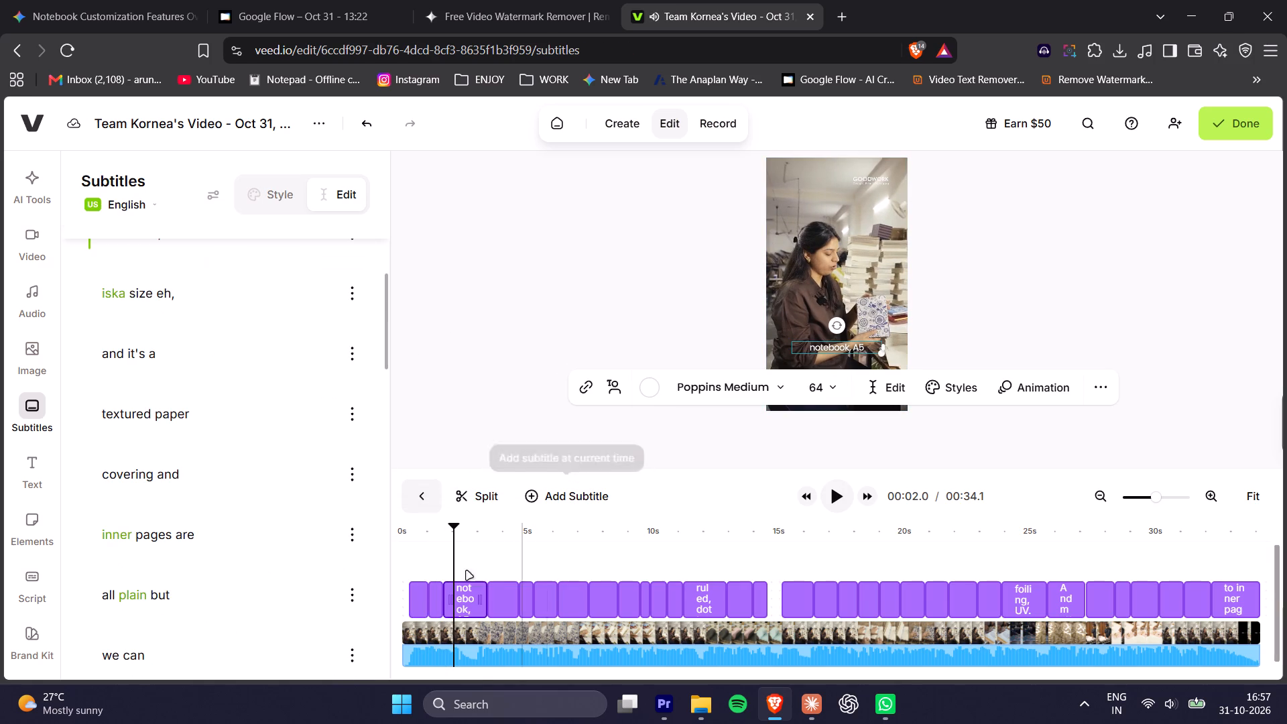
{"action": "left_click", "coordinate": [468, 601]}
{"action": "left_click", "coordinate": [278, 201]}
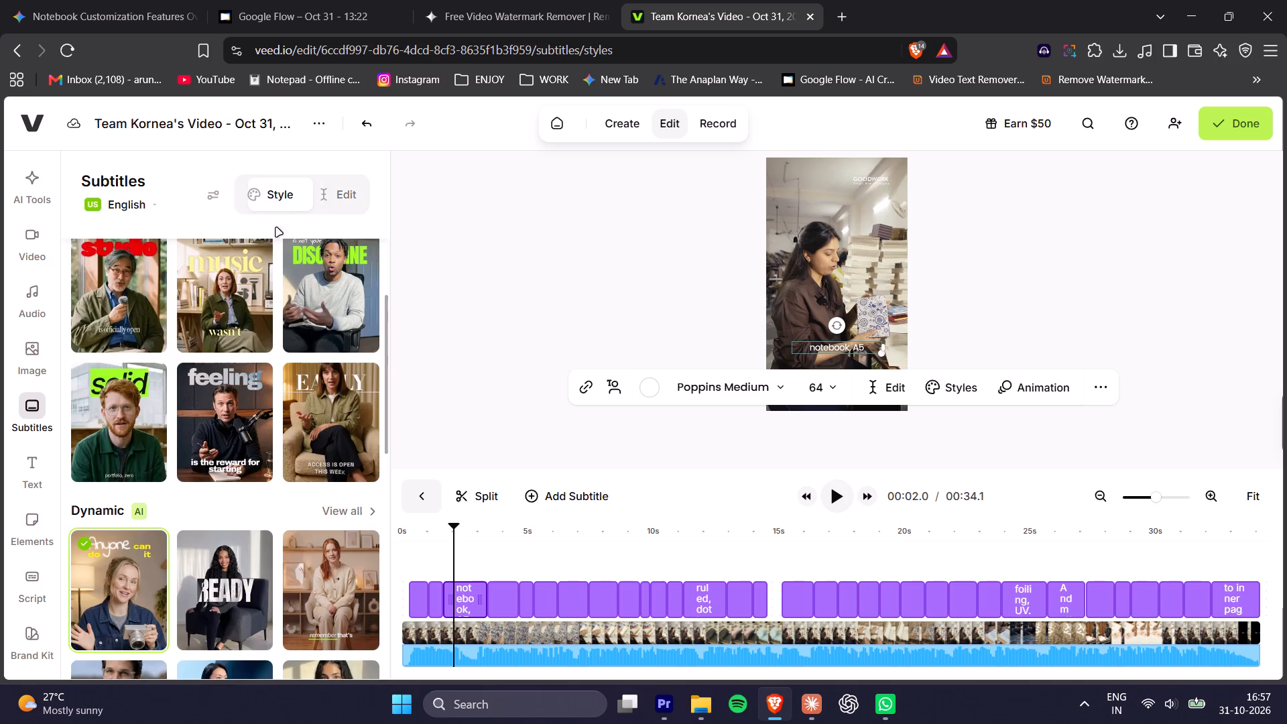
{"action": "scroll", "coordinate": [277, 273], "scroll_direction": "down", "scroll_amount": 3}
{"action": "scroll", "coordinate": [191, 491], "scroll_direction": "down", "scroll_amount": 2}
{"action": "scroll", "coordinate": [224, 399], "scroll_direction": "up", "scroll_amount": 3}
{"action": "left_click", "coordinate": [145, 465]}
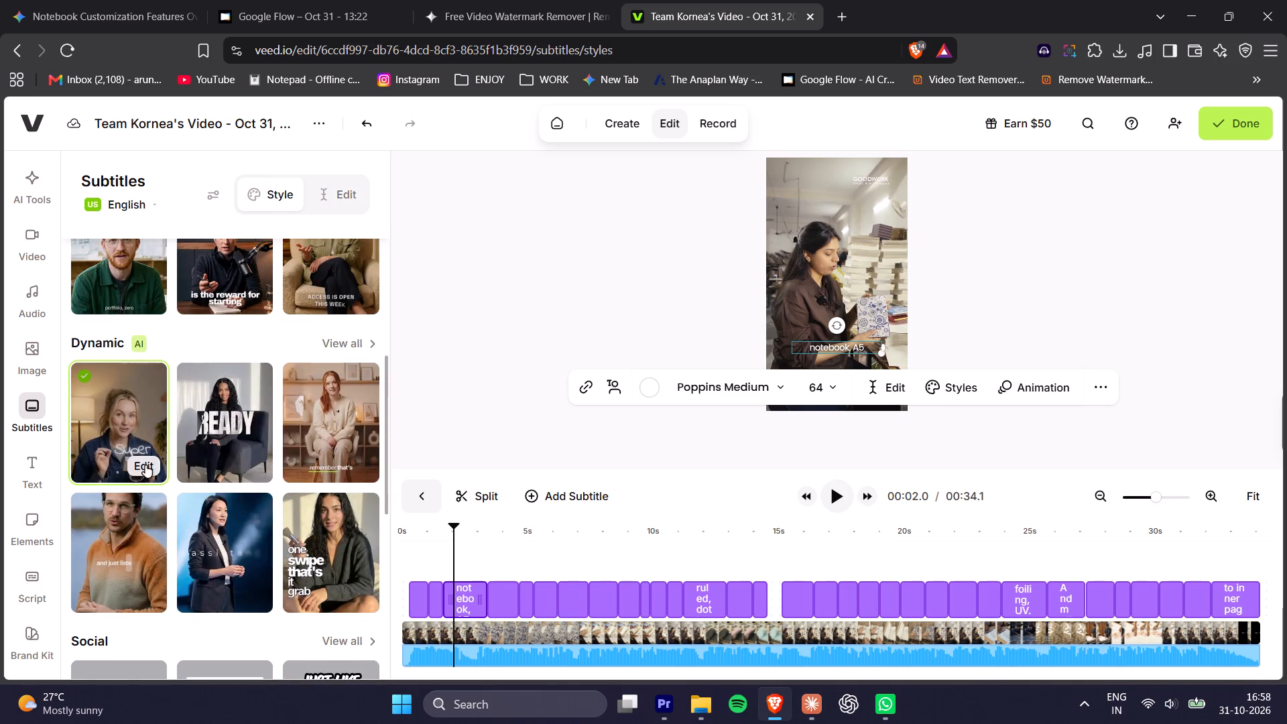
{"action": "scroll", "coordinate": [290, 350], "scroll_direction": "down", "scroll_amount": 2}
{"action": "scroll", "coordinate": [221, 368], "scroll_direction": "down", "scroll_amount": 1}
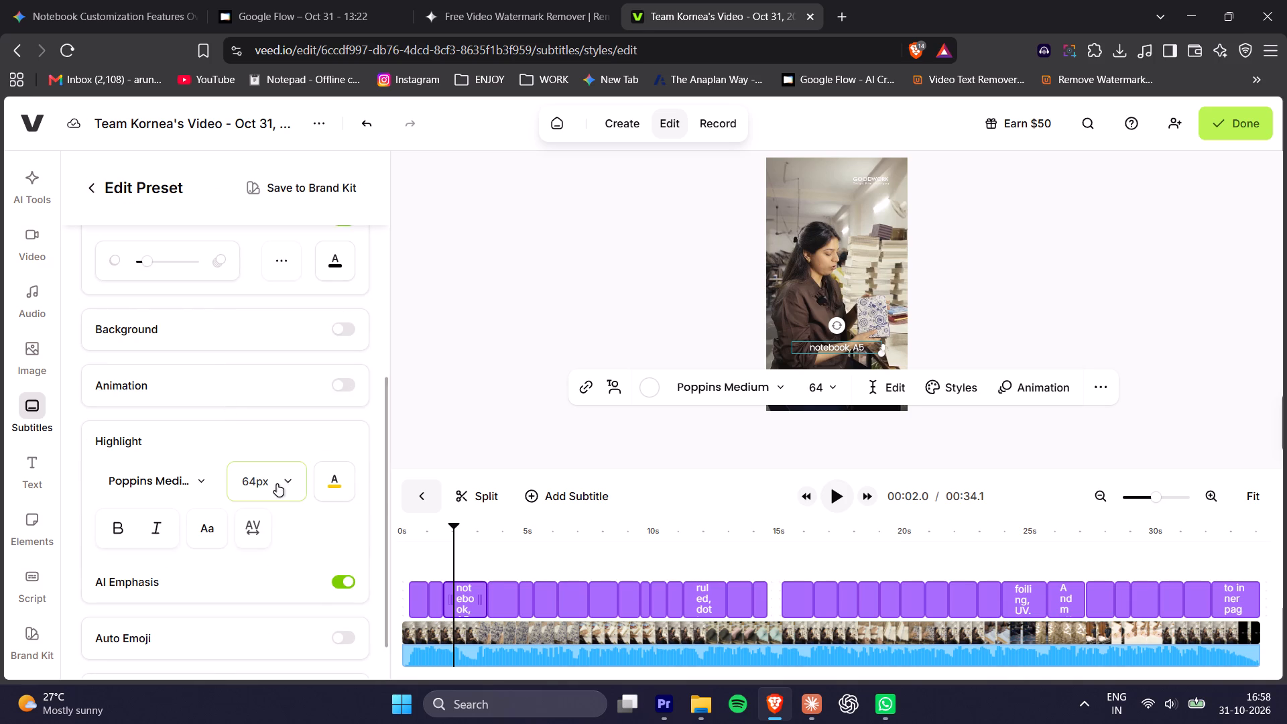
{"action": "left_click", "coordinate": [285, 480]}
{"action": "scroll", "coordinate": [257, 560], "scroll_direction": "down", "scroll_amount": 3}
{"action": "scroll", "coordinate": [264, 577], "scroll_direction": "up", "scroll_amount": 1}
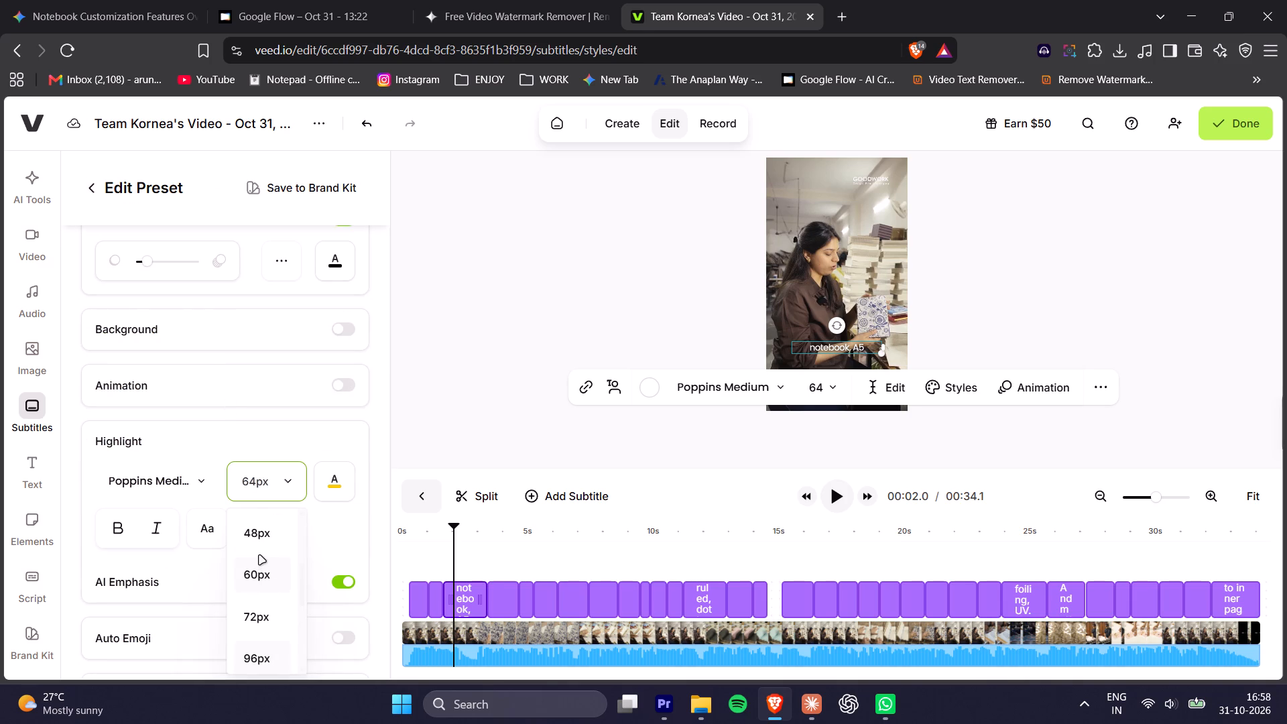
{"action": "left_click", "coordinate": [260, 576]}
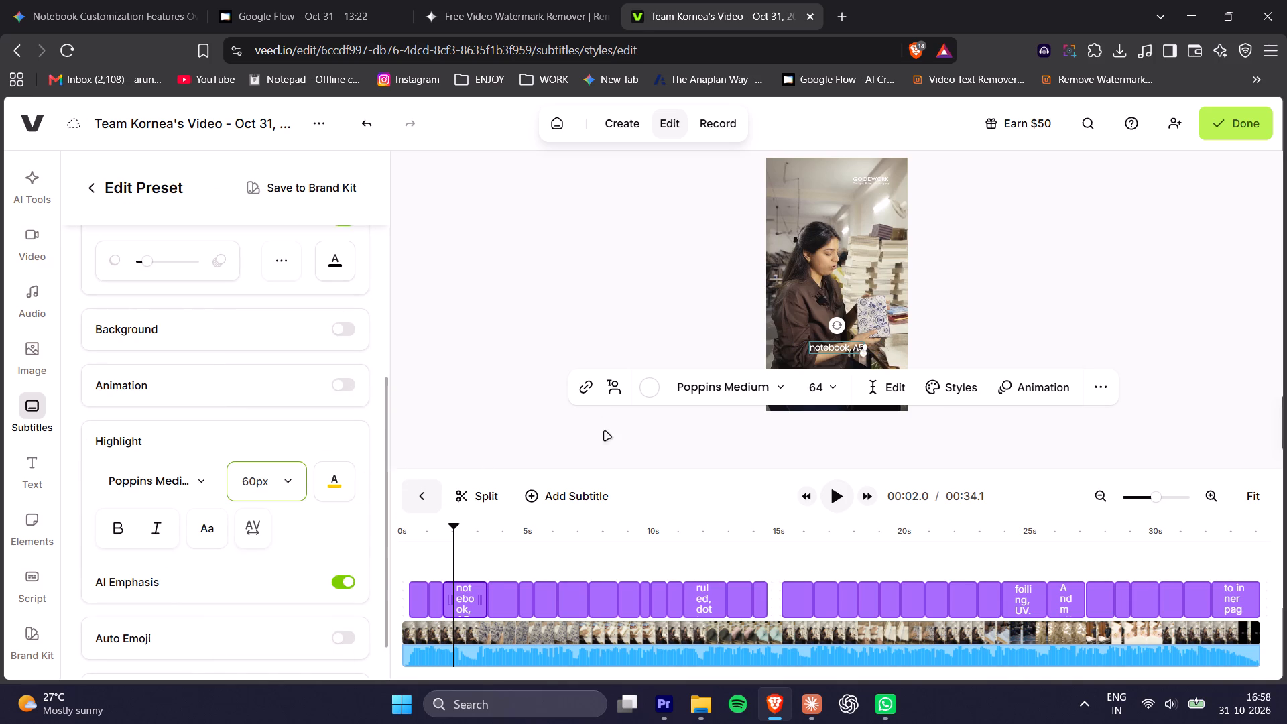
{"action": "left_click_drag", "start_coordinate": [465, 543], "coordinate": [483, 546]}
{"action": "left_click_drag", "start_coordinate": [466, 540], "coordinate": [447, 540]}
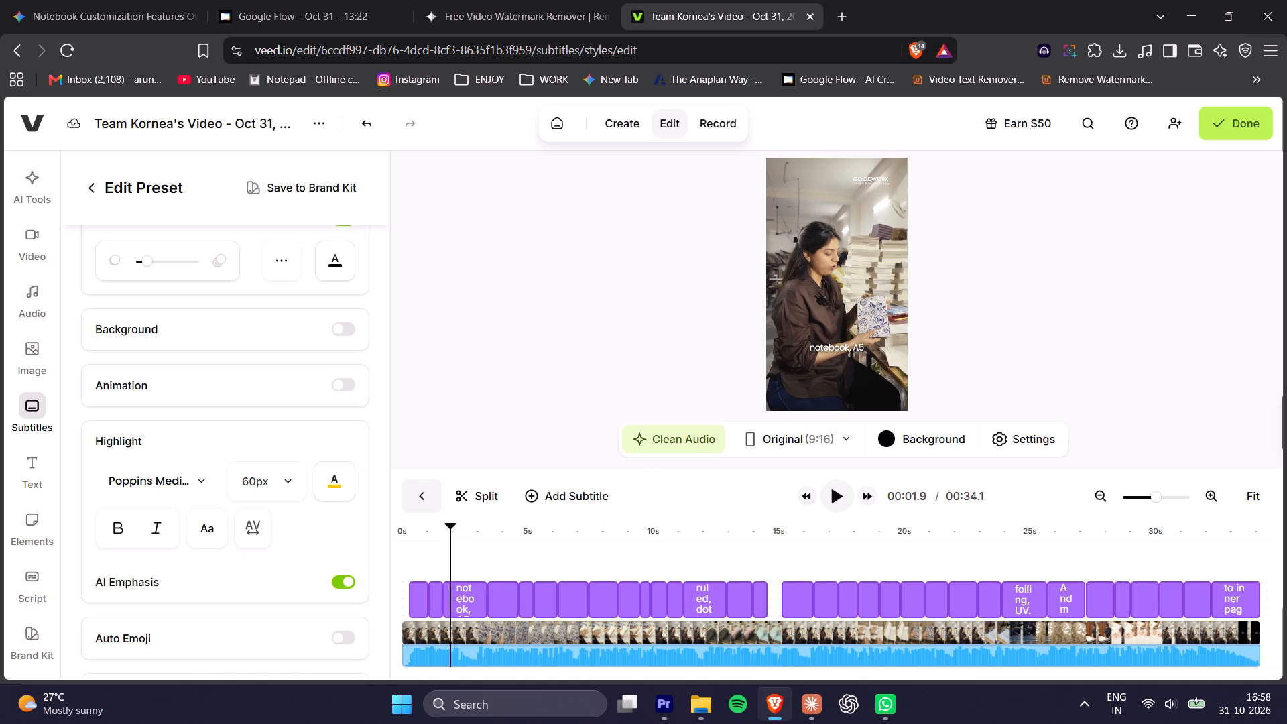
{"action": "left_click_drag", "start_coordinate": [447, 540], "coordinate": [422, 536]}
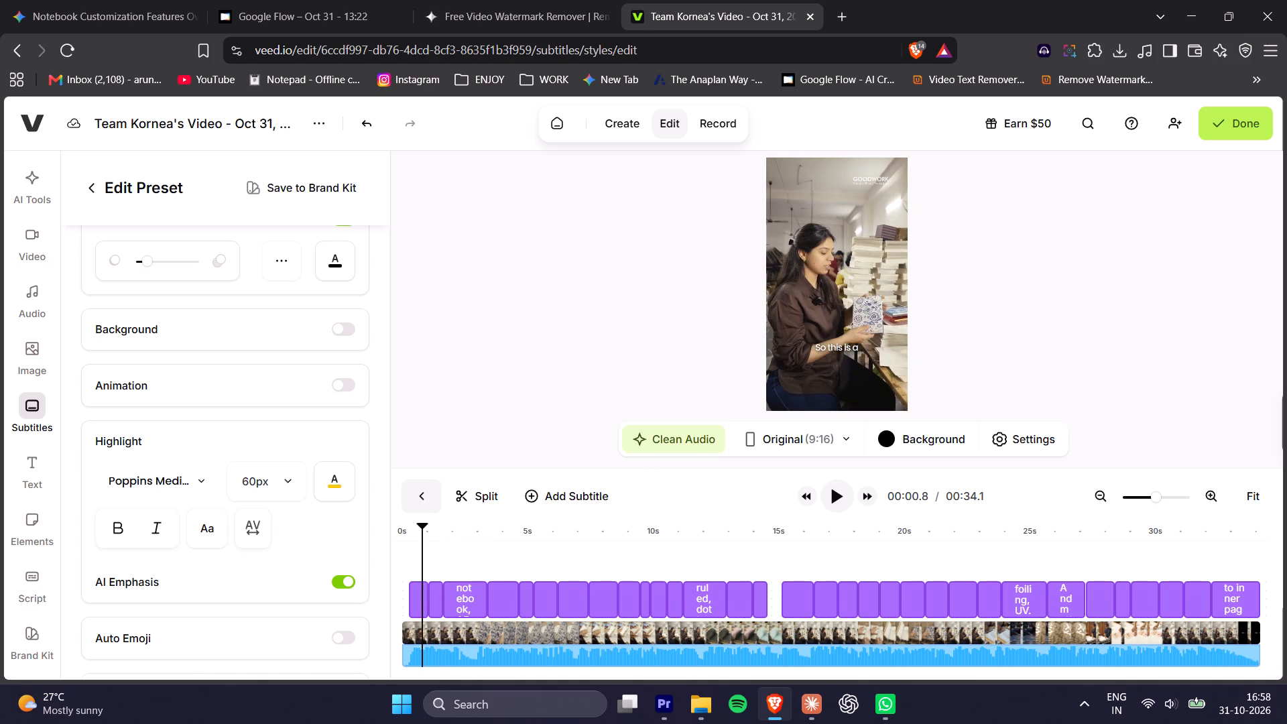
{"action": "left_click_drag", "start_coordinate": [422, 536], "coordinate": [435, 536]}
Set the letter casing of both the highlight and the subtitle text to Ab and play the opening seconds.
{"action": "left_click", "coordinate": [214, 525]}
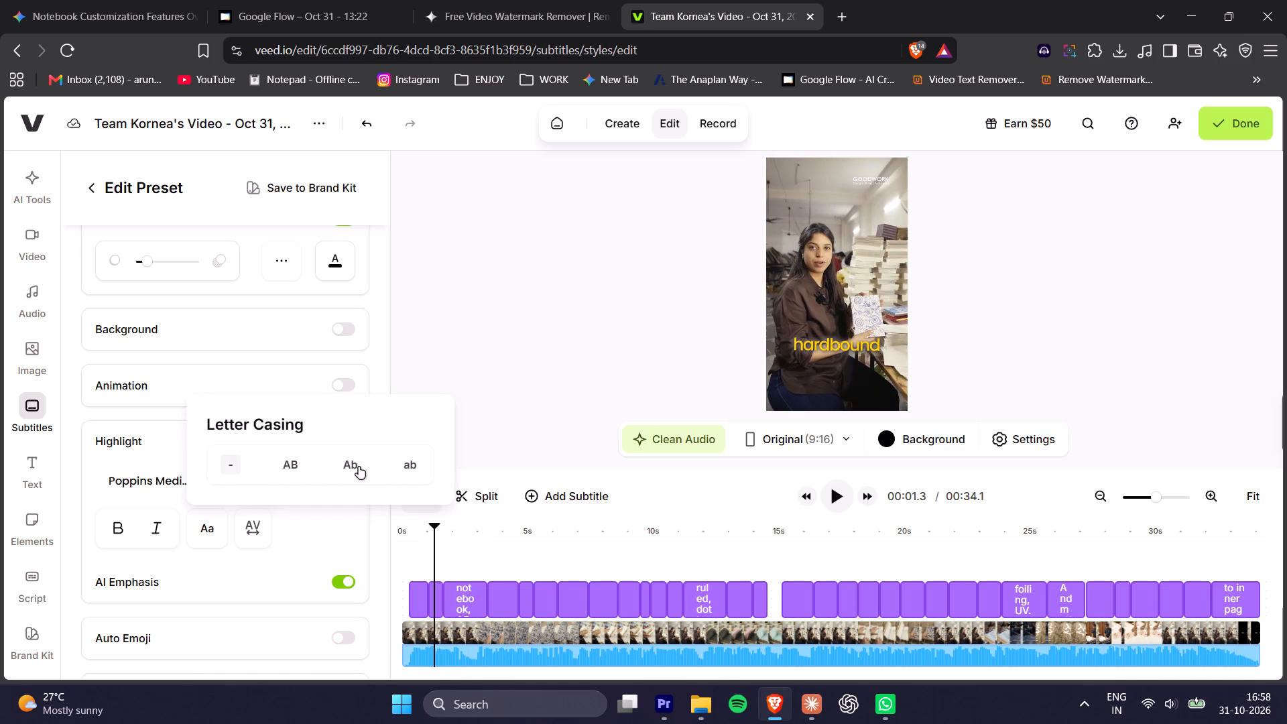
{"action": "left_click", "coordinate": [359, 467]}
{"action": "scroll", "coordinate": [347, 428], "scroll_direction": "up", "scroll_amount": 3}
{"action": "left_click", "coordinate": [294, 302]}
{"action": "scroll", "coordinate": [294, 302], "scroll_direction": "up", "scroll_amount": 3}
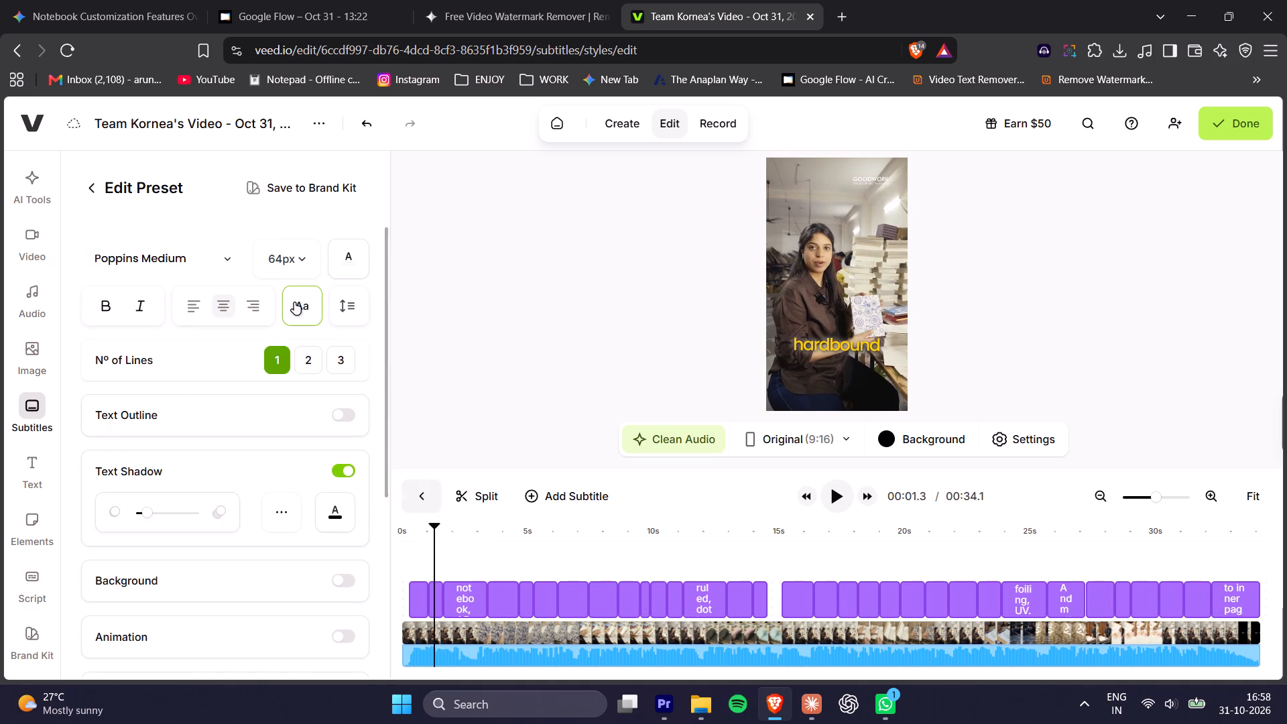
{"action": "left_click", "coordinate": [306, 313]}
{"action": "left_click", "coordinate": [448, 238]}
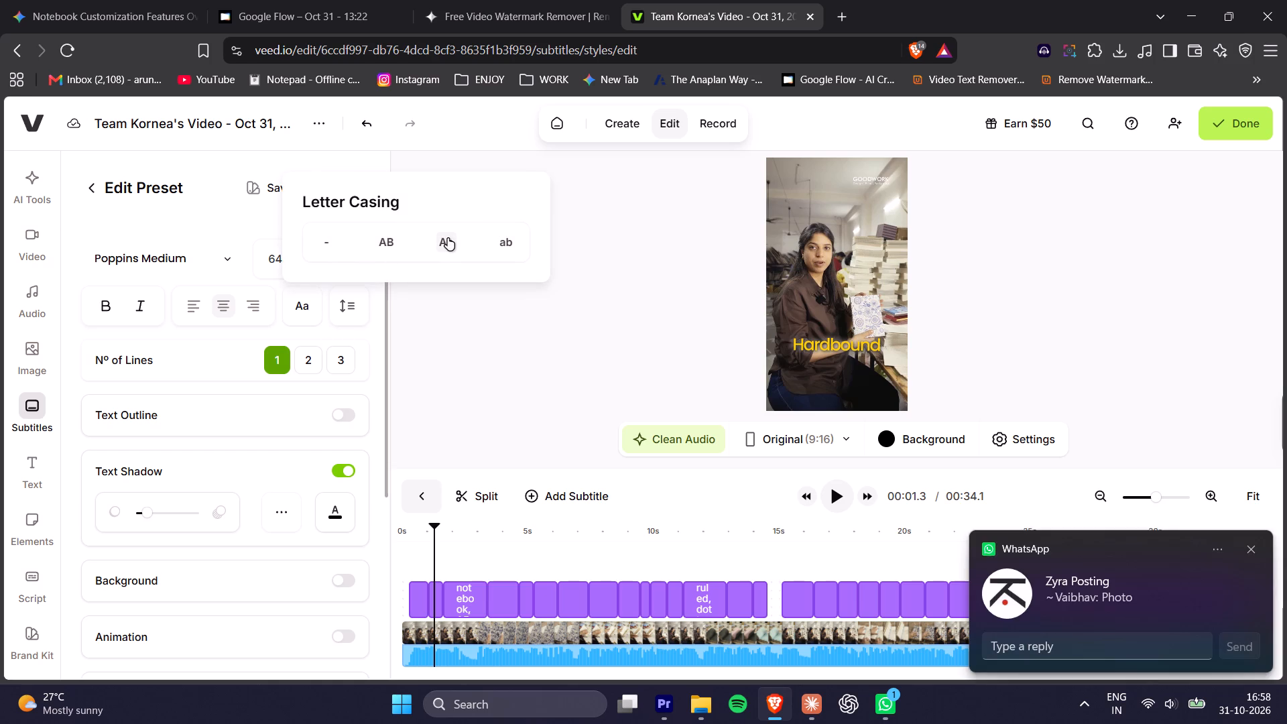
{"action": "left_click", "coordinate": [415, 540]}
{"action": "key", "text": "space"}
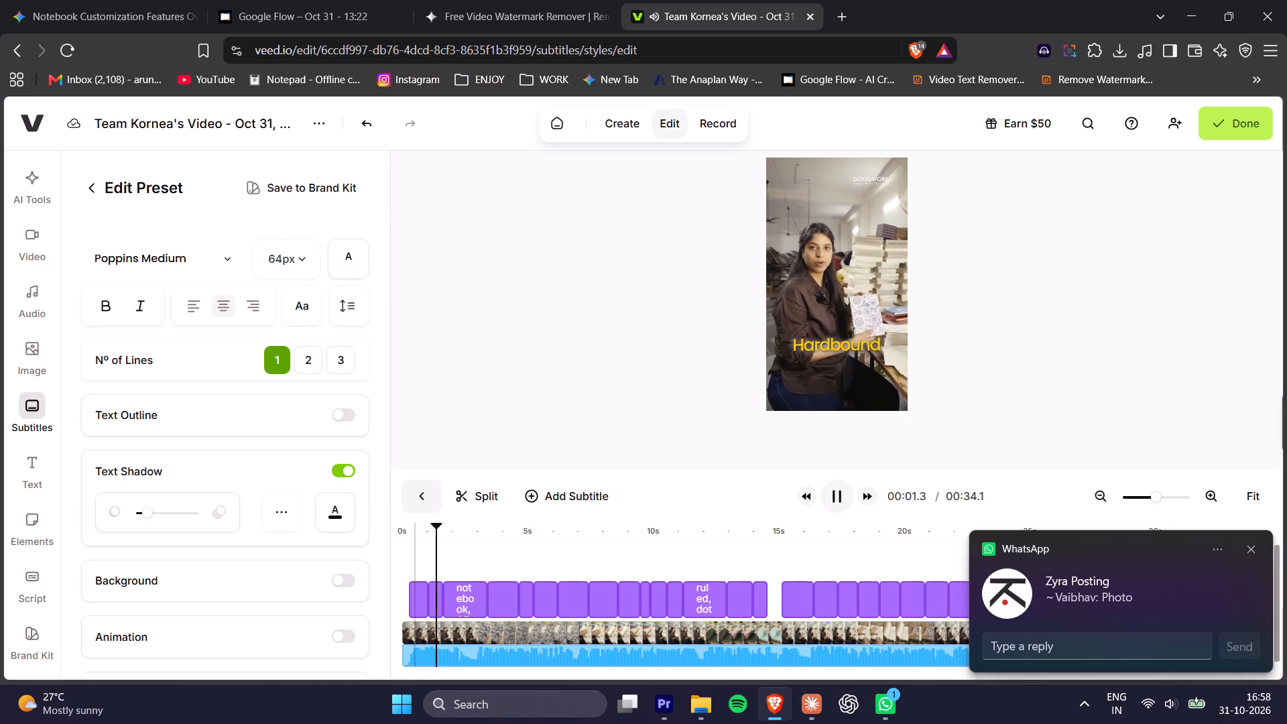
{"action": "key", "text": "space"}
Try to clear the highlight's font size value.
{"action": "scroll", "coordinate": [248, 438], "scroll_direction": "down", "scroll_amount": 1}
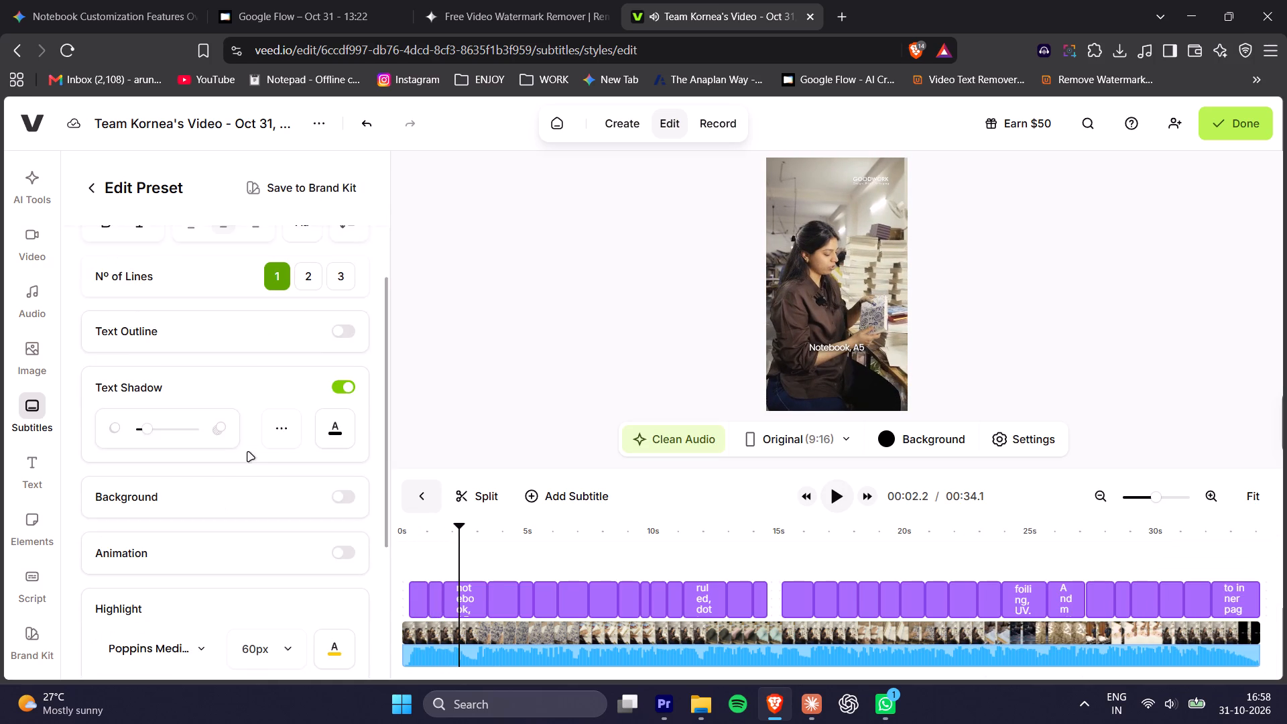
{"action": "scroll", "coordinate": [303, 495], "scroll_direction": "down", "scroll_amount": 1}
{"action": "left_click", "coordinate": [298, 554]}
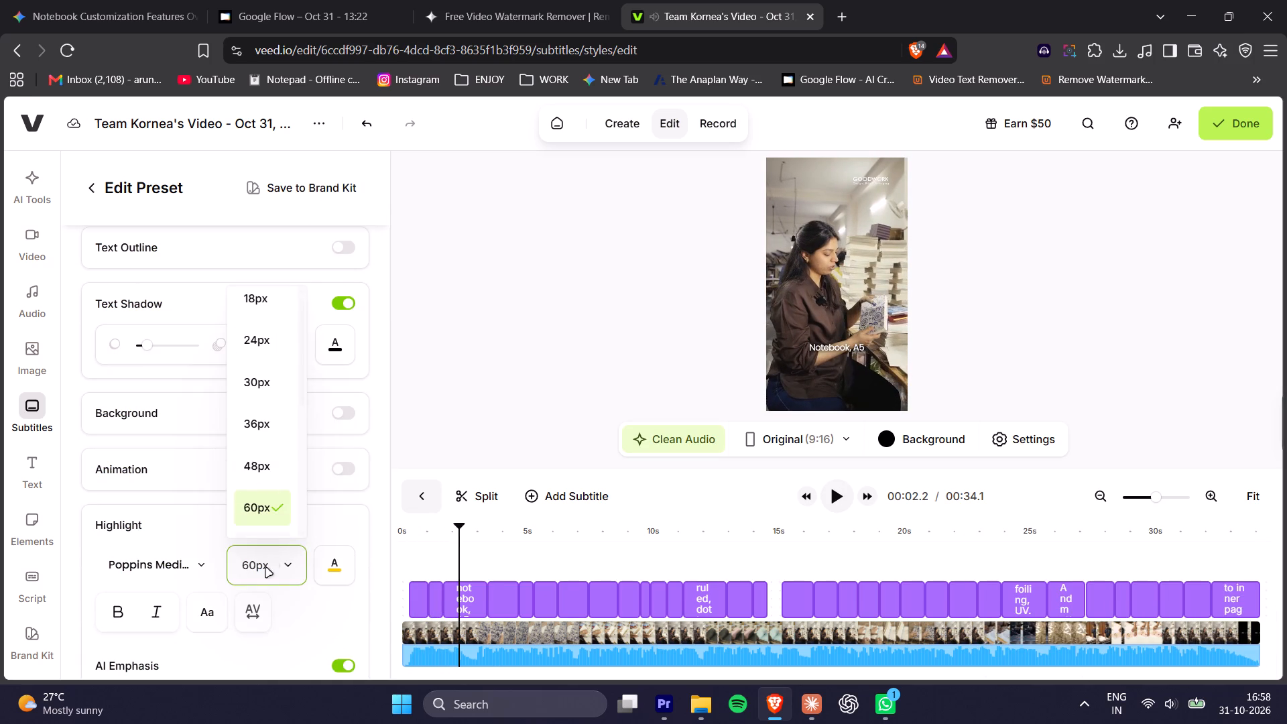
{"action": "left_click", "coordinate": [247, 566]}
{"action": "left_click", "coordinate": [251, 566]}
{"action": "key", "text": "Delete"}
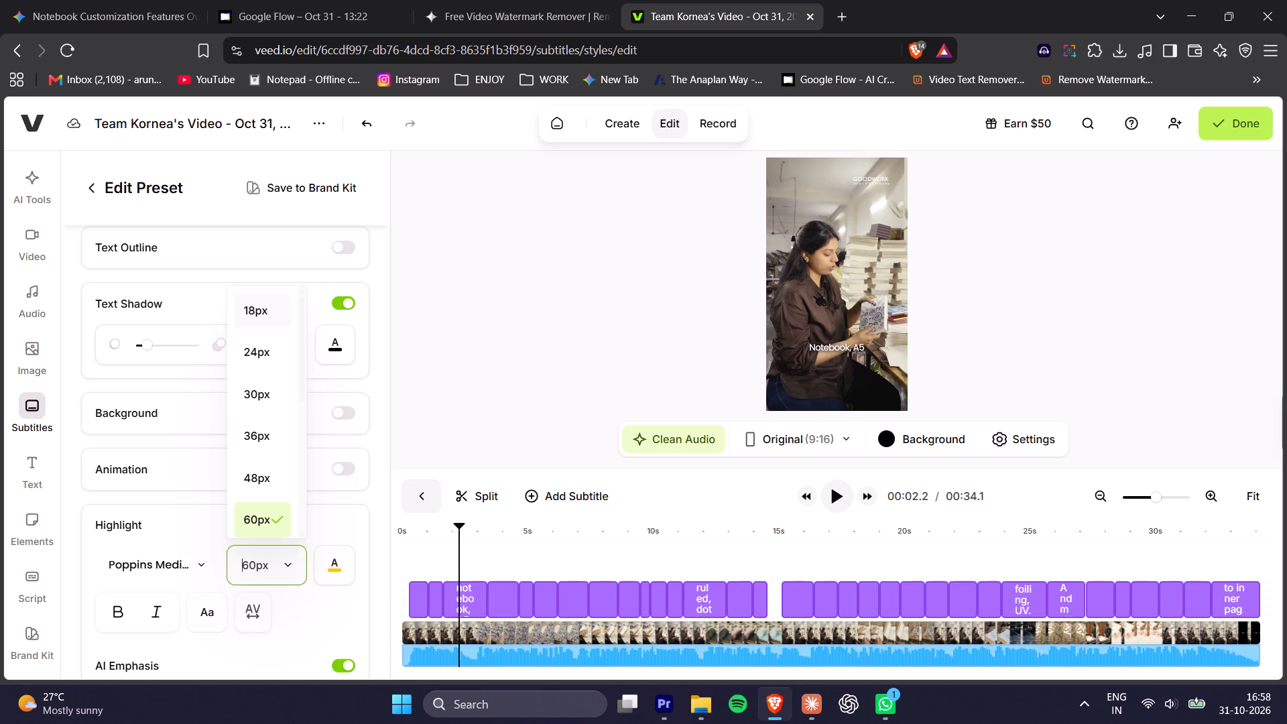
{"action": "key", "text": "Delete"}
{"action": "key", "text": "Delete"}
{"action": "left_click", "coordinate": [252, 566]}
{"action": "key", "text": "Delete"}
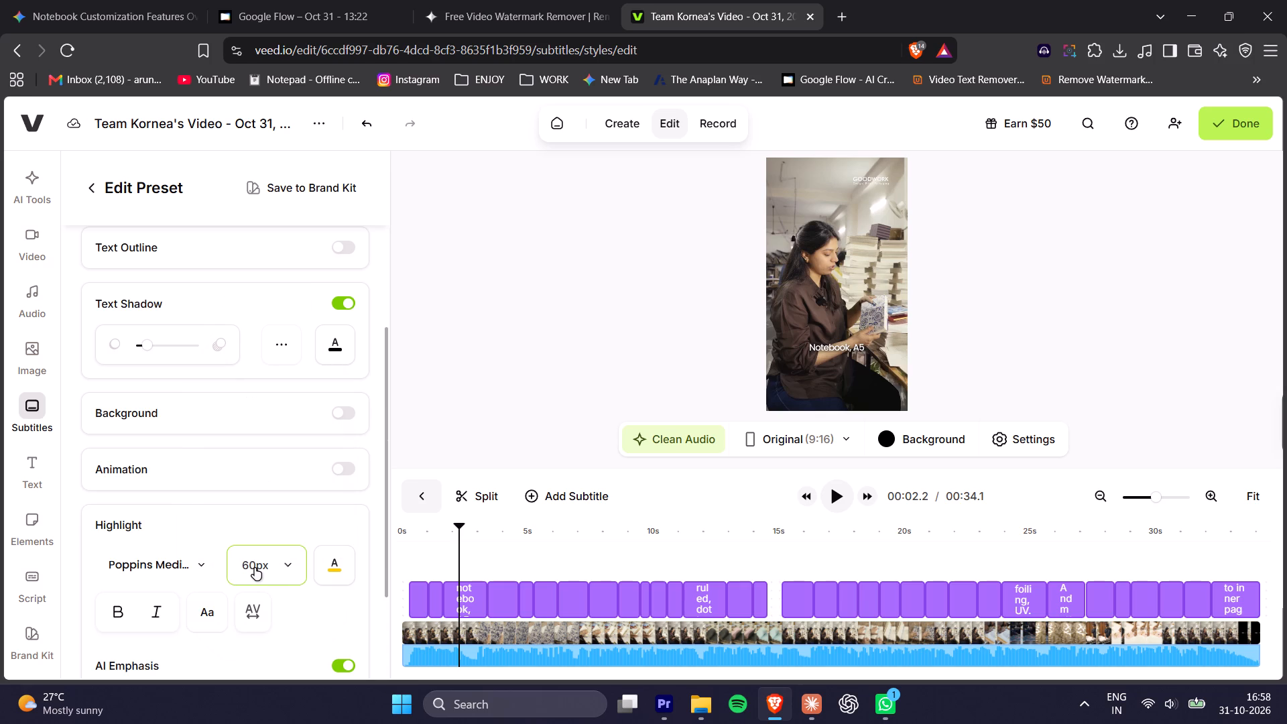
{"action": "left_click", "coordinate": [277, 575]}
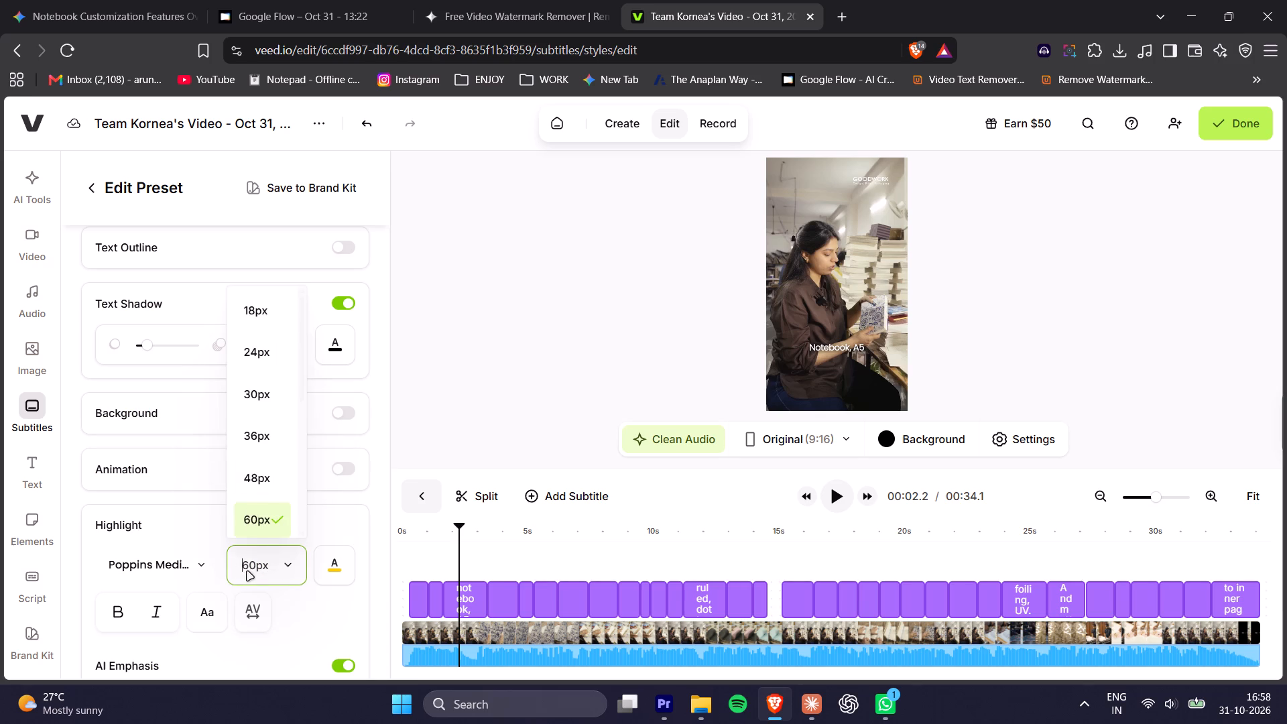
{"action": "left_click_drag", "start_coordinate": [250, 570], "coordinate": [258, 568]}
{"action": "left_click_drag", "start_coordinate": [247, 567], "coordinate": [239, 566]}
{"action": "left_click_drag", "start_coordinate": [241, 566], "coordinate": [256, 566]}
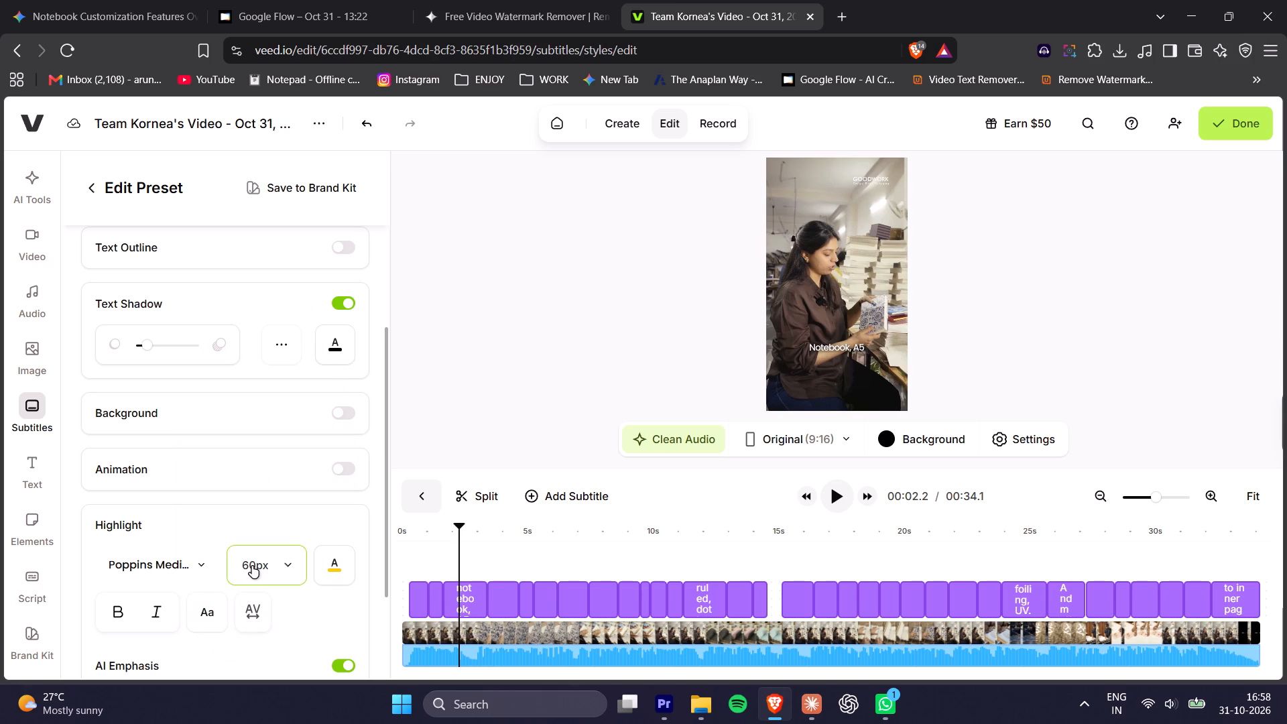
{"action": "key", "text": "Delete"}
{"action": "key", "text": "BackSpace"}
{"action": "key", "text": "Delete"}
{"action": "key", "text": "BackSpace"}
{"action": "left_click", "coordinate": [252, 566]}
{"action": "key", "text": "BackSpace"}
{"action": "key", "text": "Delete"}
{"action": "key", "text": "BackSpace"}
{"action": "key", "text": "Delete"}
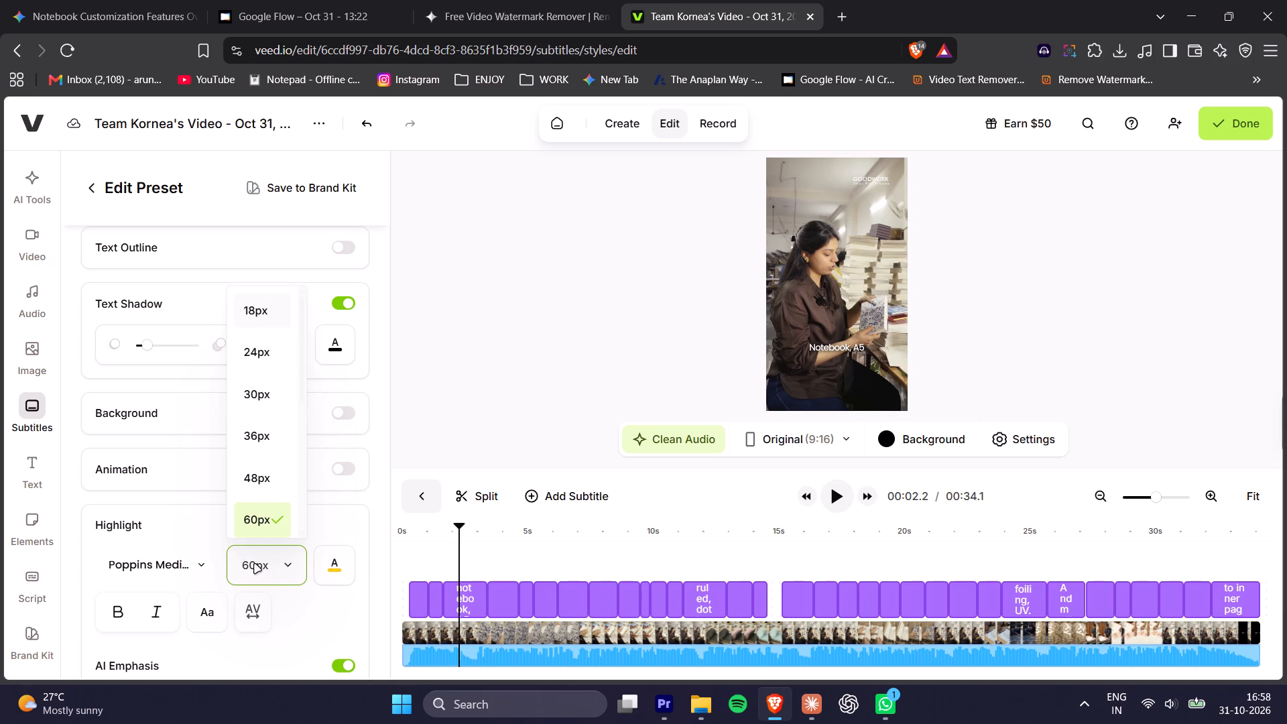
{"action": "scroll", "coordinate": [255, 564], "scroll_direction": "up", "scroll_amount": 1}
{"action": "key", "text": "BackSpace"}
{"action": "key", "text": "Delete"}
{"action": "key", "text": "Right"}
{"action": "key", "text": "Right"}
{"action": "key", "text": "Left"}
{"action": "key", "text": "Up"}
Set the highlight font size to 48px and play the opening seconds.
{"action": "scroll", "coordinate": [283, 452], "scroll_direction": "up", "scroll_amount": 5}
{"action": "left_click", "coordinate": [261, 480]}
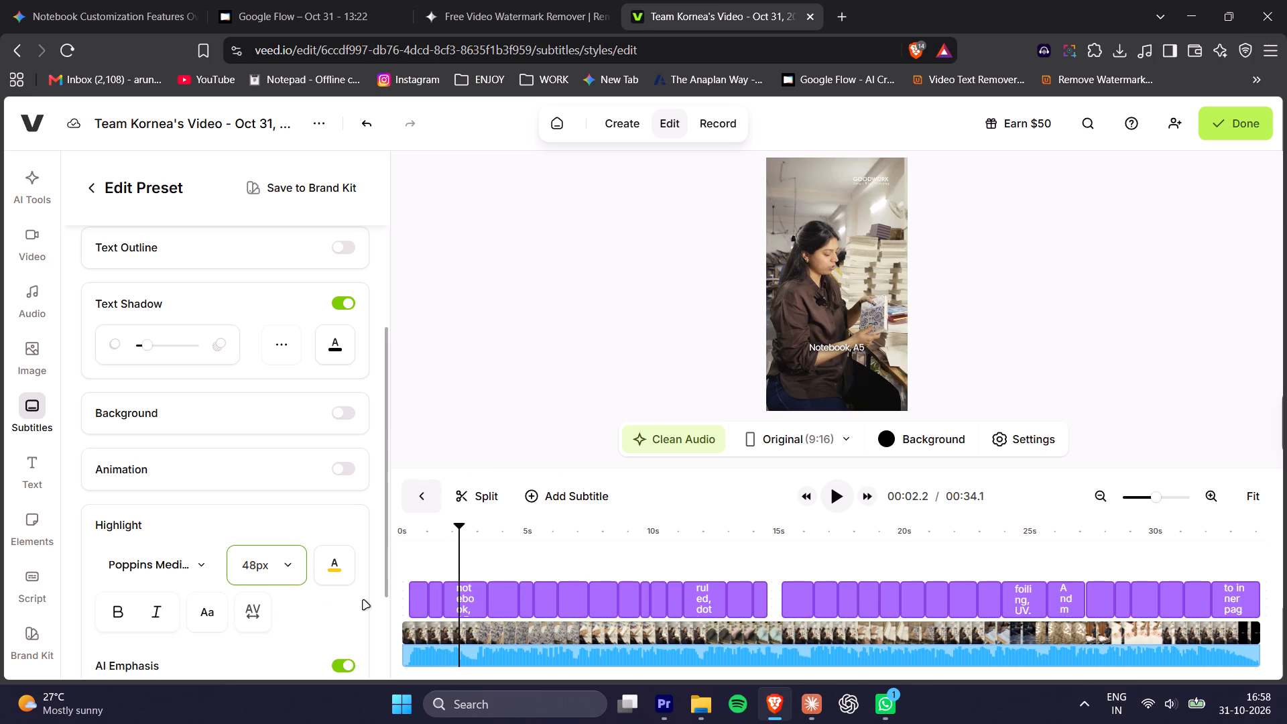
{"action": "left_click", "coordinate": [445, 534]}
{"action": "key", "text": "space"}
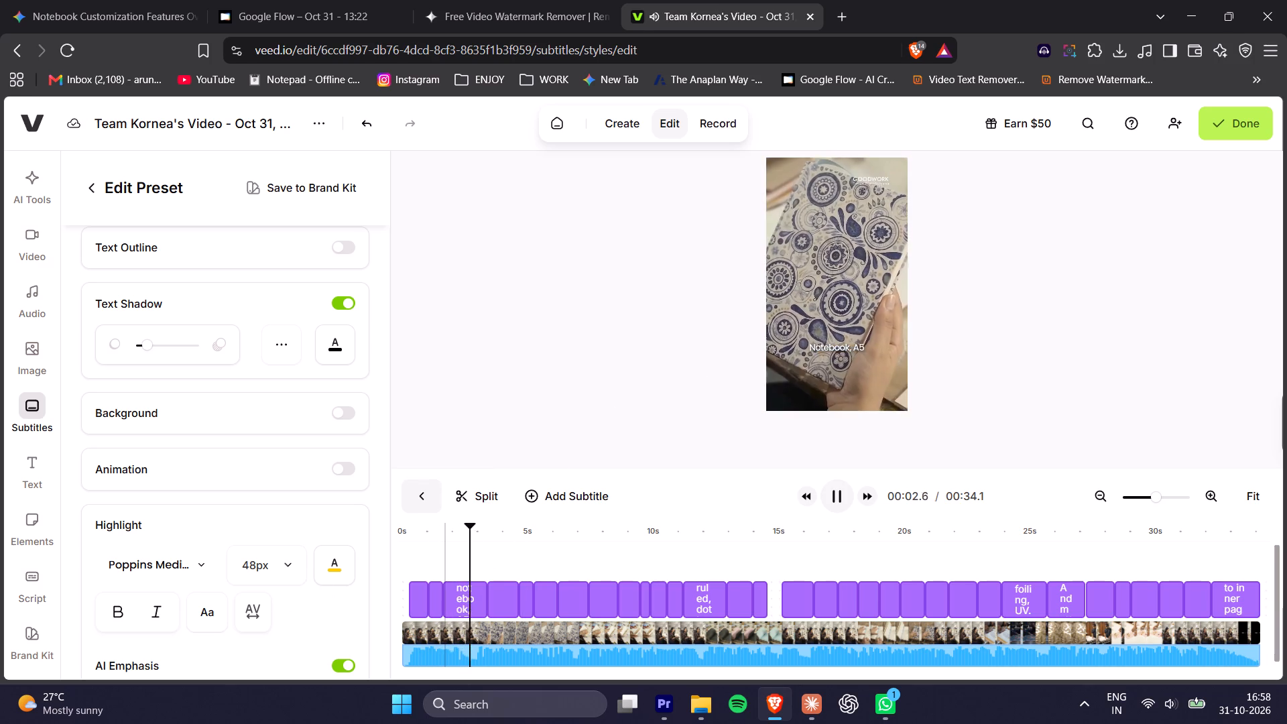
{"action": "left_click_drag", "start_coordinate": [445, 534], "coordinate": [379, 532]}
{"action": "key", "text": "space"}
{"action": "key", "text": "space"}
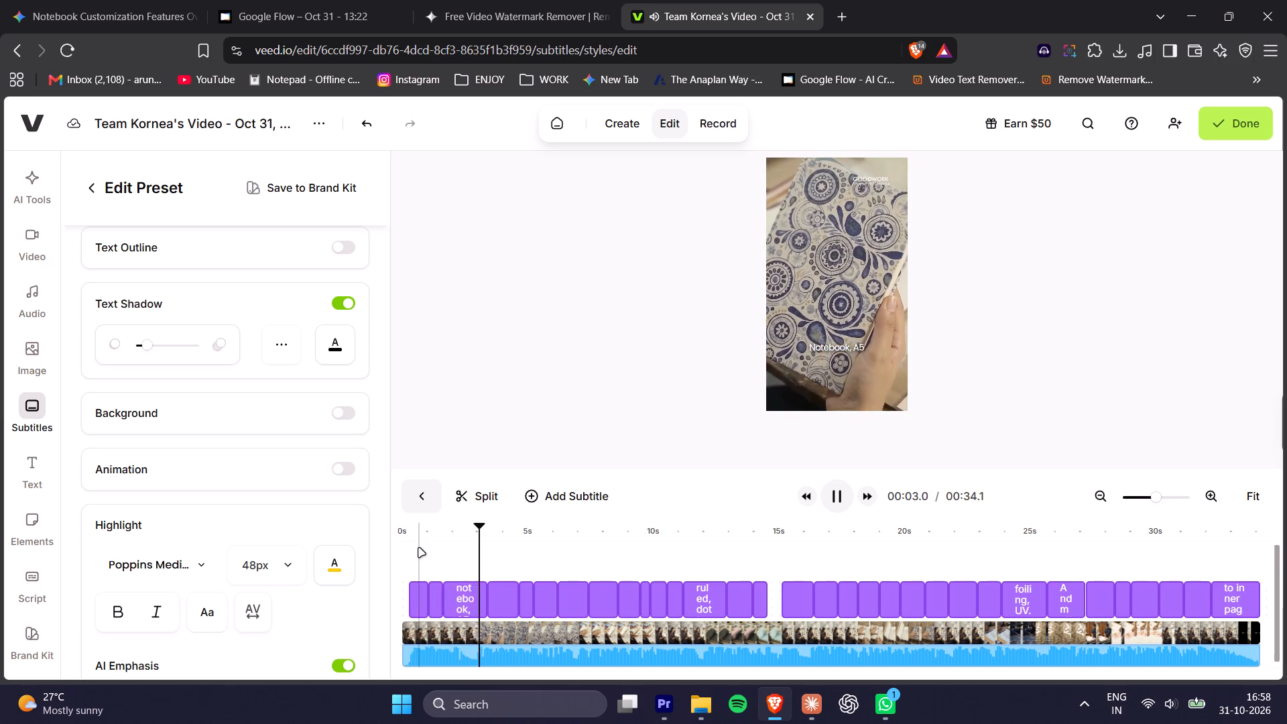
{"action": "key", "text": "space"}
Turn on the preset's subtitle animation, try Reveal, then apply Float In ↓ and play the opening seconds.
{"action": "left_click", "coordinate": [350, 467]}
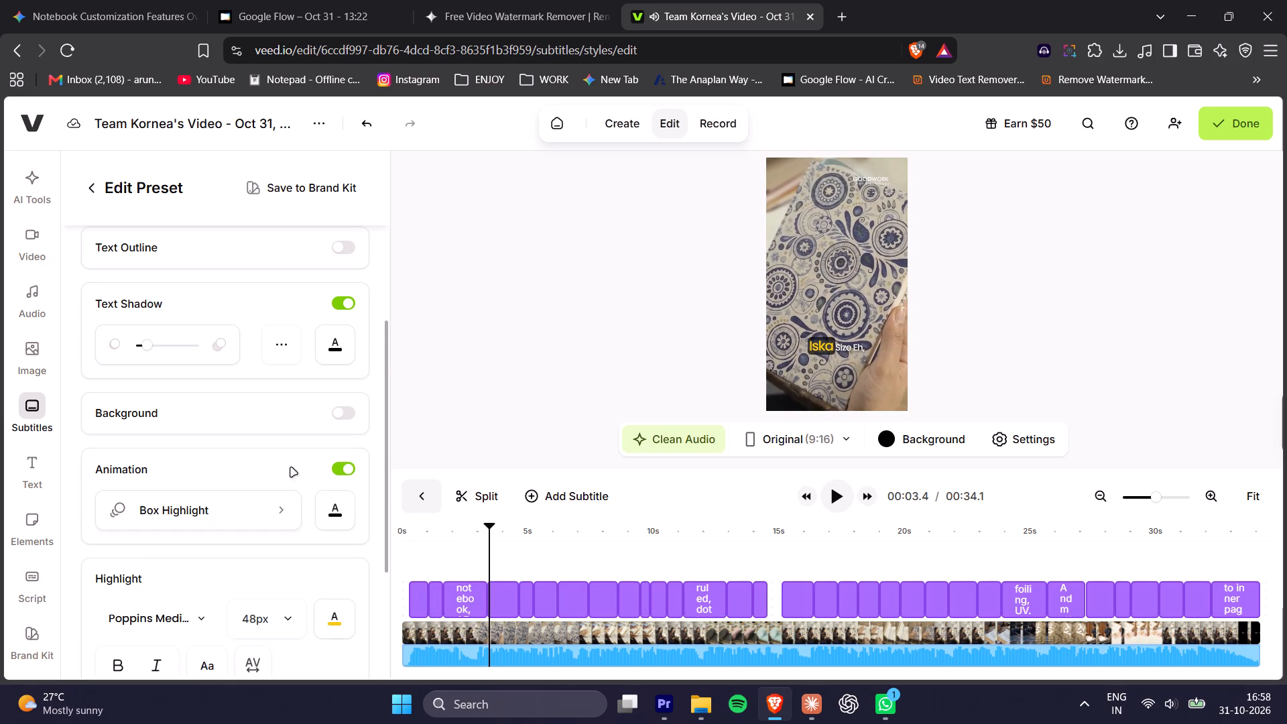
{"action": "scroll", "coordinate": [225, 468], "scroll_direction": "down", "scroll_amount": 2}
{"action": "left_click", "coordinate": [188, 349]}
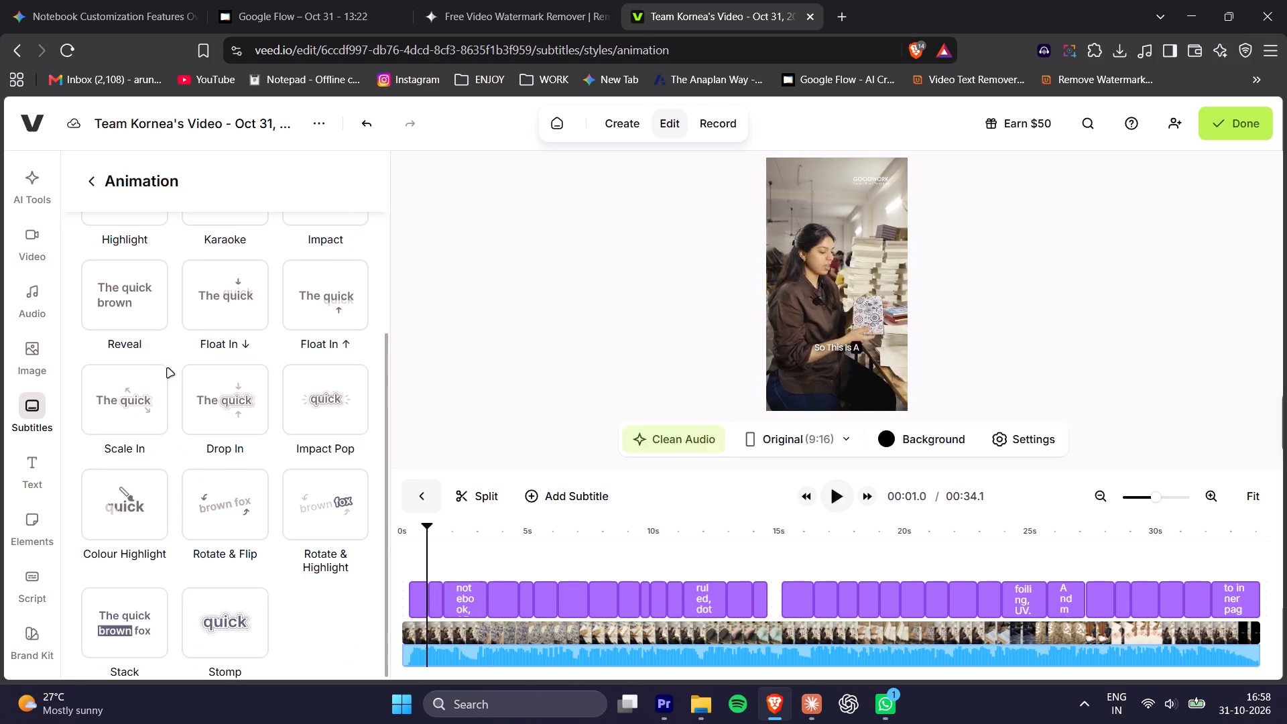
{"action": "left_click", "coordinate": [133, 296]}
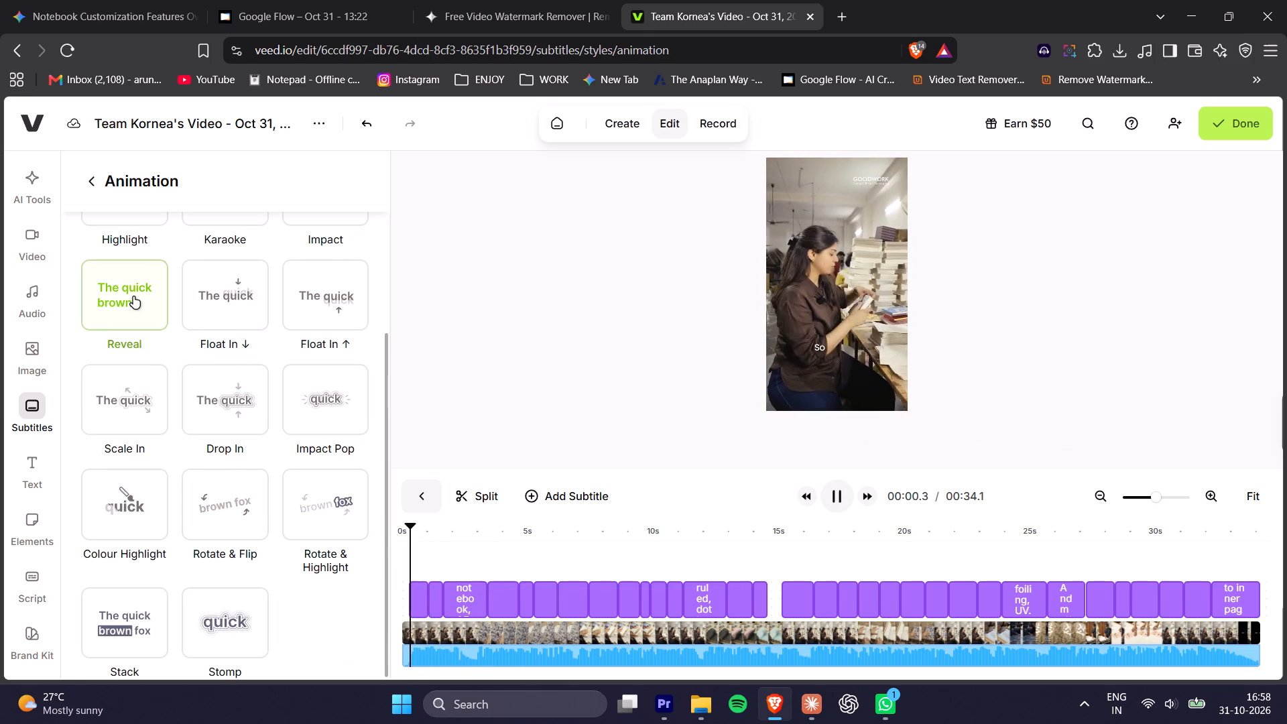
{"action": "left_click", "coordinate": [210, 289]}
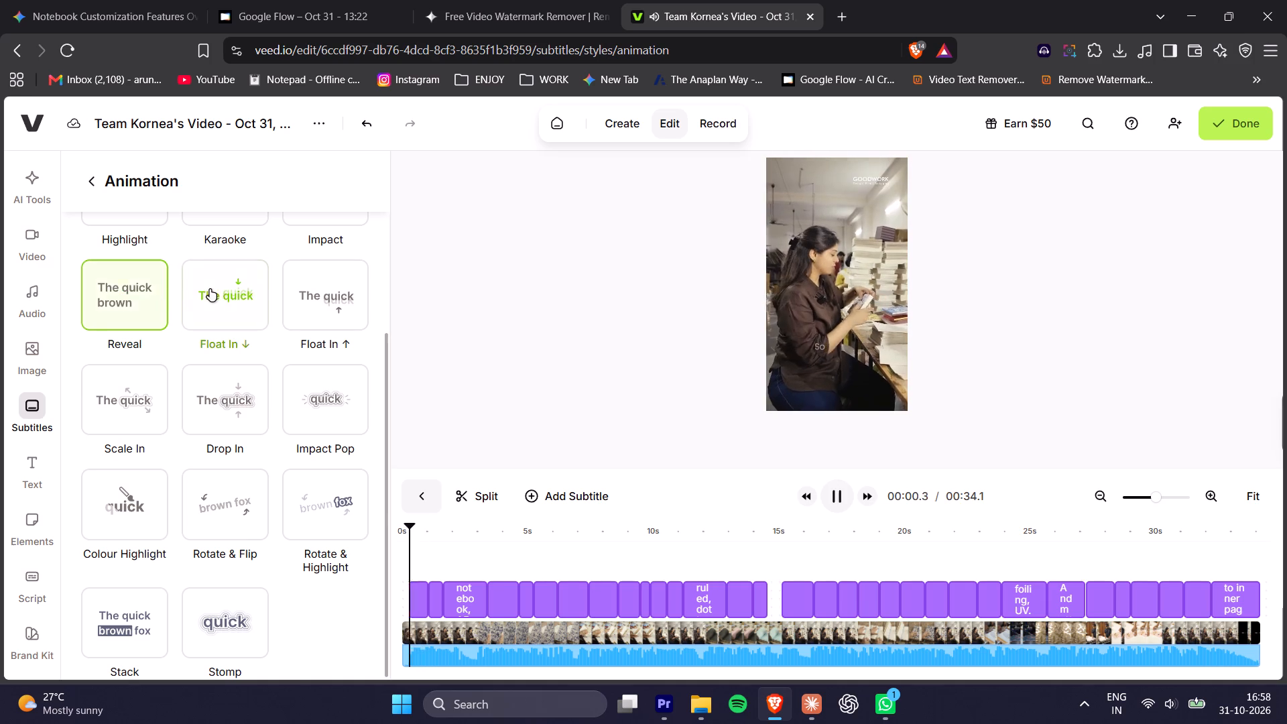
{"action": "left_click", "coordinate": [427, 534]}
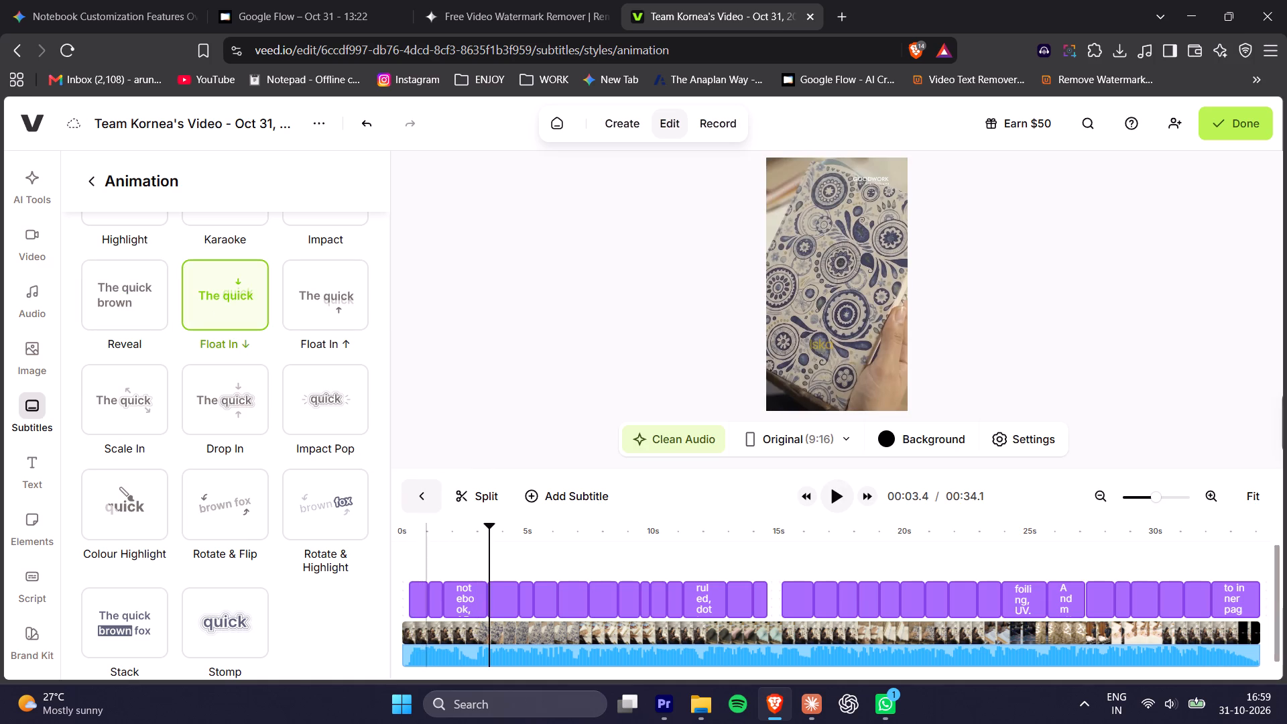
{"action": "key", "text": "space"}
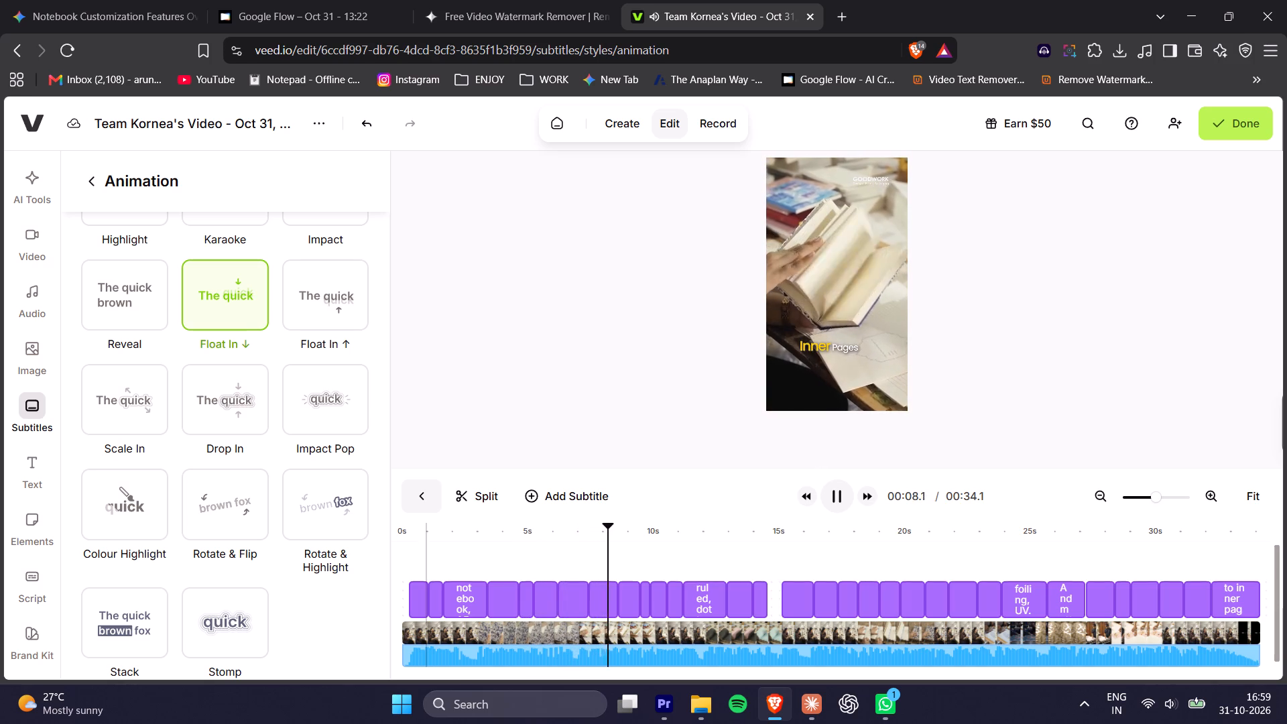
{"action": "key", "text": "space"}
{"action": "left_click", "coordinate": [411, 538]}
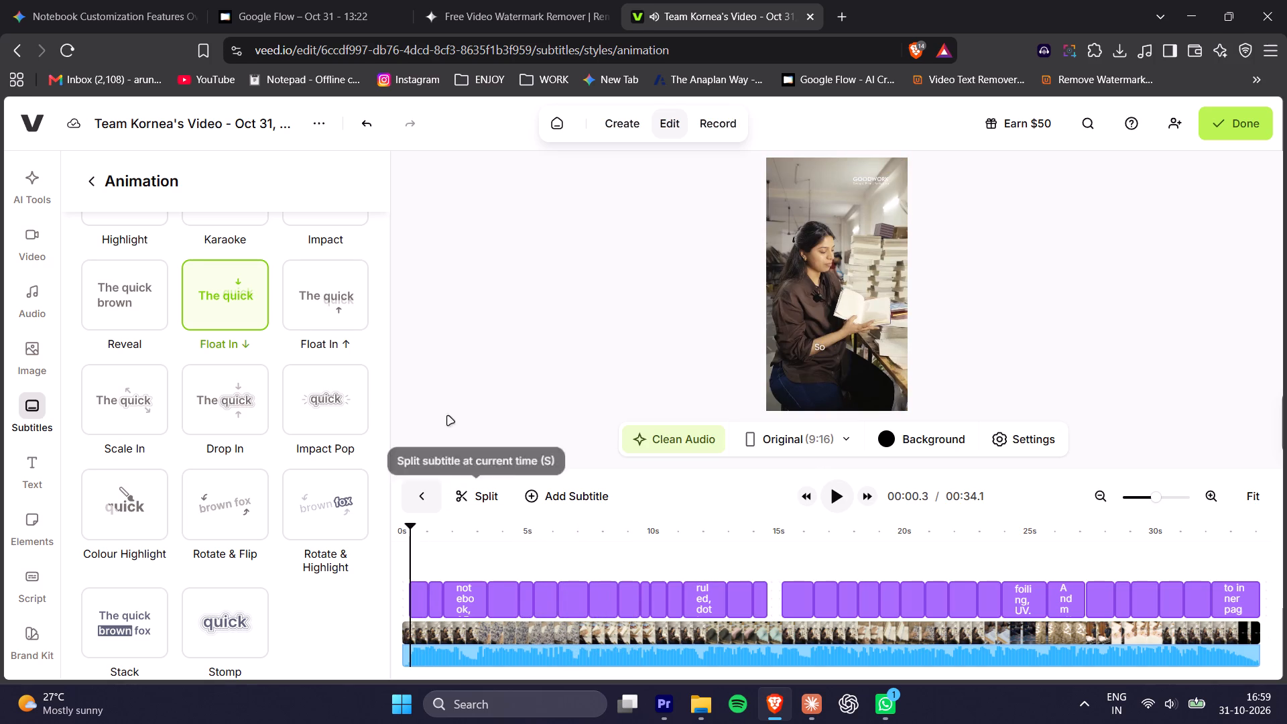
{"action": "scroll", "coordinate": [134, 255], "scroll_direction": "up", "scroll_amount": 3}
{"action": "left_click", "coordinate": [88, 184]}
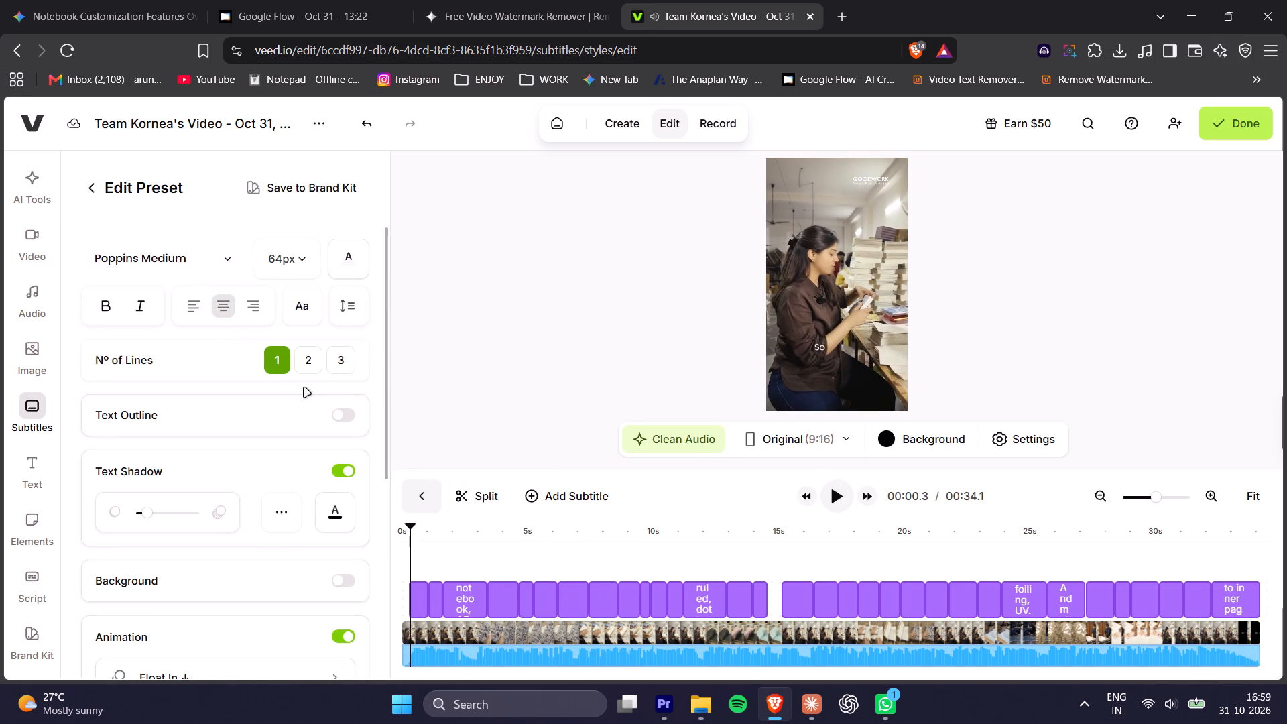
{"action": "key", "text": "space"}
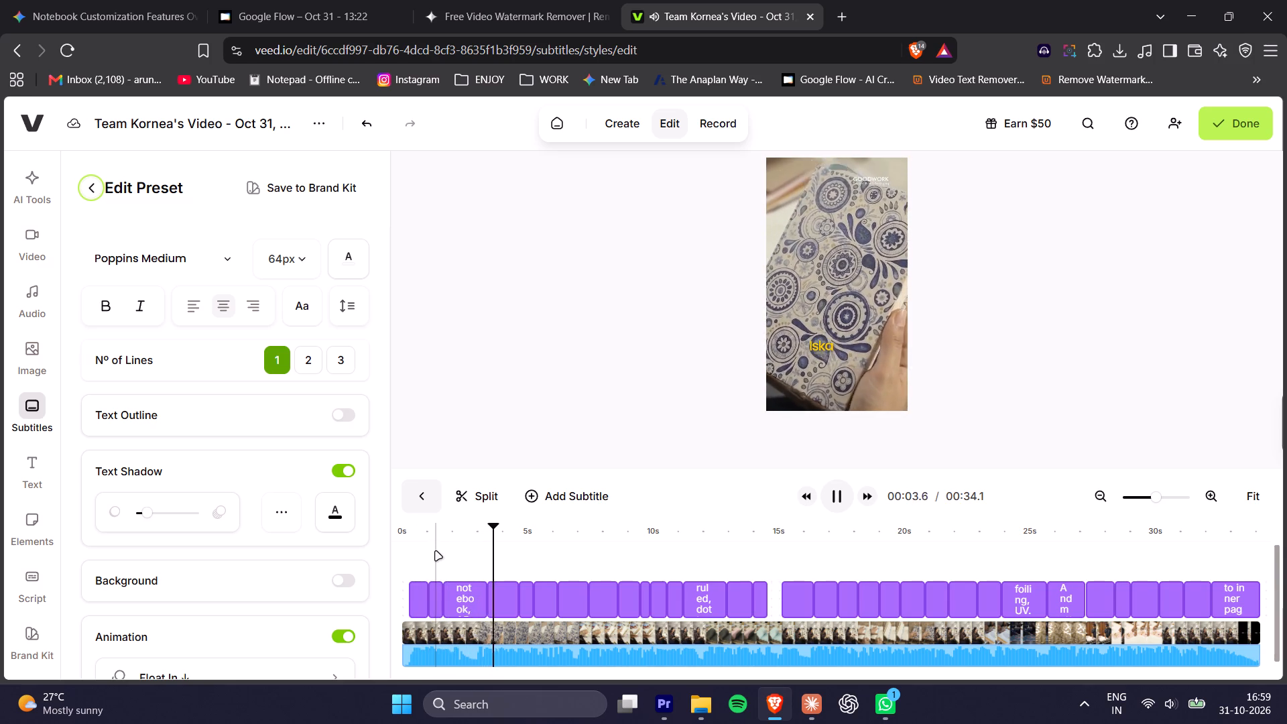
{"action": "key", "text": "space"}
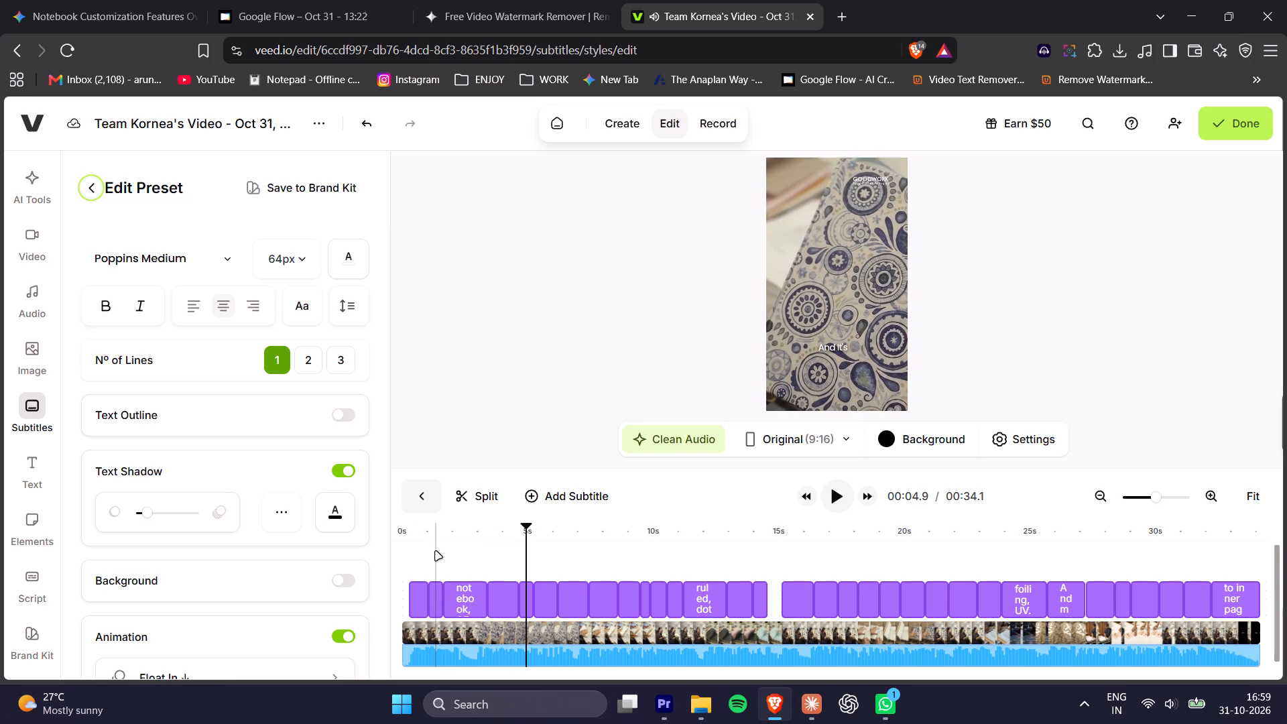
{"action": "left_click", "coordinate": [535, 284]}
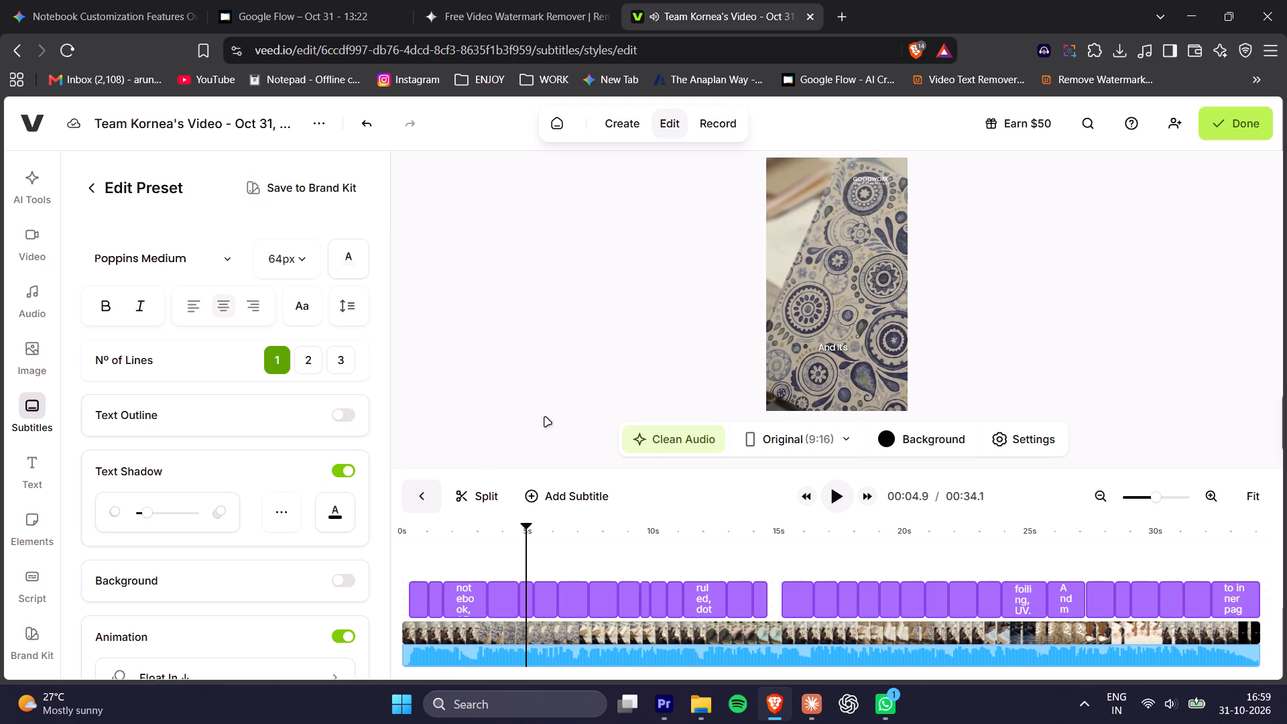
Correct "eh" to "hai" in the subtitle line so it reads "iska size hai,".
{"action": "left_click", "coordinate": [470, 594]}
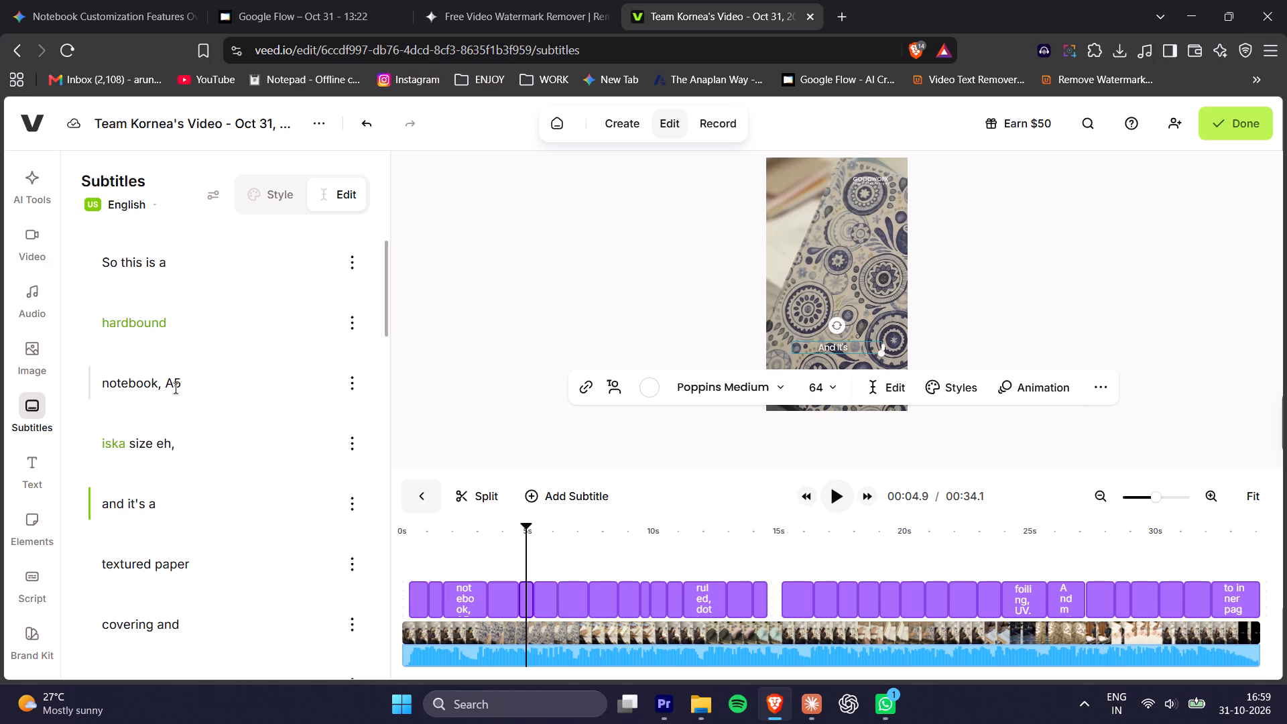
{"action": "left_click", "coordinate": [166, 440]}
{"action": "key", "text": "BackSpace"}
{"action": "key", "text": "Right"}
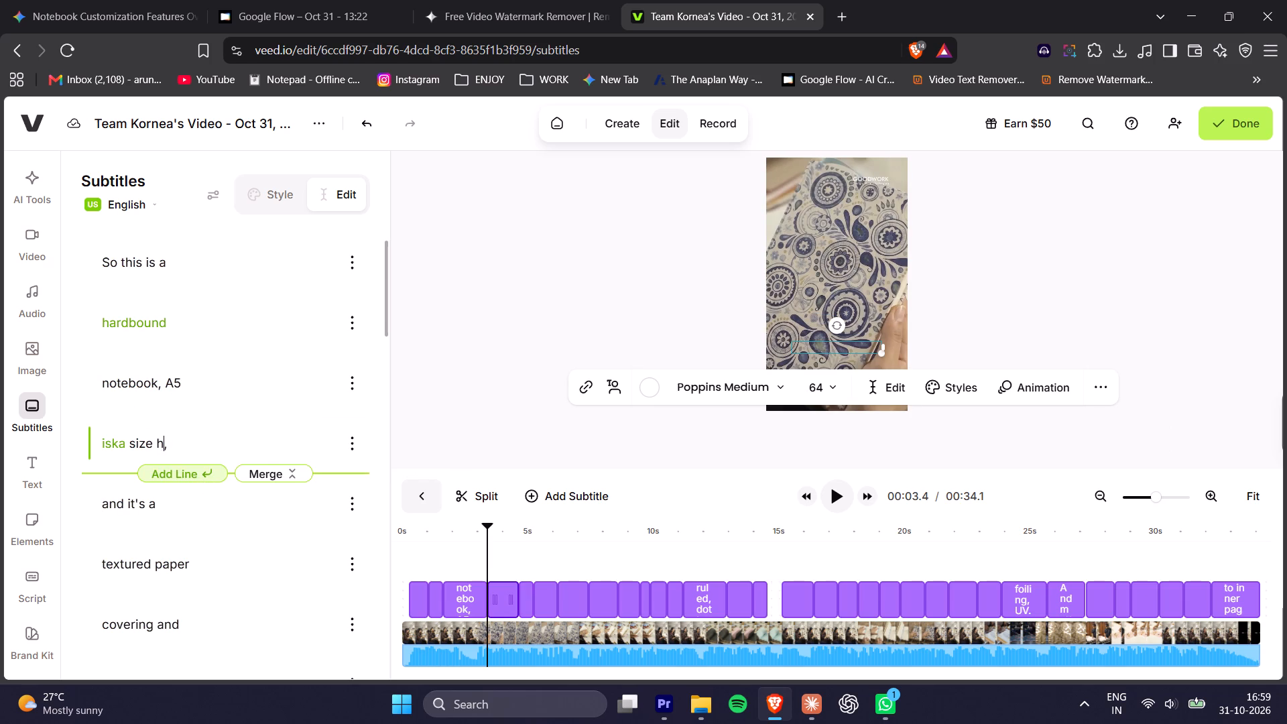
{"action": "type", "text": "AI"}
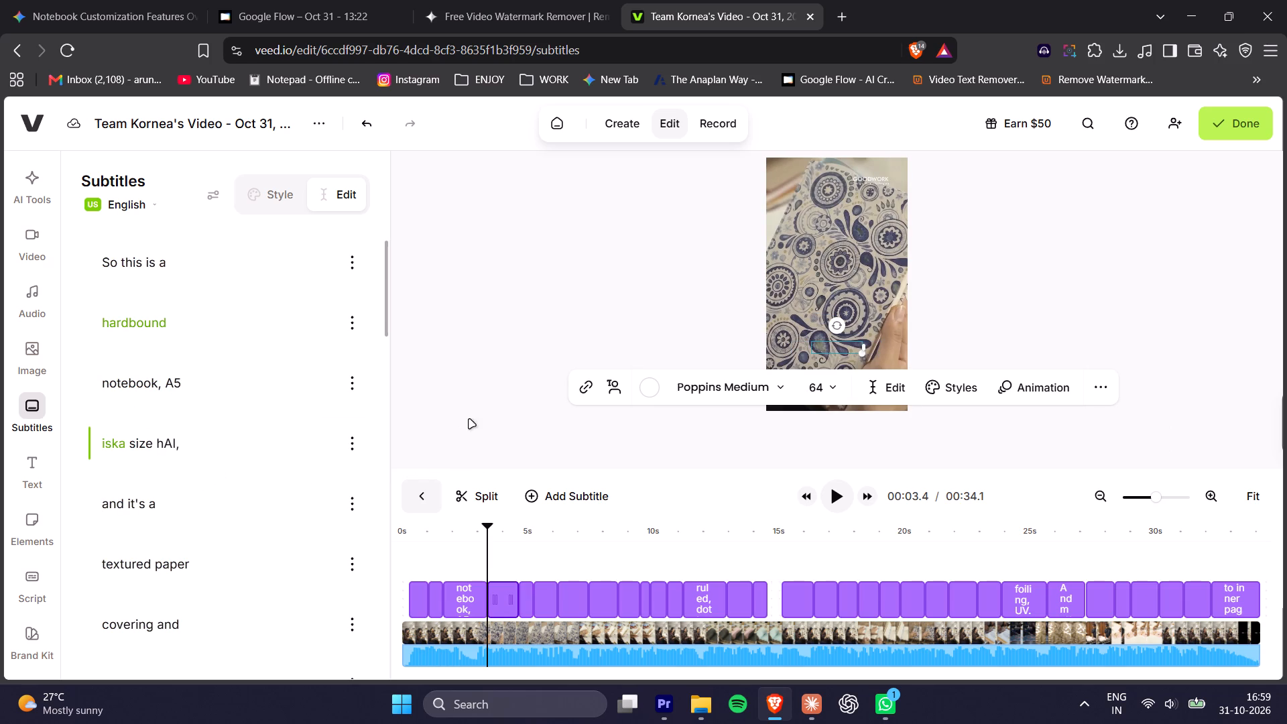
{"action": "key", "text": "BackSpace"}
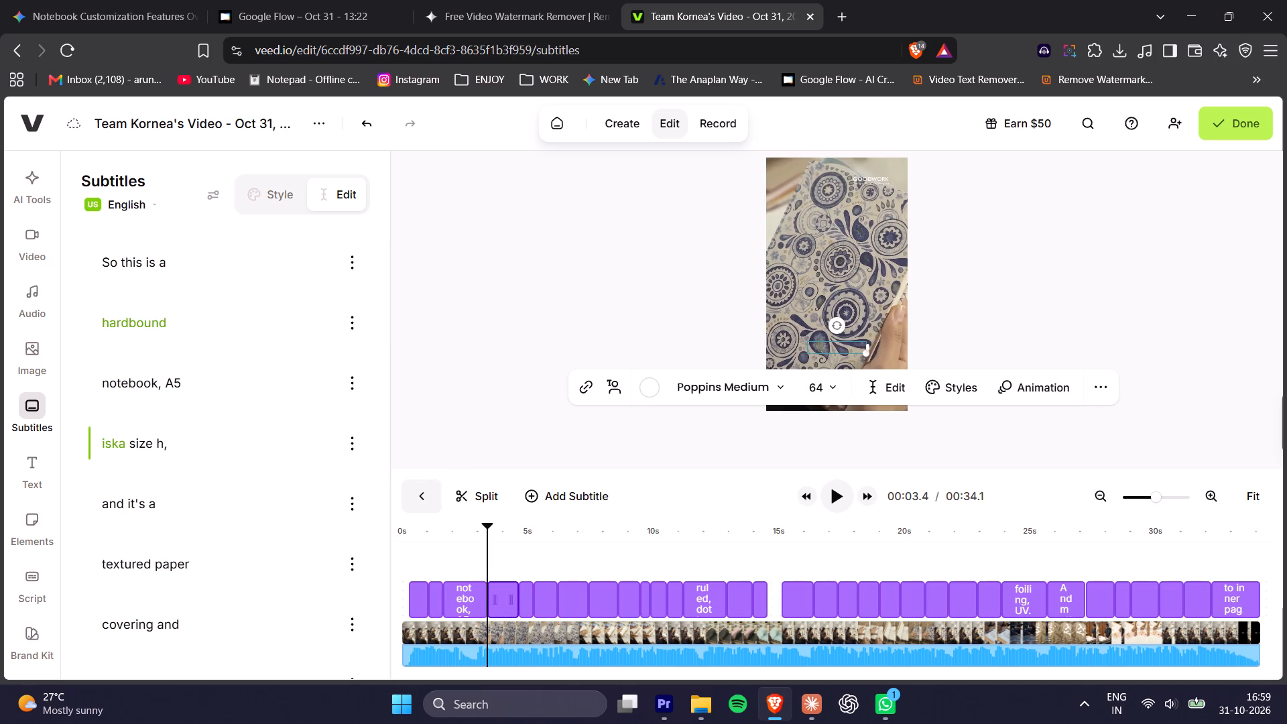
{"action": "type", "text": "ai"}
Split "howsoever" into "how so ever" in the subtitle line before "want it to be.".
{"action": "scroll", "coordinate": [189, 464], "scroll_direction": "down", "scroll_amount": 2}
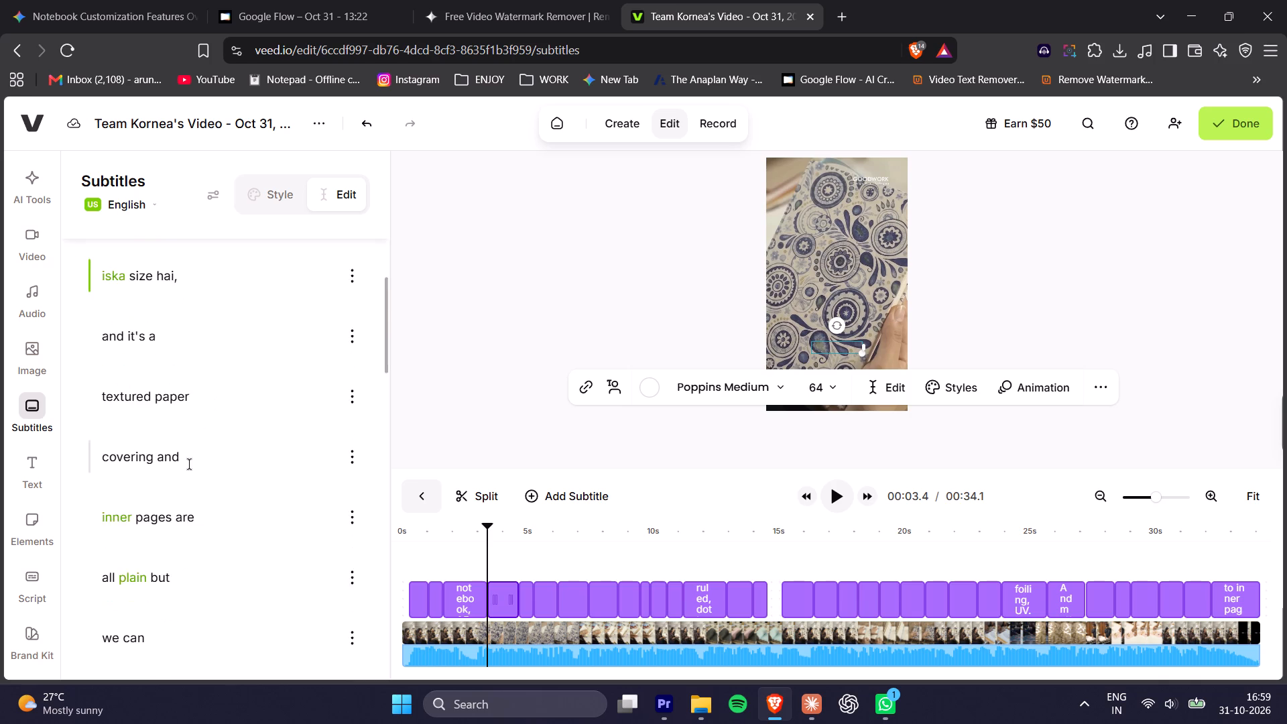
{"action": "scroll", "coordinate": [189, 464], "scroll_direction": "down", "scroll_amount": 2}
{"action": "scroll", "coordinate": [161, 417], "scroll_direction": "down", "scroll_amount": 1}
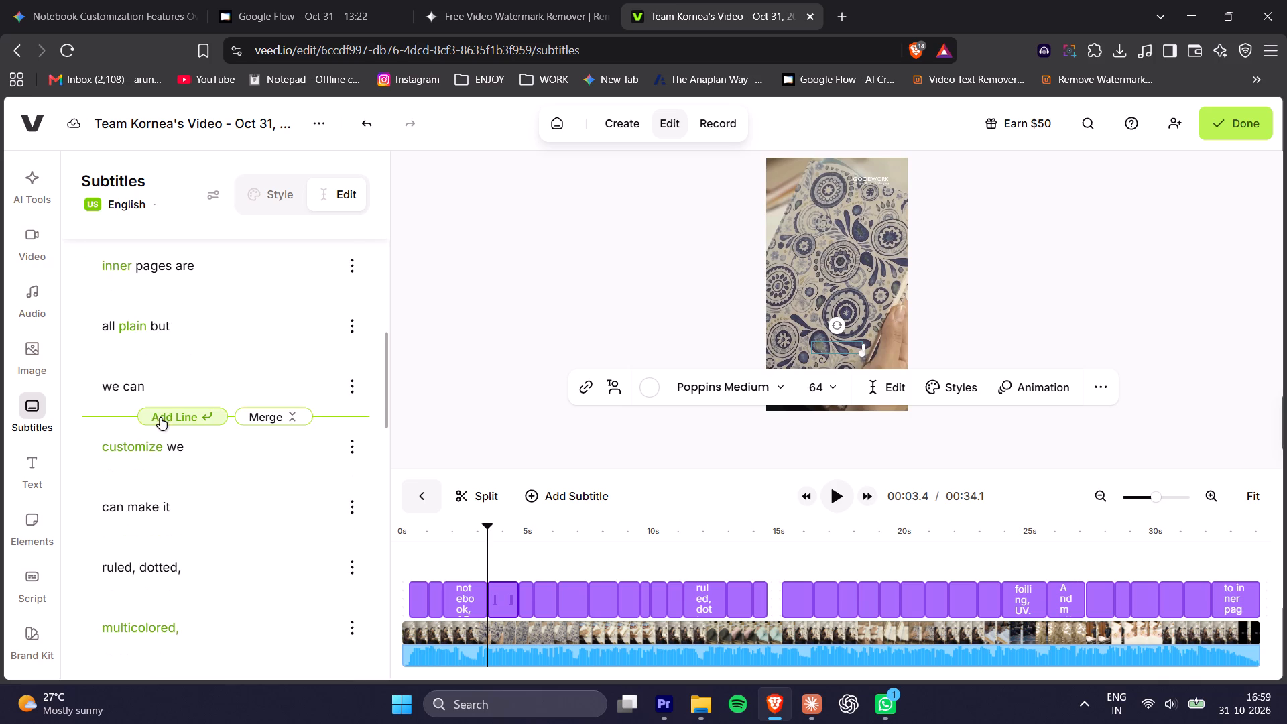
{"action": "scroll", "coordinate": [167, 450], "scroll_direction": "down", "scroll_amount": 2}
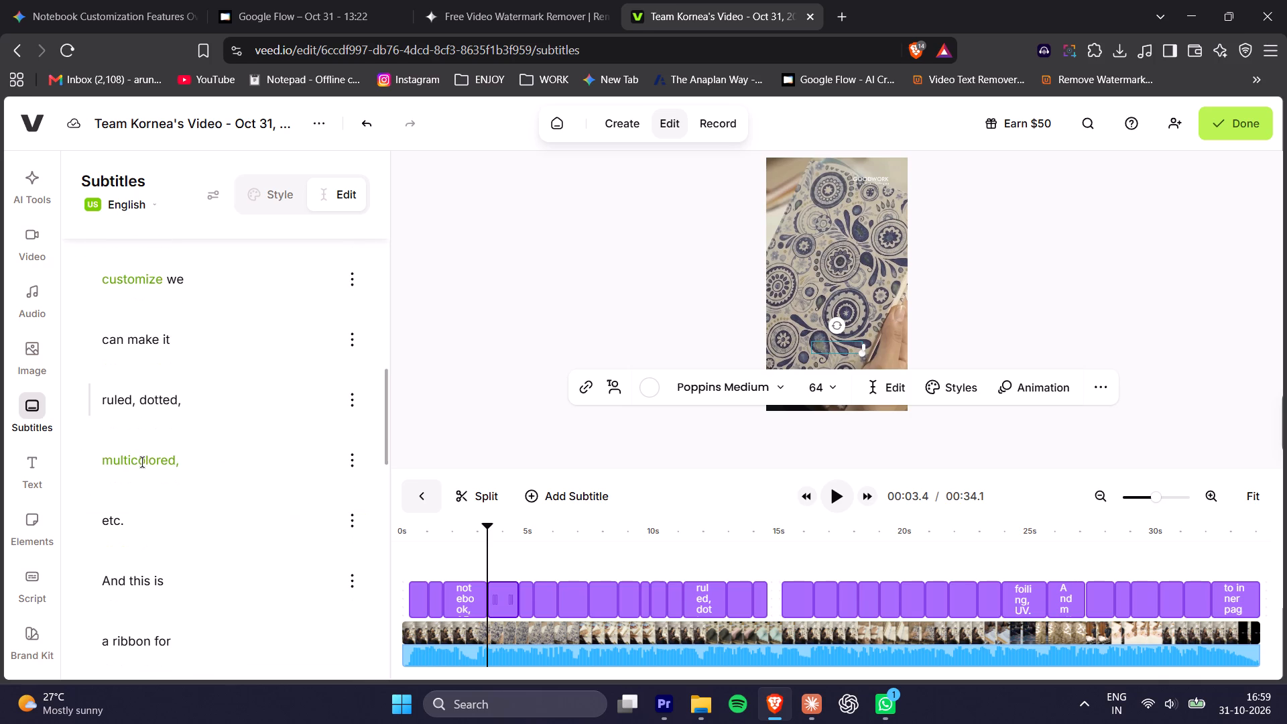
{"action": "scroll", "coordinate": [128, 463], "scroll_direction": "down", "scroll_amount": 1}
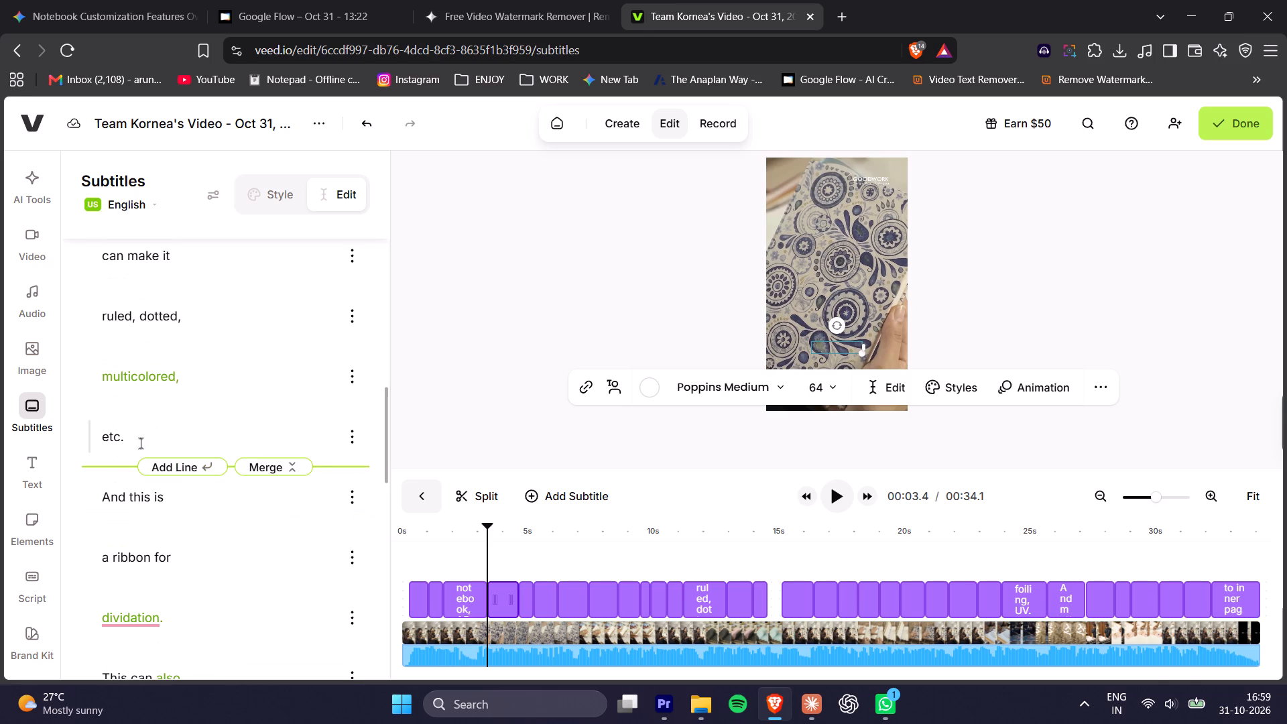
{"action": "scroll", "coordinate": [151, 507], "scroll_direction": "down", "scroll_amount": 3}
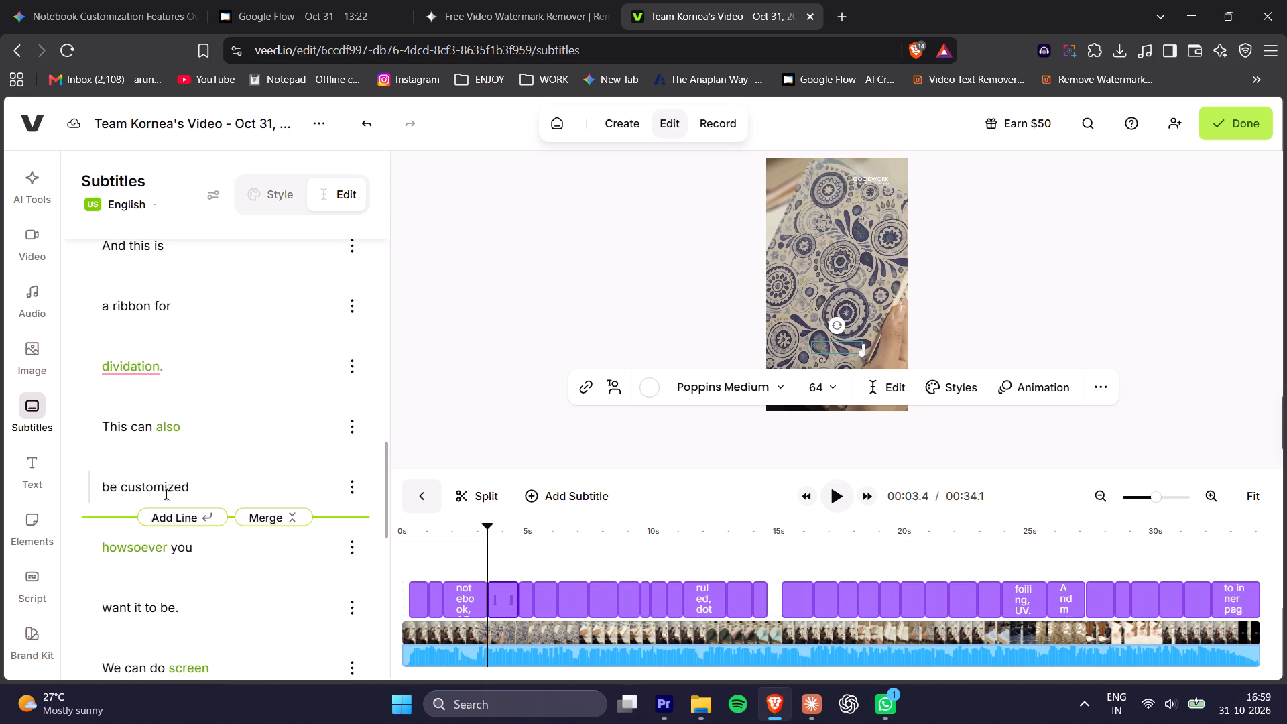
{"action": "scroll", "coordinate": [166, 494], "scroll_direction": "down", "scroll_amount": 2}
{"action": "left_click", "coordinate": [129, 381]}
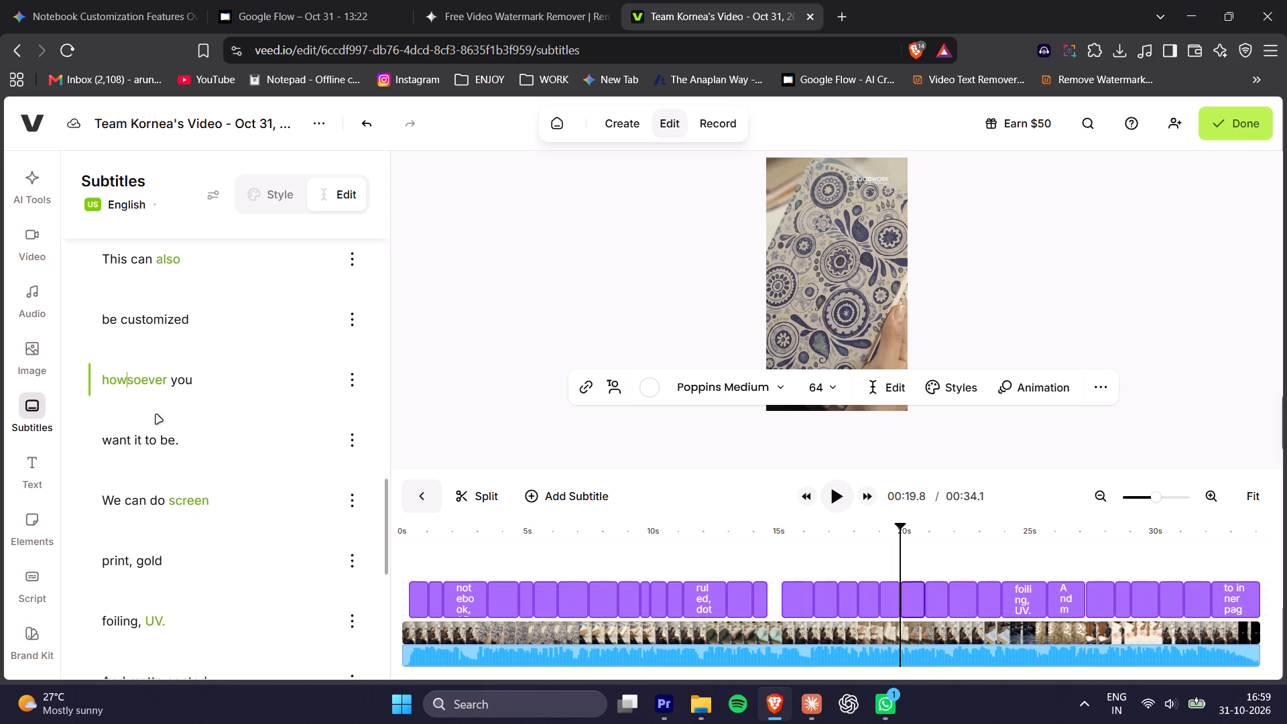
{"action": "key", "text": "space"}
{"action": "key", "text": "Right"}
{"action": "key", "text": "Right"}
{"action": "key", "text": "space"}
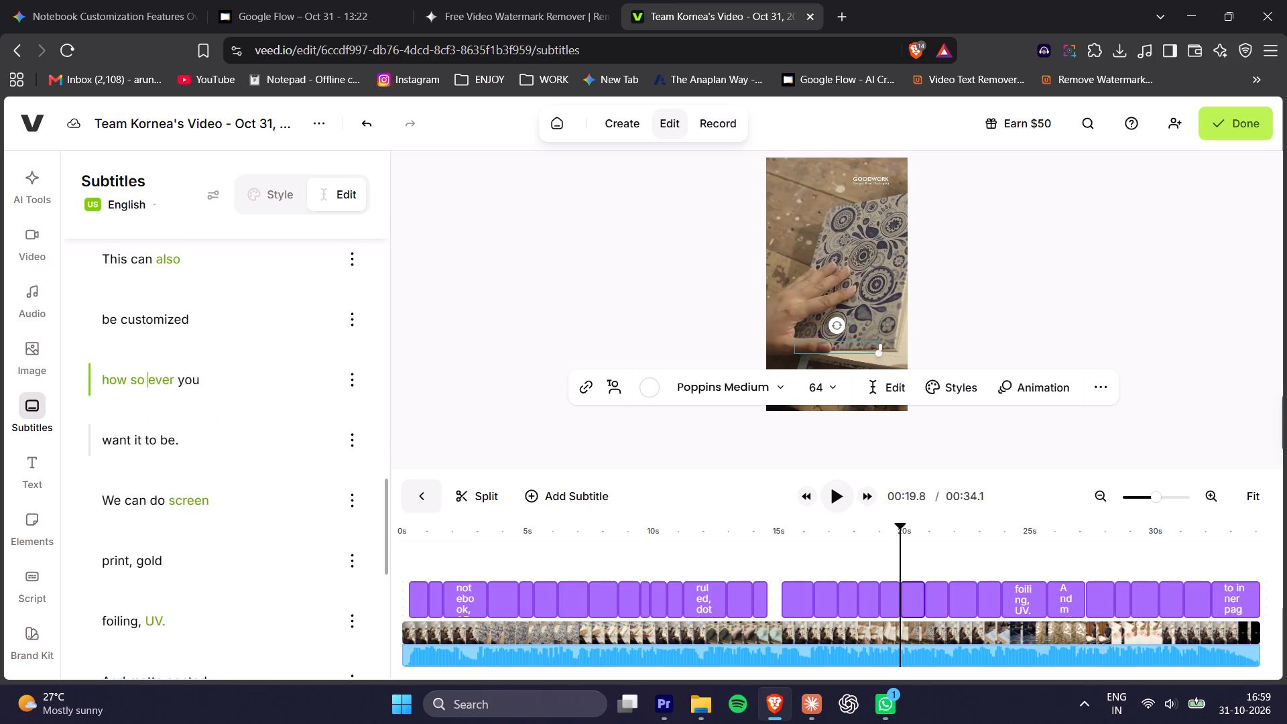
Check the remaining subtitle lines and play the video from about 14 seconds to the end.
{"action": "scroll", "coordinate": [259, 489], "scroll_direction": "down", "scroll_amount": 3}
{"action": "scroll", "coordinate": [182, 454], "scroll_direction": "down", "scroll_amount": 2}
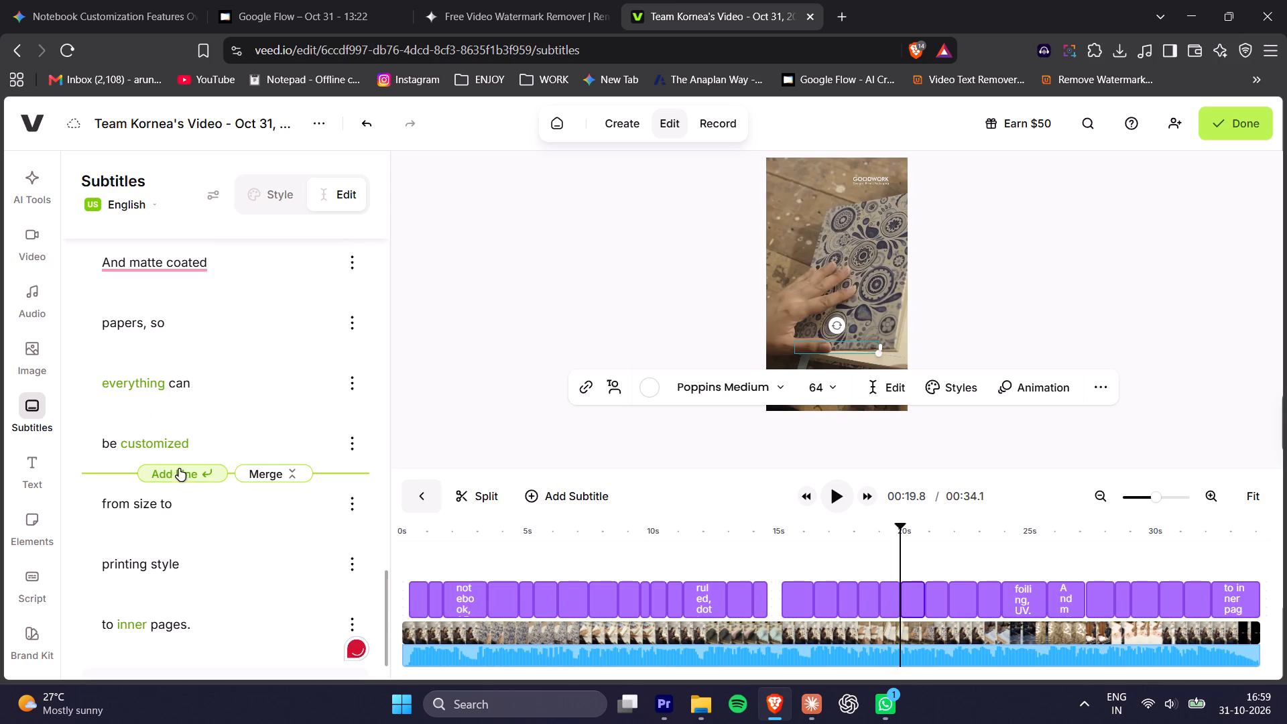
{"action": "scroll", "coordinate": [229, 544], "scroll_direction": "down", "scroll_amount": 2}
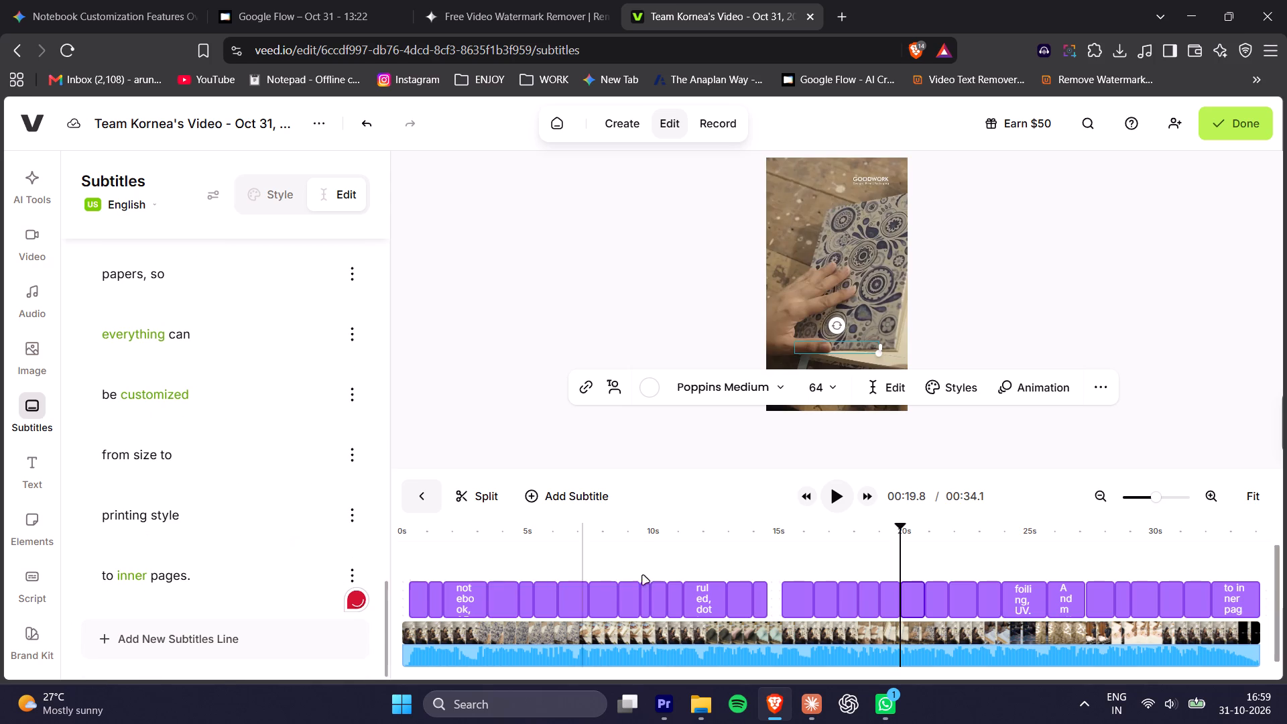
{"action": "left_click", "coordinate": [762, 547]}
{"action": "key", "text": "space"}
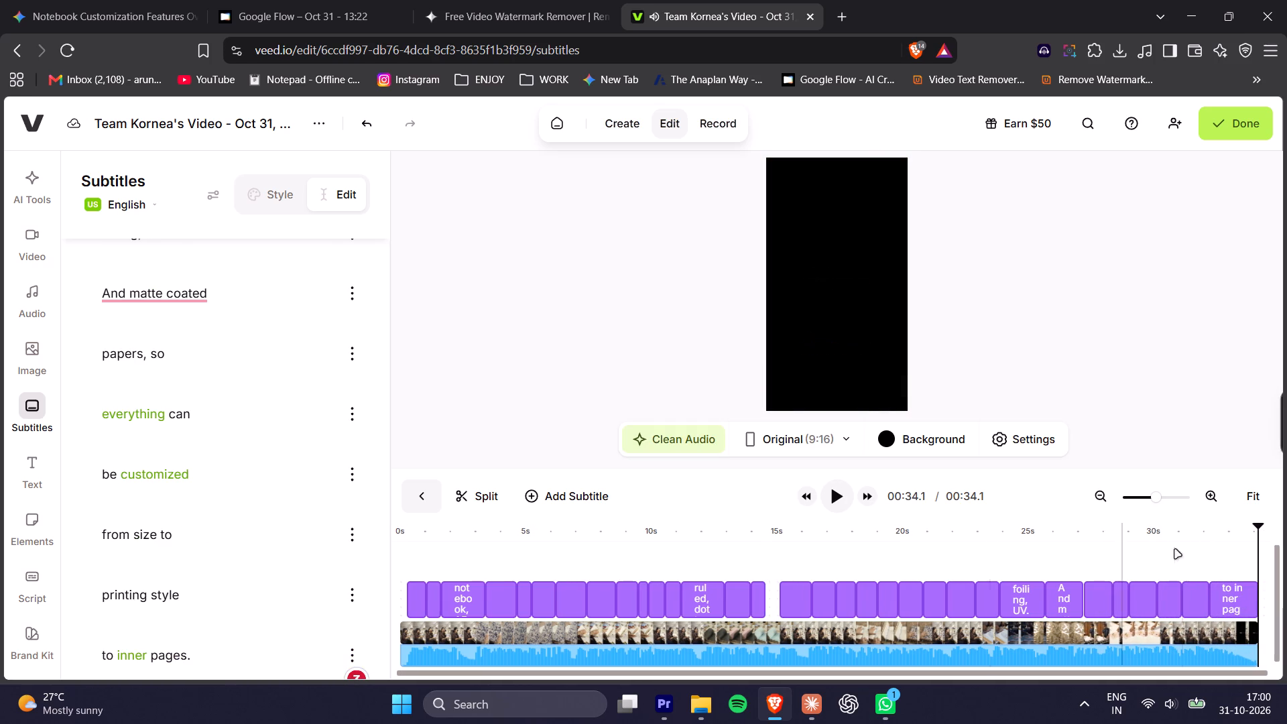
Trim the end of the last subtitle, "to inner pages.", back to about 32.8 s and replay the ending.
{"action": "left_click_drag", "start_coordinate": [1223, 540], "coordinate": [1235, 538]}
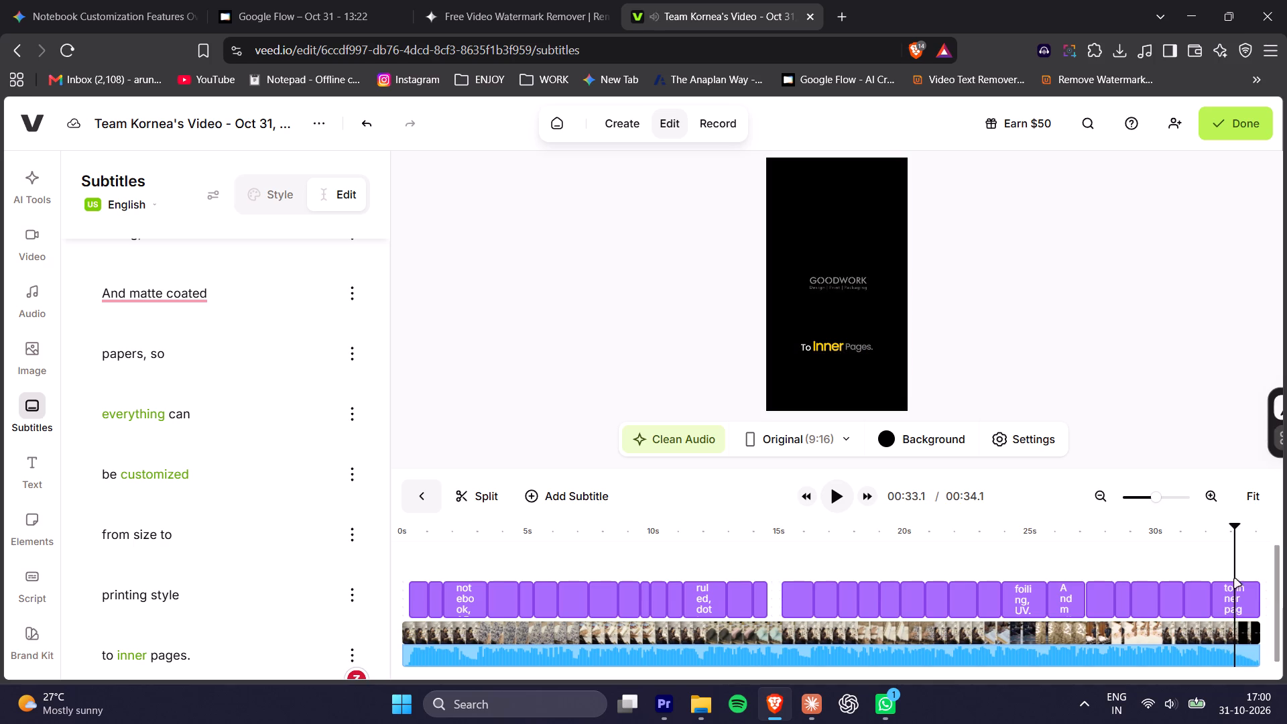
{"action": "left_click_drag", "start_coordinate": [1256, 601], "coordinate": [1233, 600]}
{"action": "left_click", "coordinate": [1217, 524]}
{"action": "key", "text": "space"}
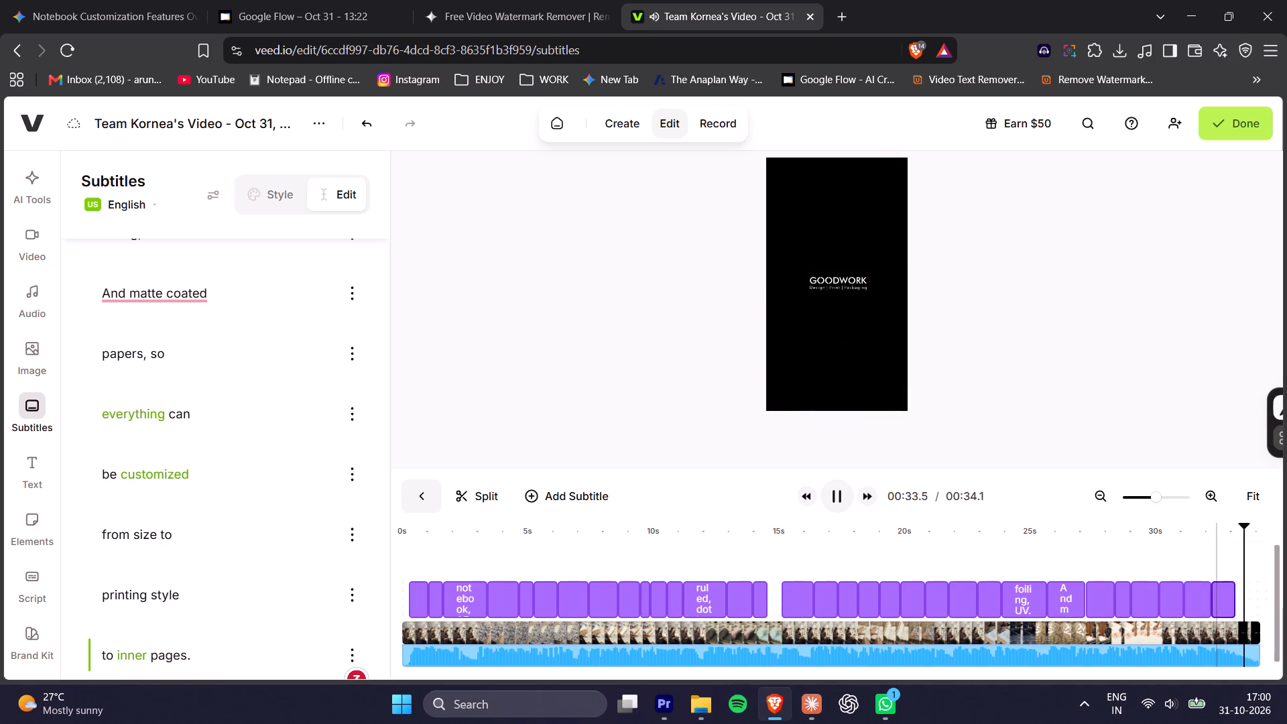
{"action": "key", "text": "space"}
{"action": "left_click", "coordinate": [1217, 526]}
{"action": "key", "text": "space"}
{"action": "key", "text": "space"}
{"action": "key", "text": "space"}
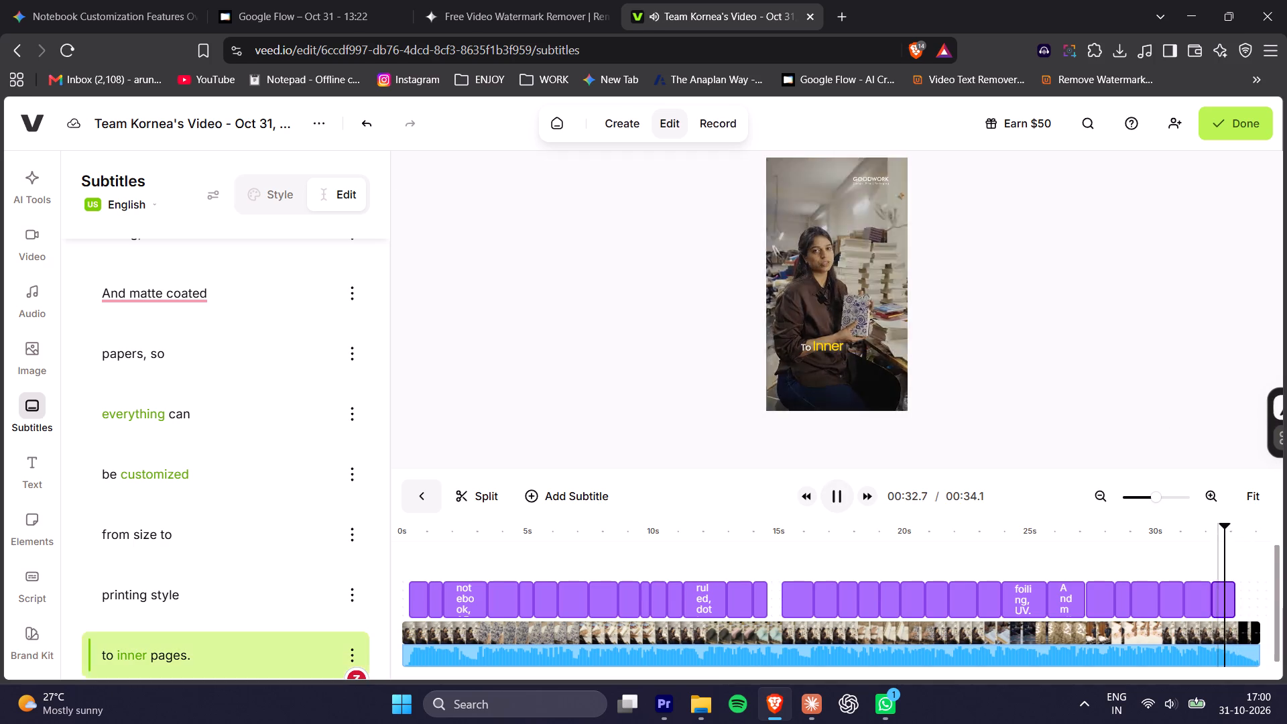
{"action": "key", "text": "space"}
{"action": "left_click_drag", "start_coordinate": [1233, 593], "coordinate": [1227, 595]}
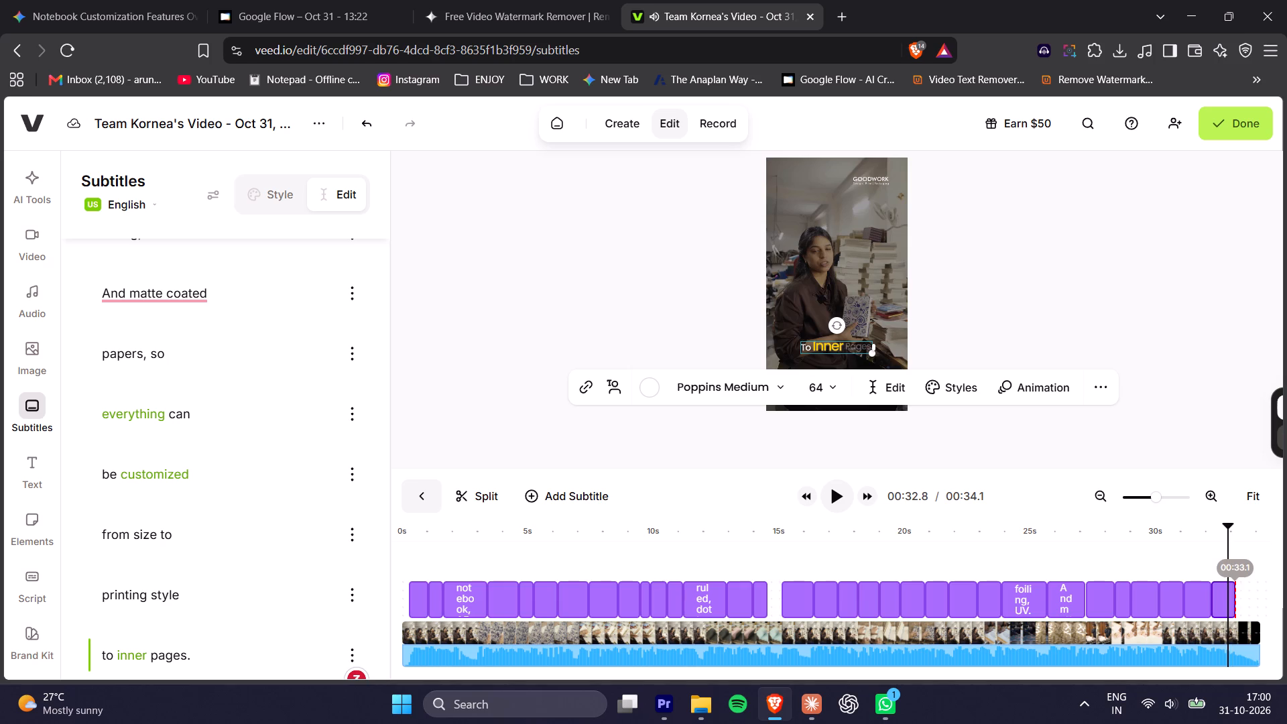
{"action": "left_click_drag", "start_coordinate": [1227, 595], "coordinate": [1223, 595]}
{"action": "left_click", "coordinate": [1199, 534]}
{"action": "key", "text": "space"}
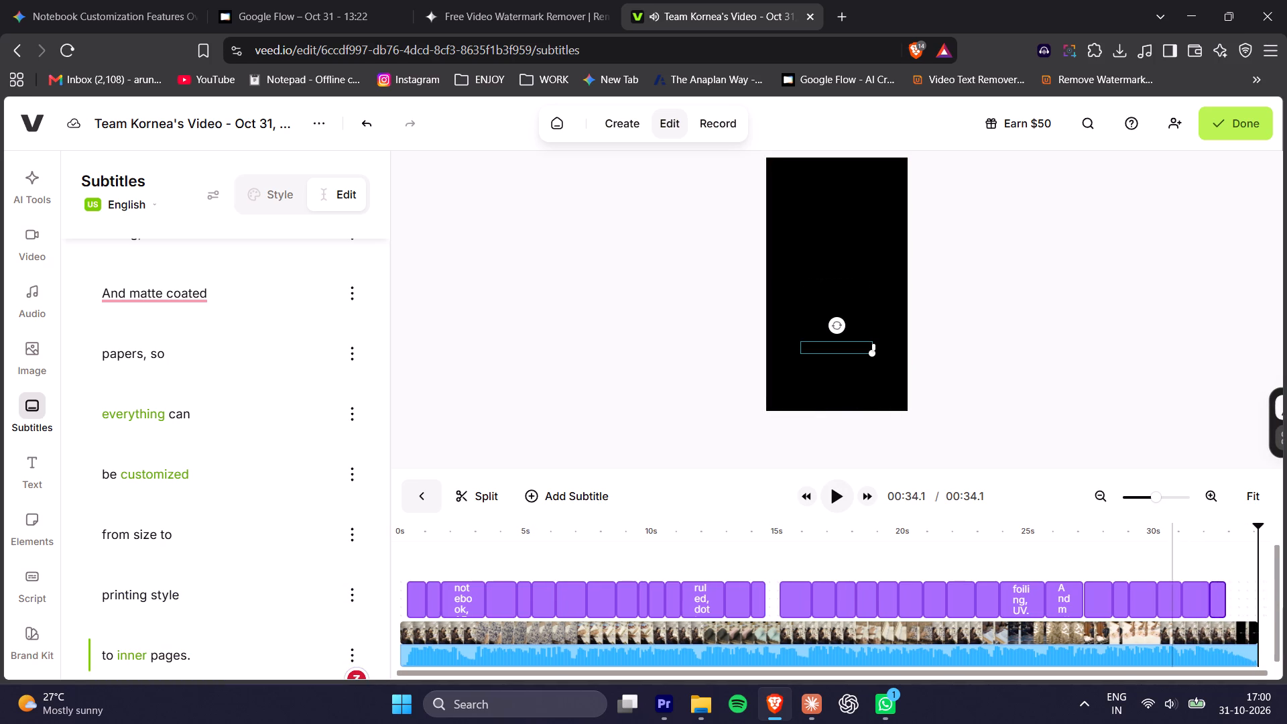
Export the finished video and start downloading it as an MP4.
{"action": "left_click", "coordinate": [1223, 128]}
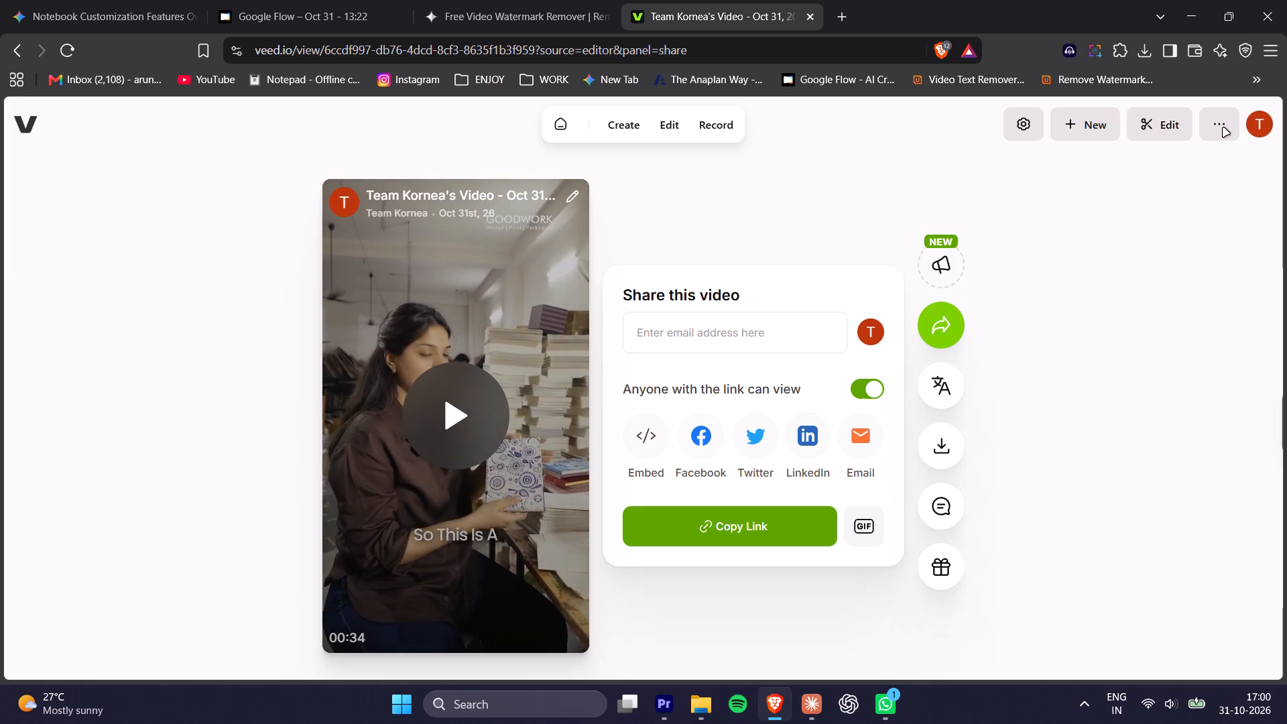
{"action": "left_click", "coordinate": [1122, 317]}
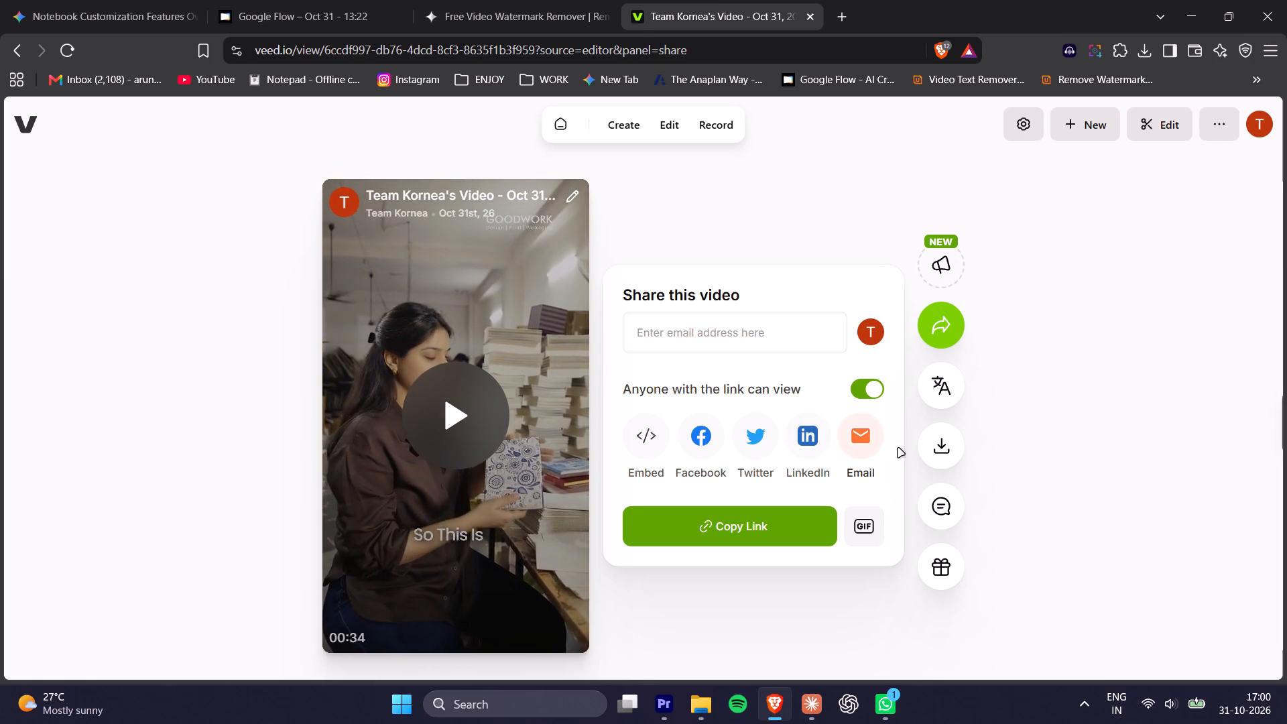
{"action": "left_click", "coordinate": [937, 450]}
{"action": "left_click", "coordinate": [674, 447]}
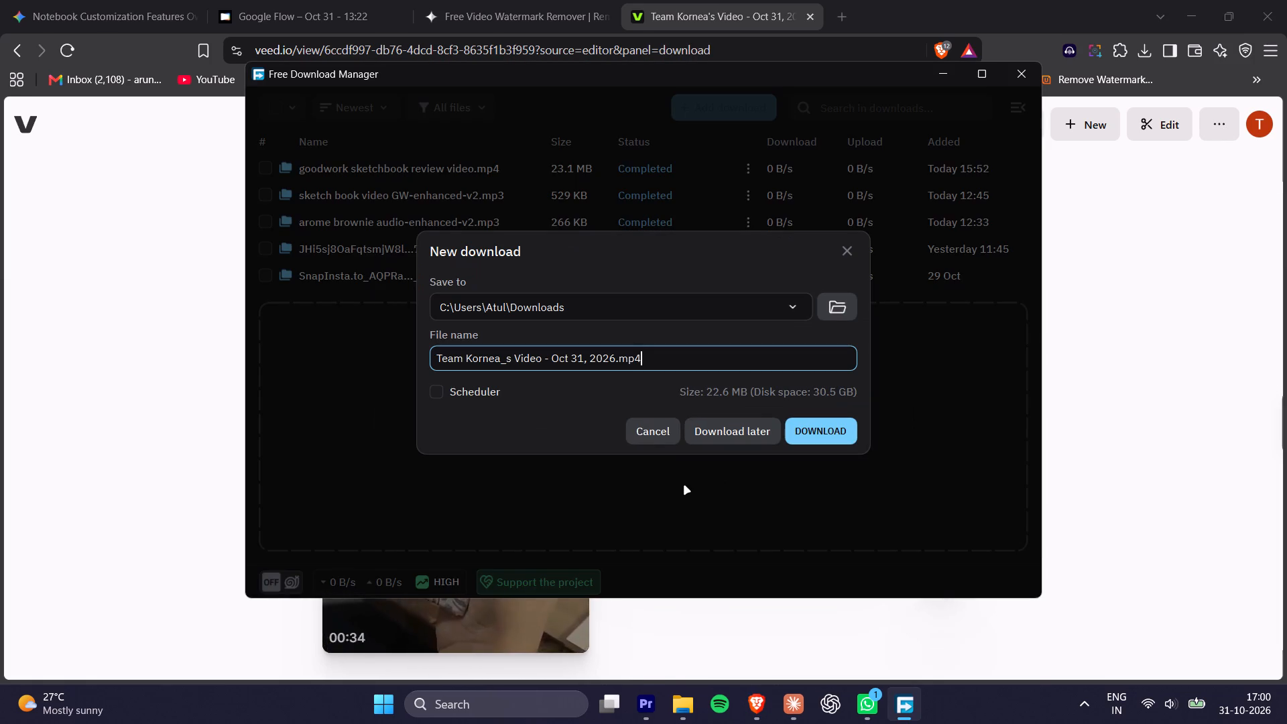
Name the new download dadaw.mp4 and download it to the Downloads folder.
{"action": "left_click_drag", "start_coordinate": [611, 361], "coordinate": [598, 364]}
{"action": "left_click_drag", "start_coordinate": [613, 361], "coordinate": [249, 368]}
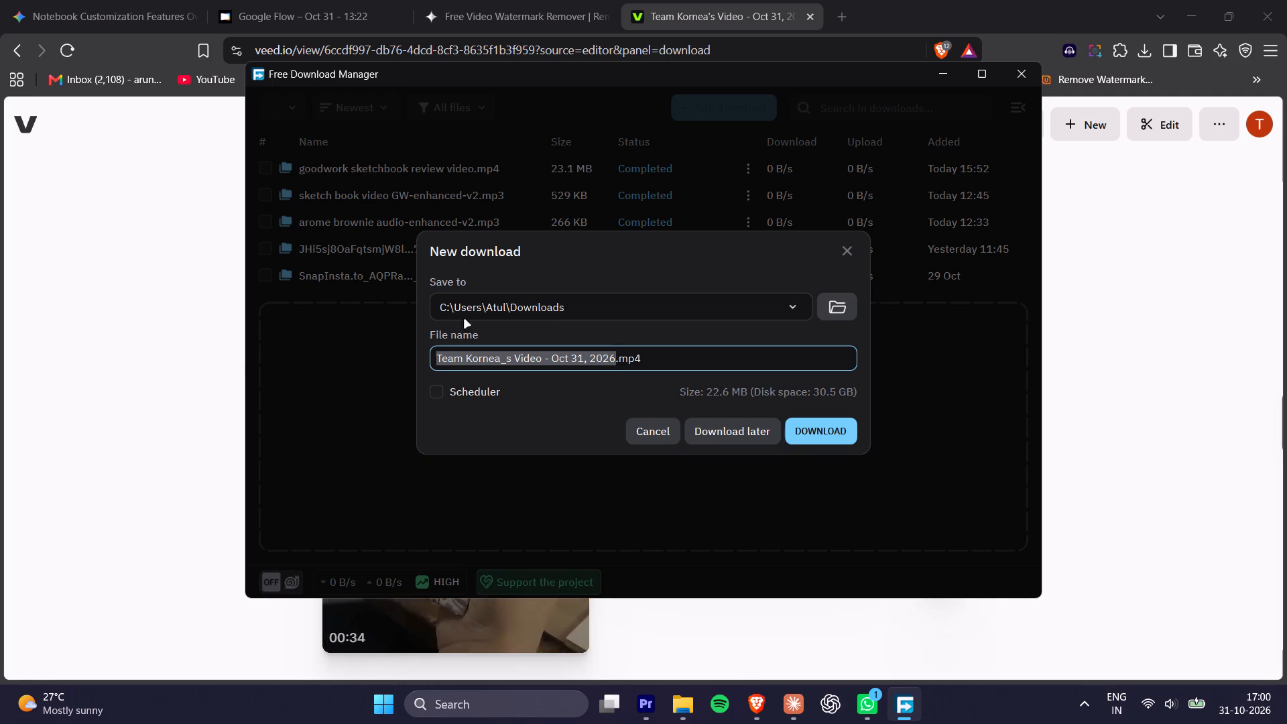
{"action": "key", "text": "d"}
{"action": "key", "text": "a"}
{"action": "key", "text": "d"}
{"action": "type", "text": "aw"}
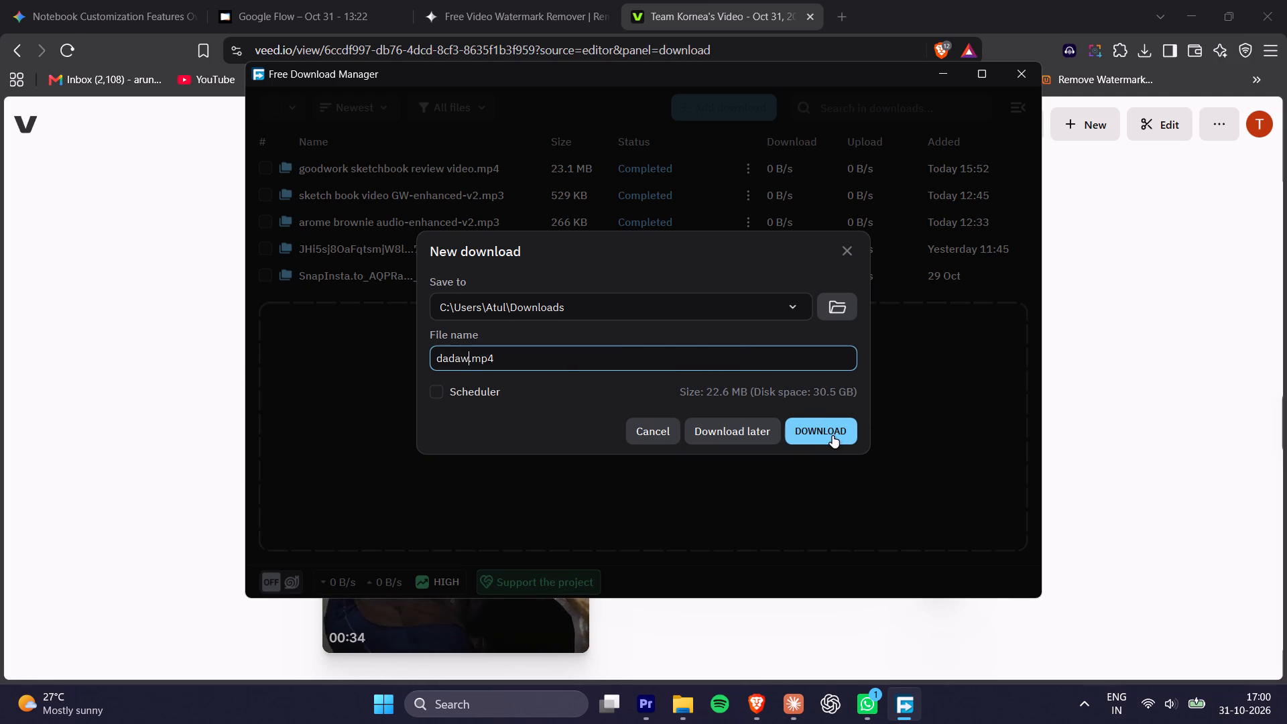
{"action": "left_click", "coordinate": [833, 436]}
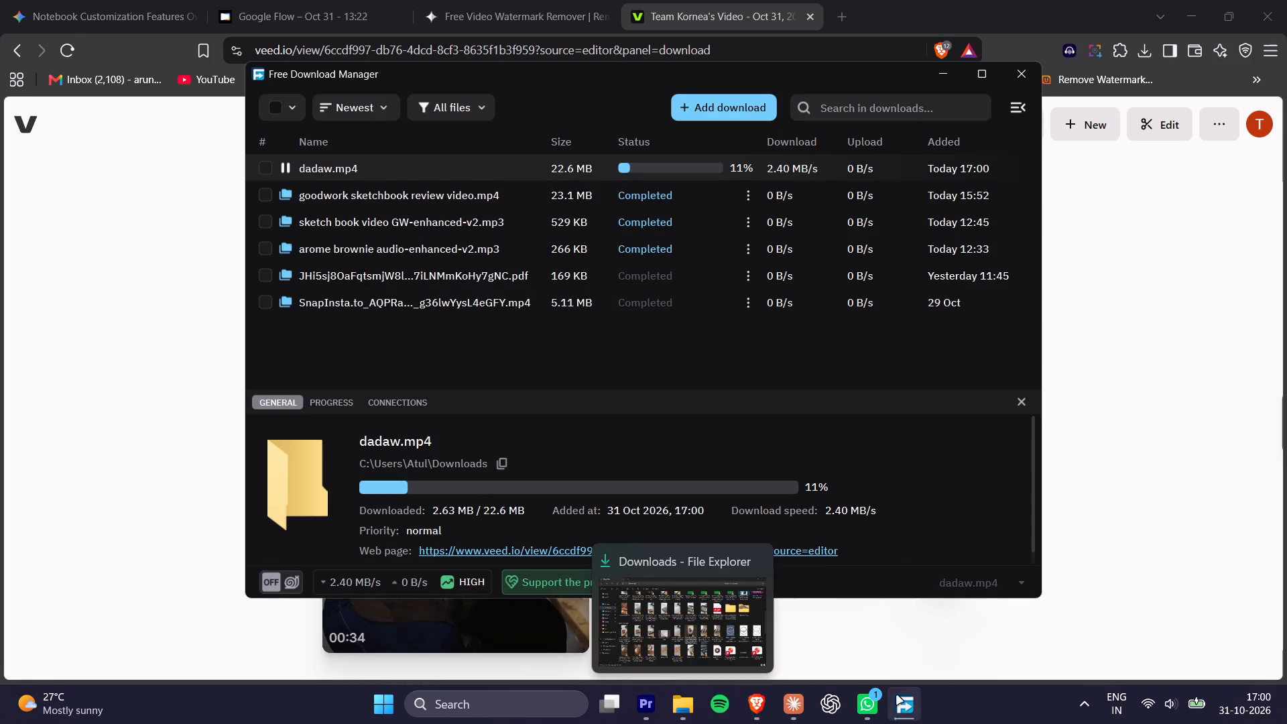
In File Explorer's Downloads folder, rename the dadaw video as "goodwork sketchbook review video 02", reusing the existing review video's name.
{"action": "left_click", "coordinate": [700, 710]}
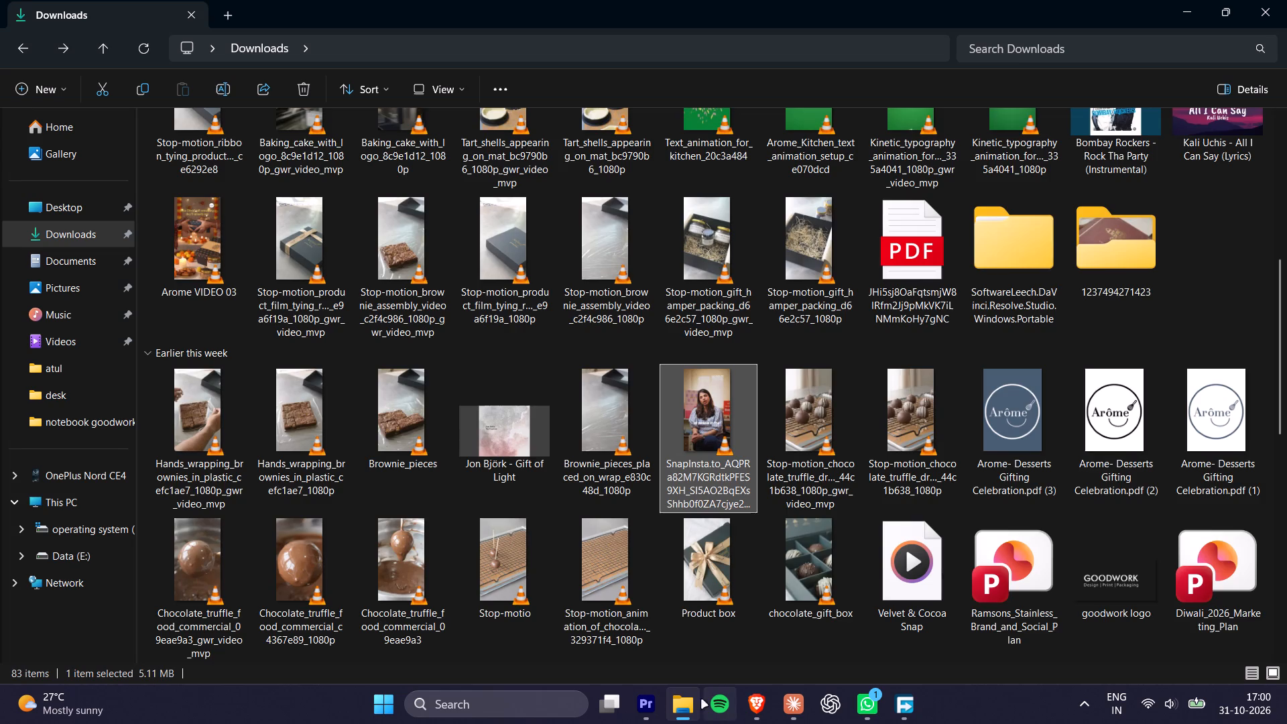
{"action": "scroll", "coordinate": [231, 356], "scroll_direction": "up", "scroll_amount": 7}
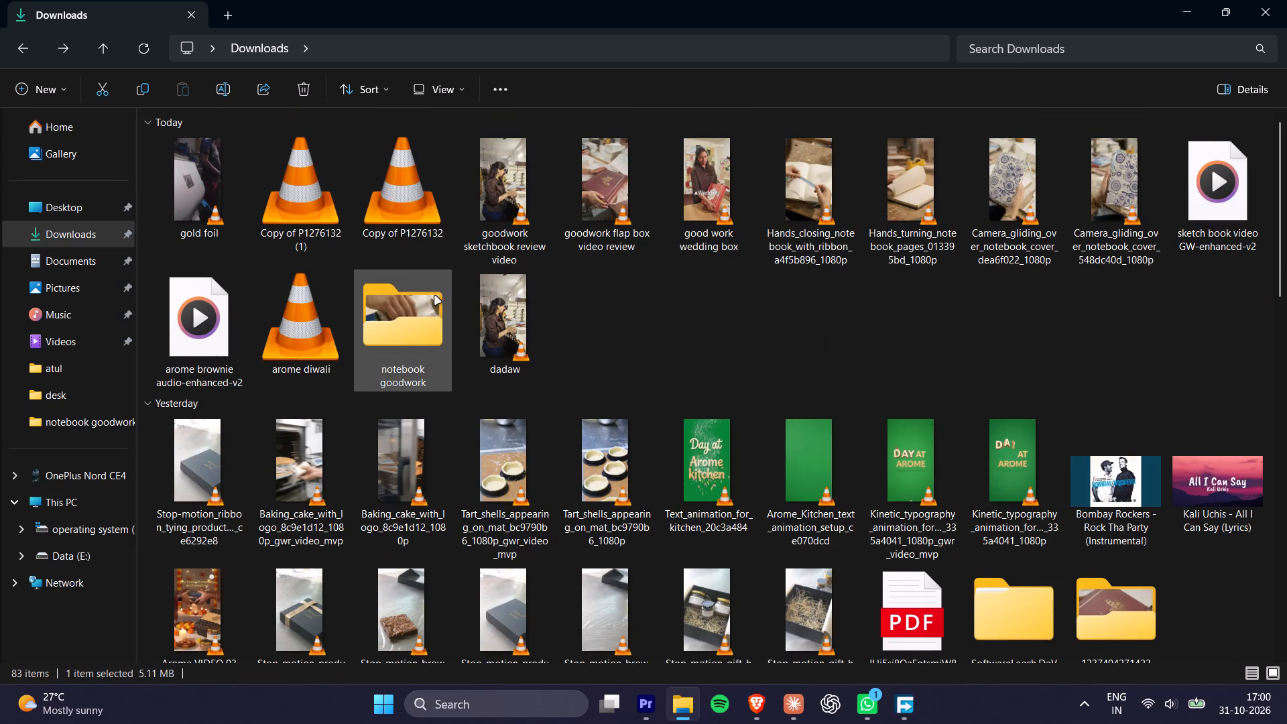
{"action": "left_click", "coordinate": [526, 178]}
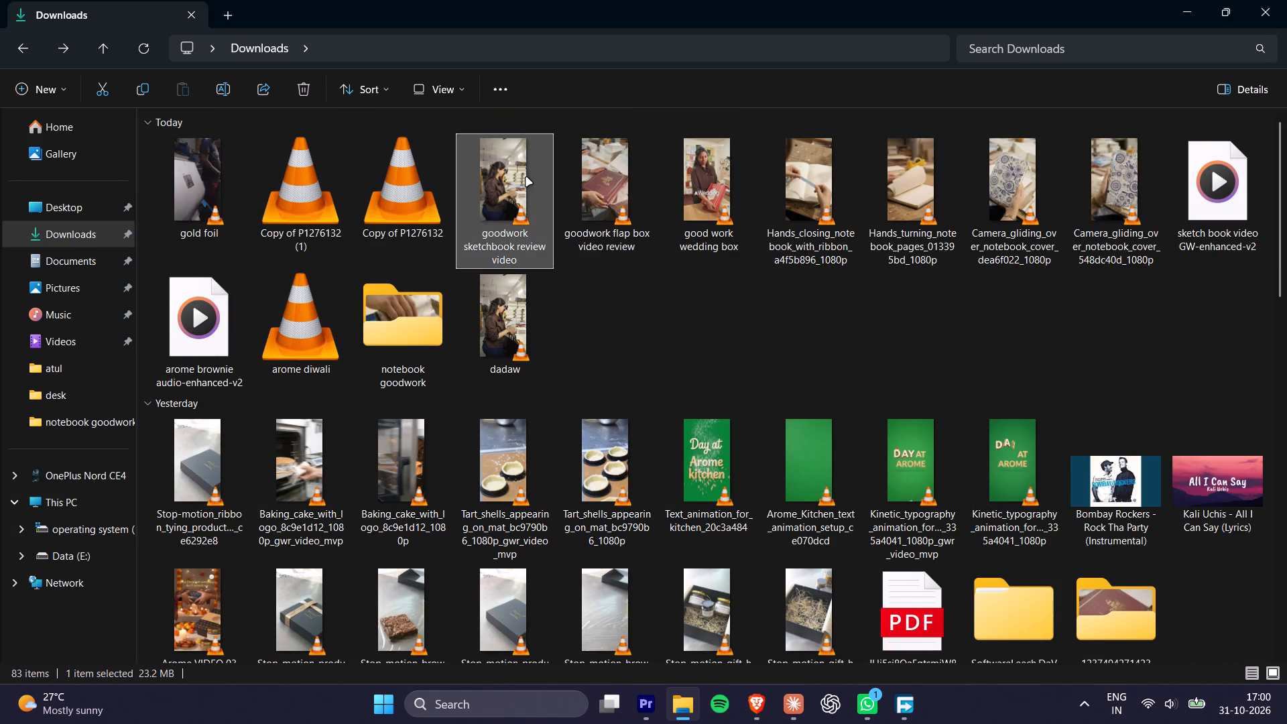
{"action": "key", "text": "F2"}
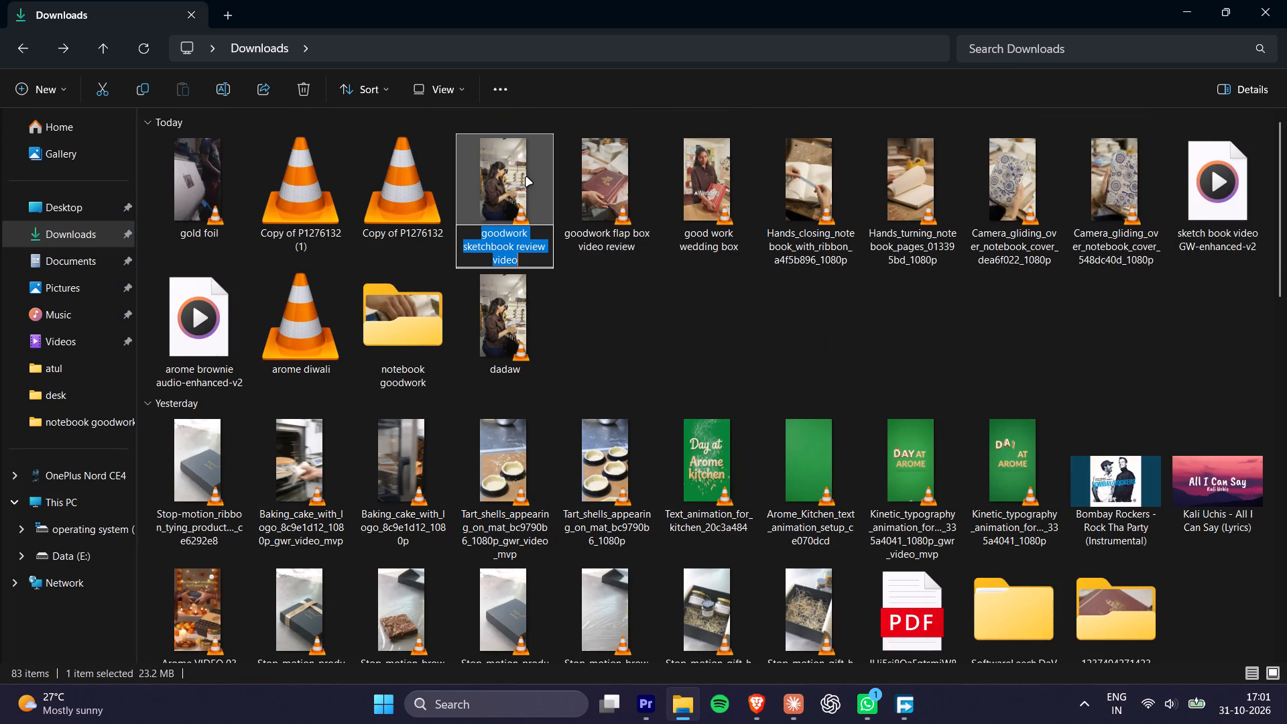
{"action": "key", "text": "ctrl+c"}
{"action": "left_click", "coordinate": [600, 327]}
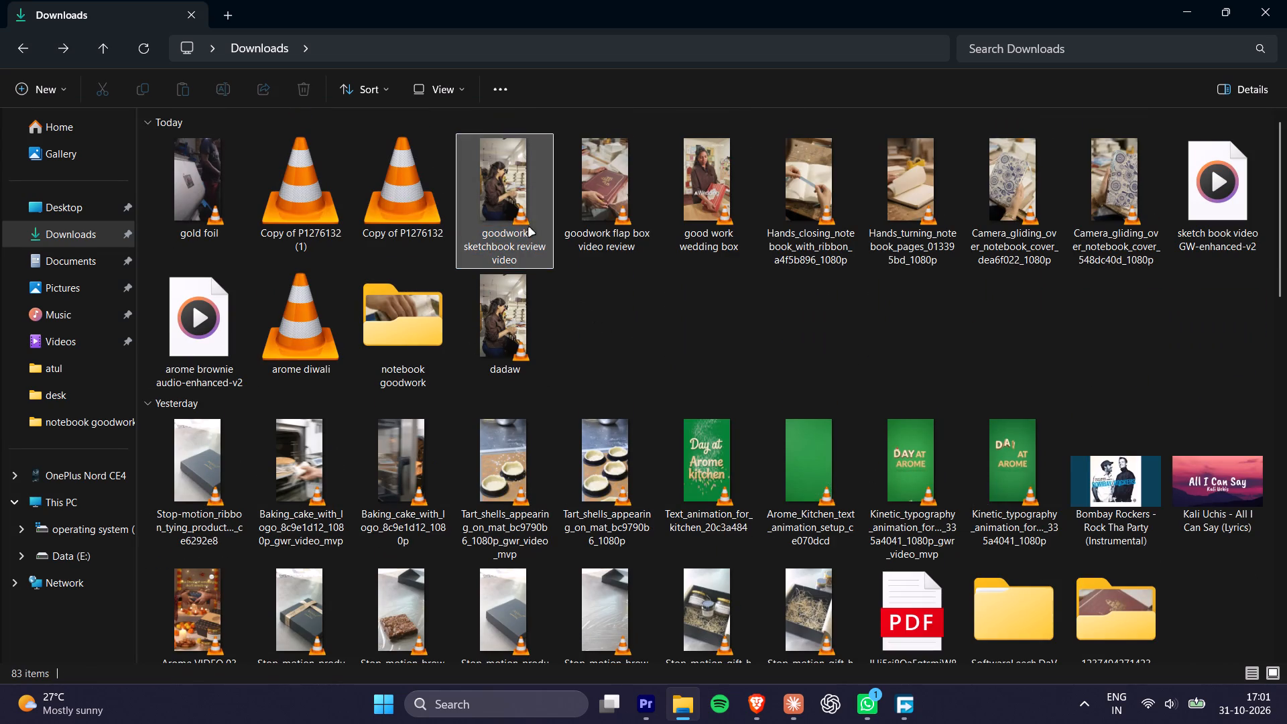
{"action": "left_click", "coordinate": [524, 221]}
{"action": "left_click", "coordinate": [513, 333]}
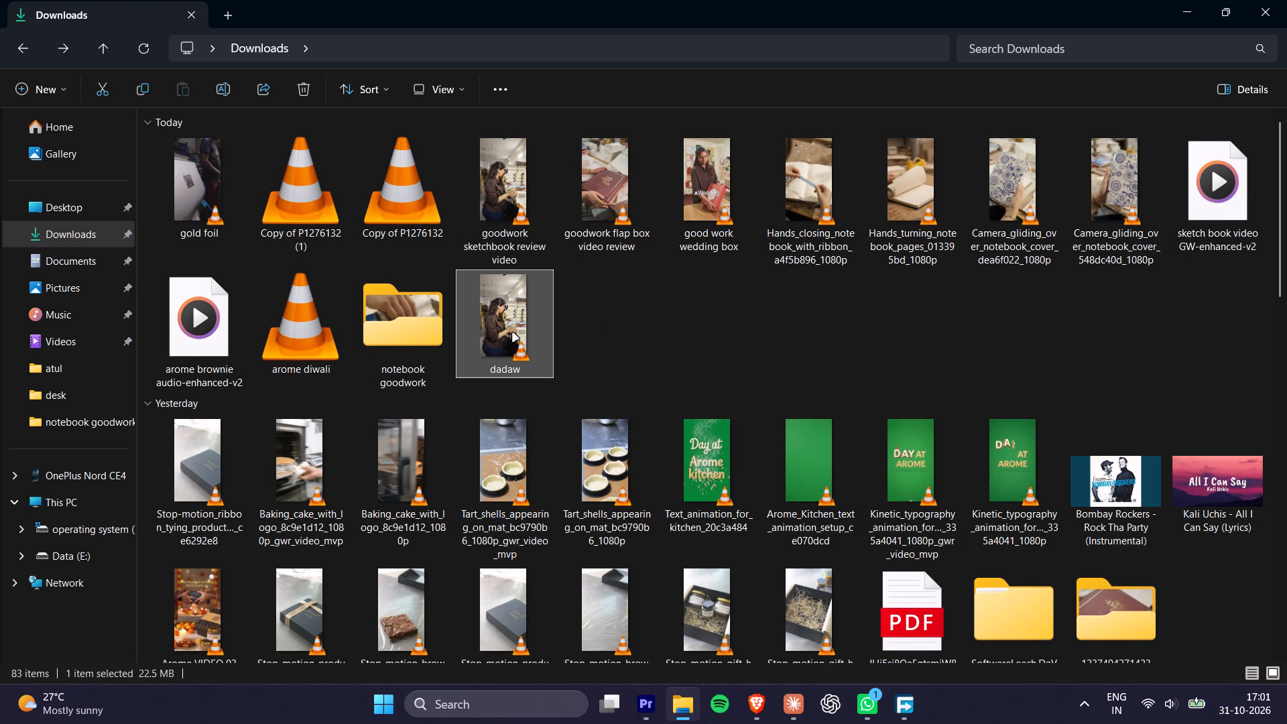
{"action": "key", "text": "F2"}
{"action": "key", "text": "ctrl+v"}
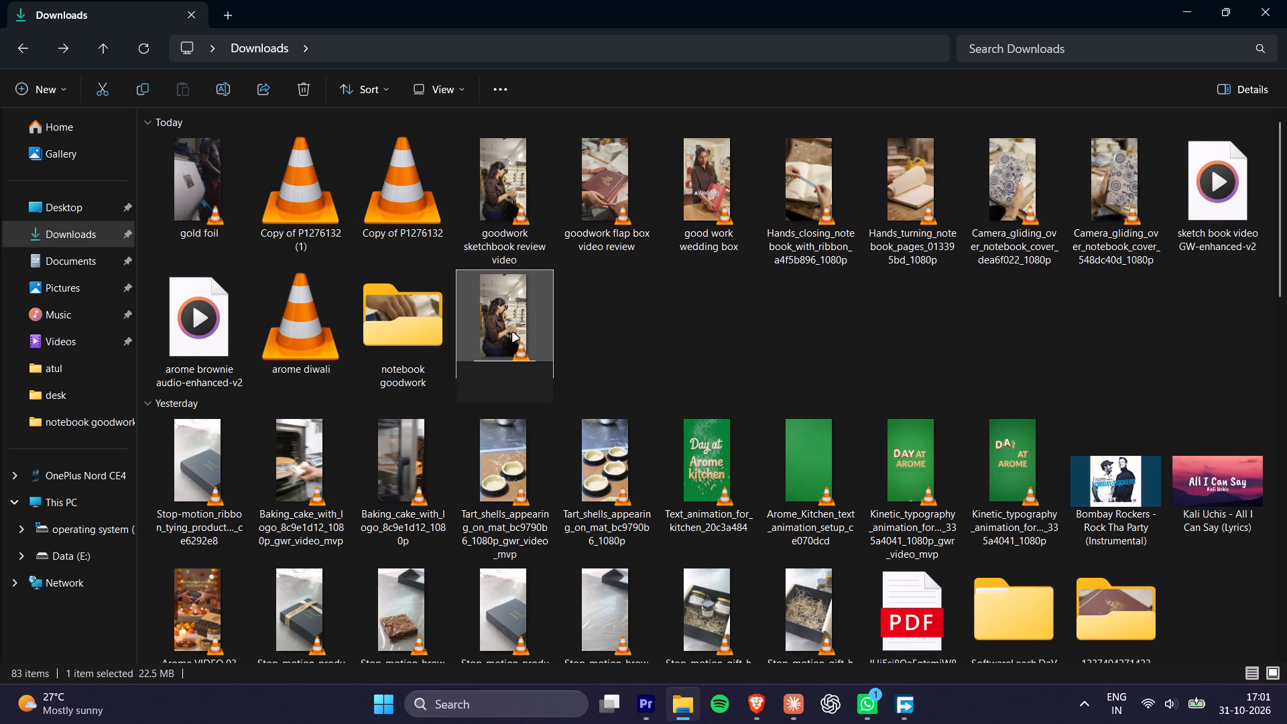
{"action": "key", "text": "space"}
{"action": "type", "text": "02"}
{"action": "key", "text": "Return"}
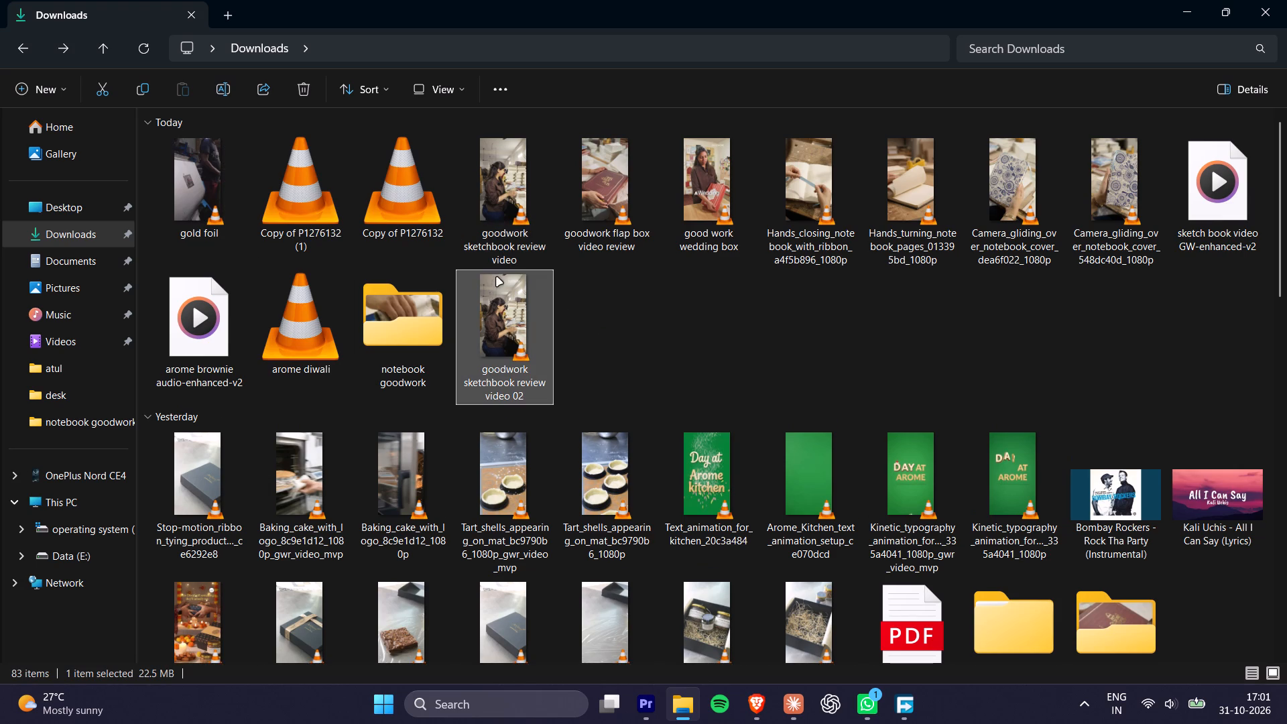
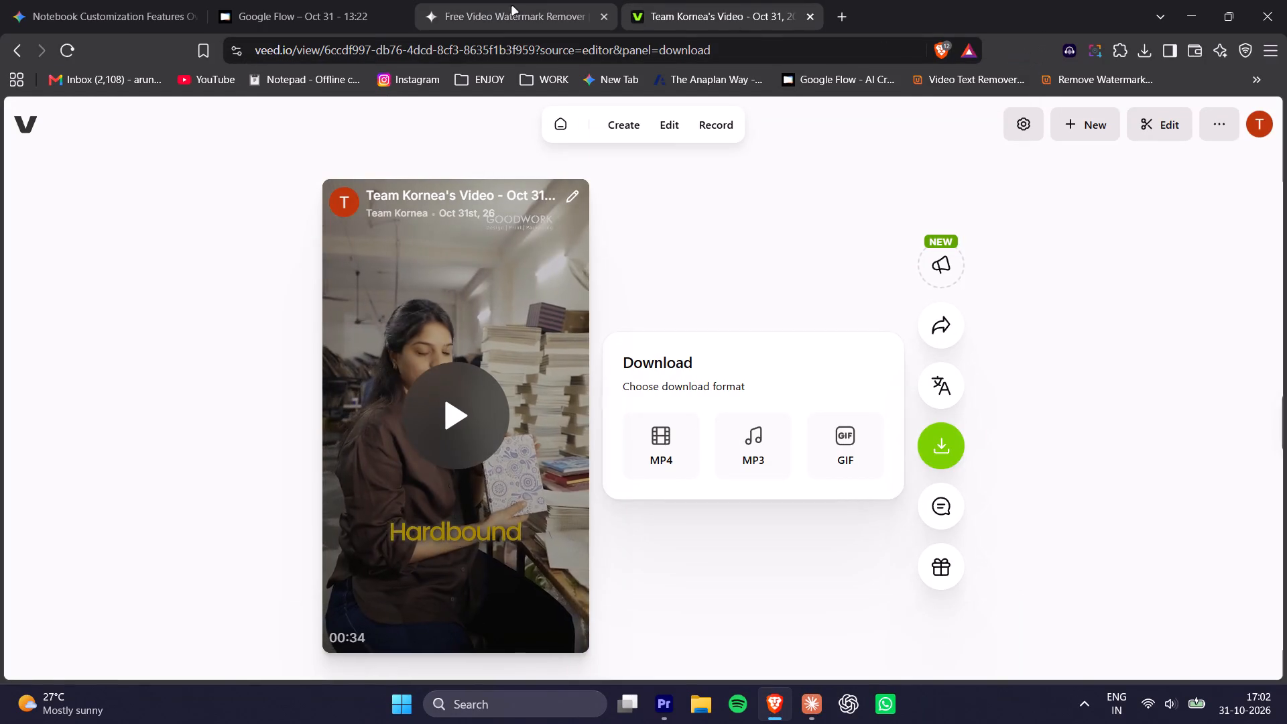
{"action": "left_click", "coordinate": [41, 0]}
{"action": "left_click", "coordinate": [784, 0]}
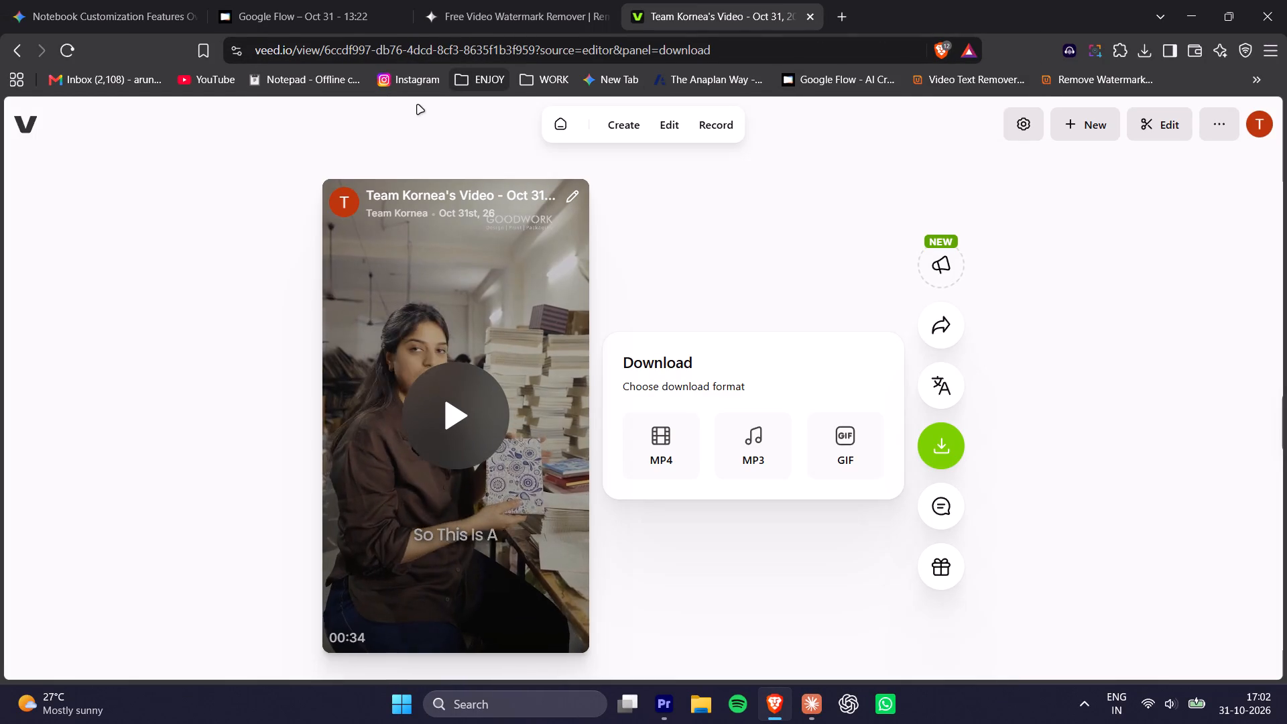